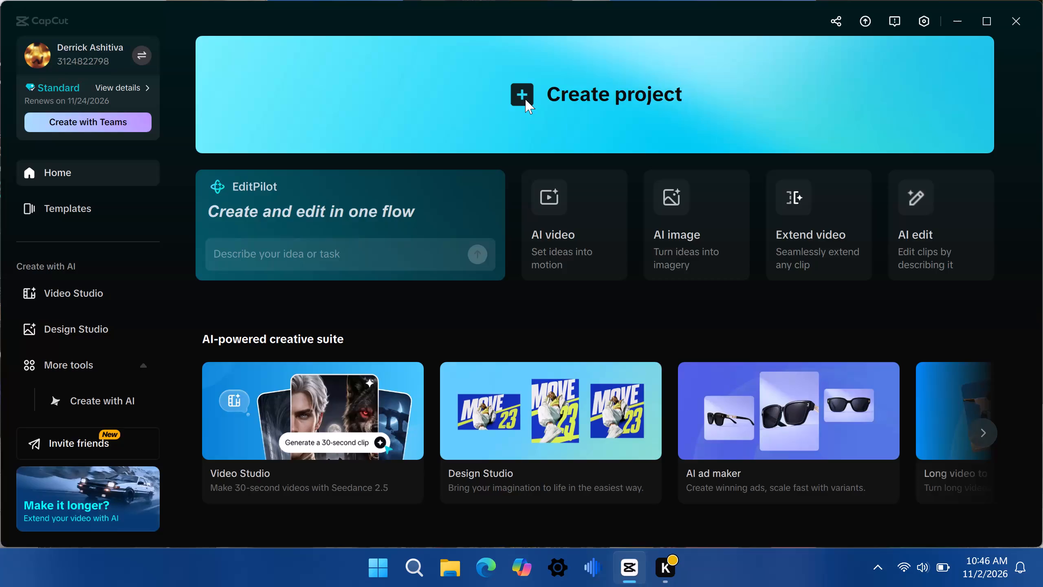
Create a new video project from the home screen.
left_click(525, 99)
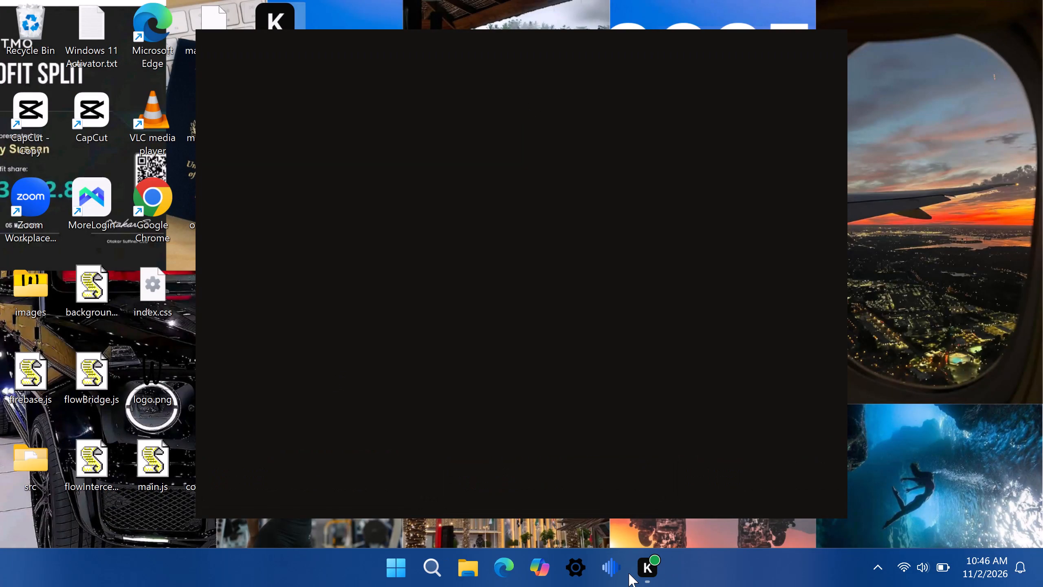
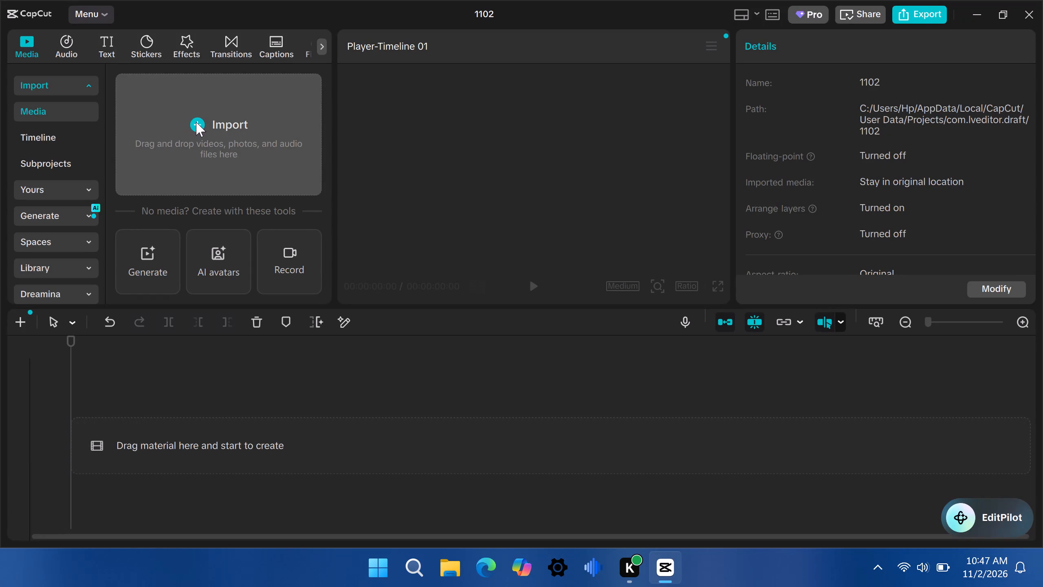
Import all of today's PNG images from the flow-images folder on the device.
left_click(198, 124)
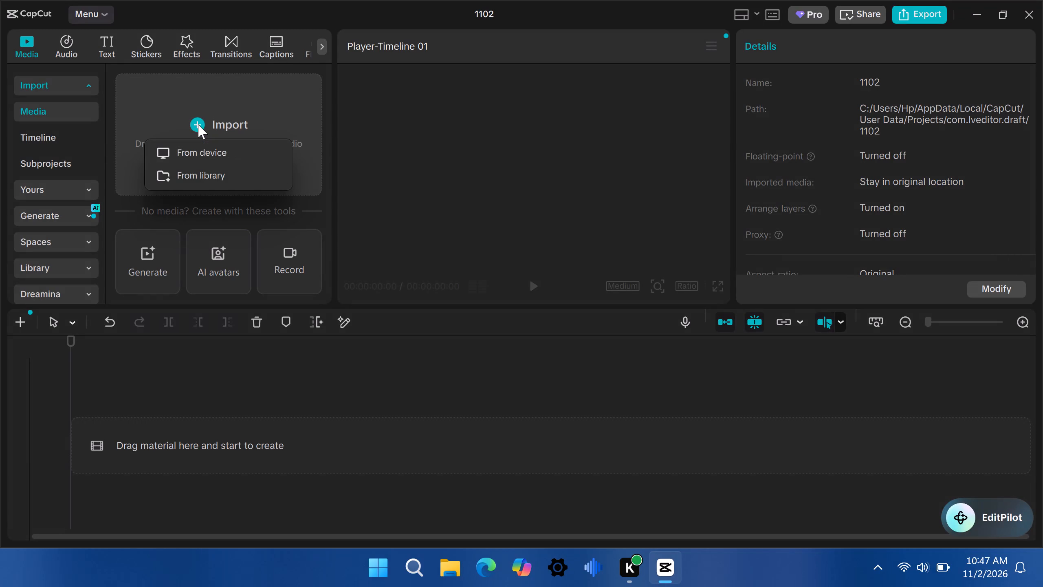
left_click(209, 155)
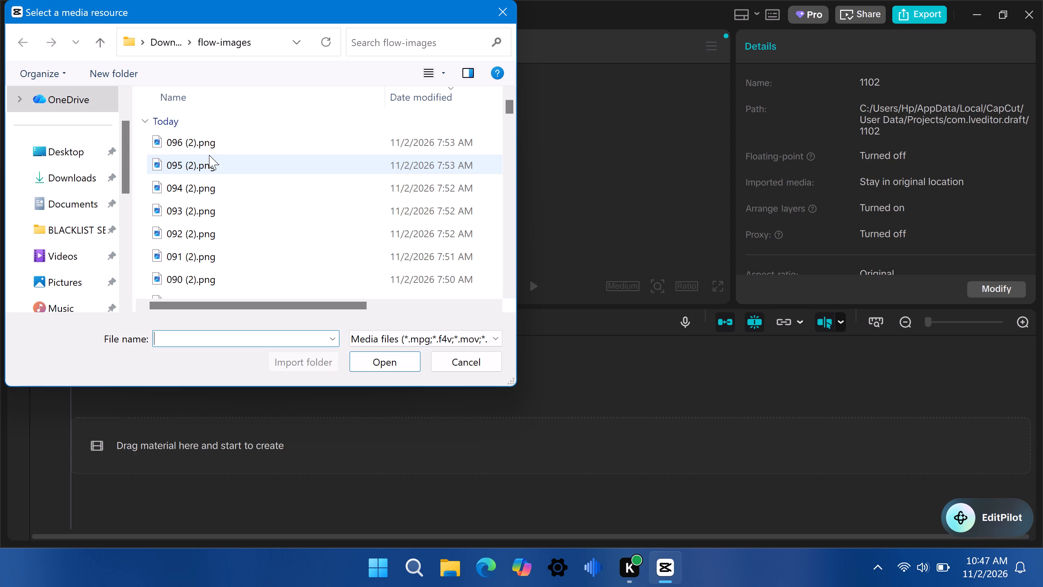
left_click(230, 123)
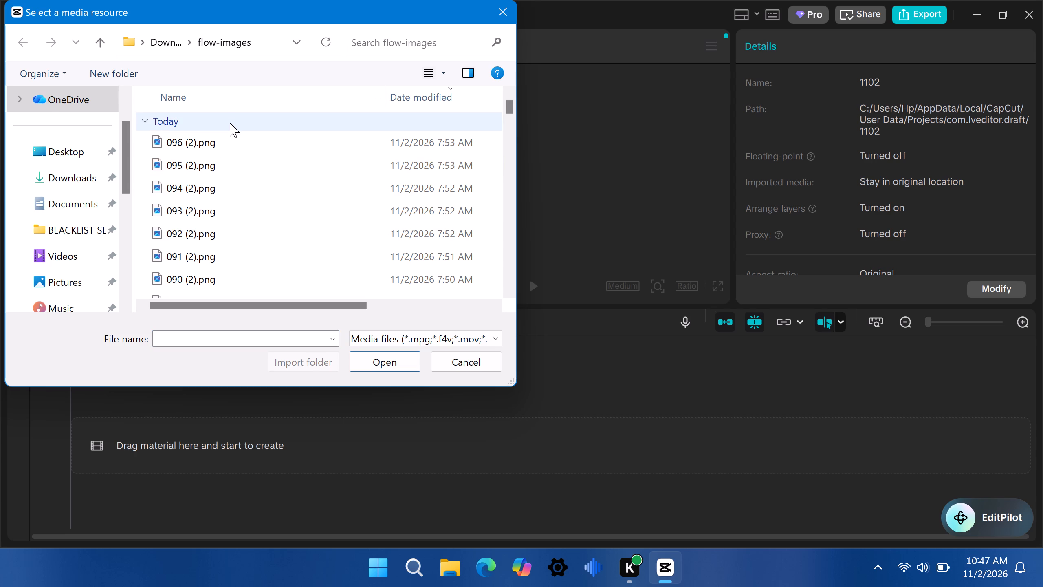
left_click(378, 362)
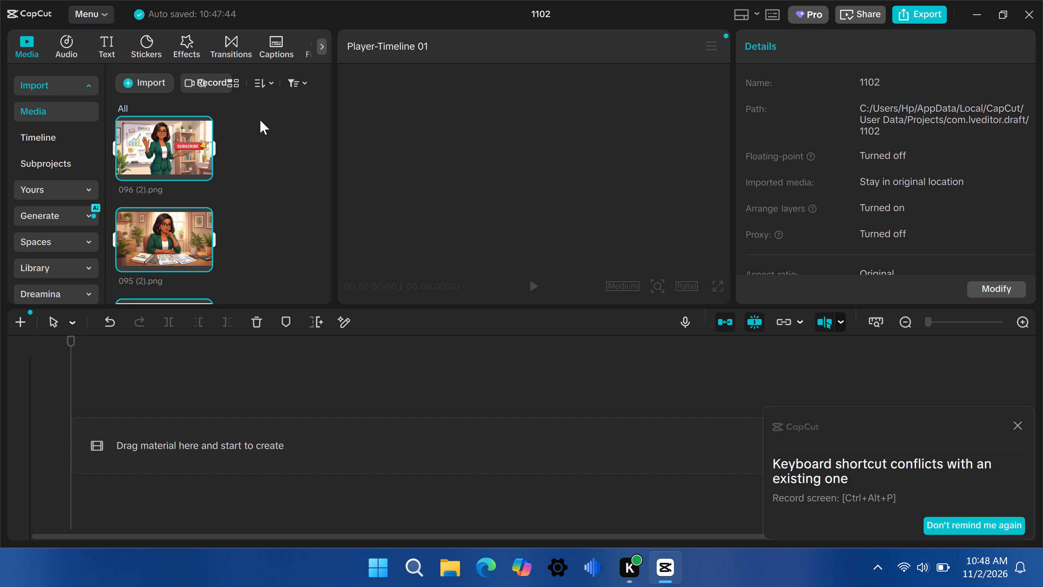
Sort the imported media by time imported from latest to earliest.
left_click(259, 83)
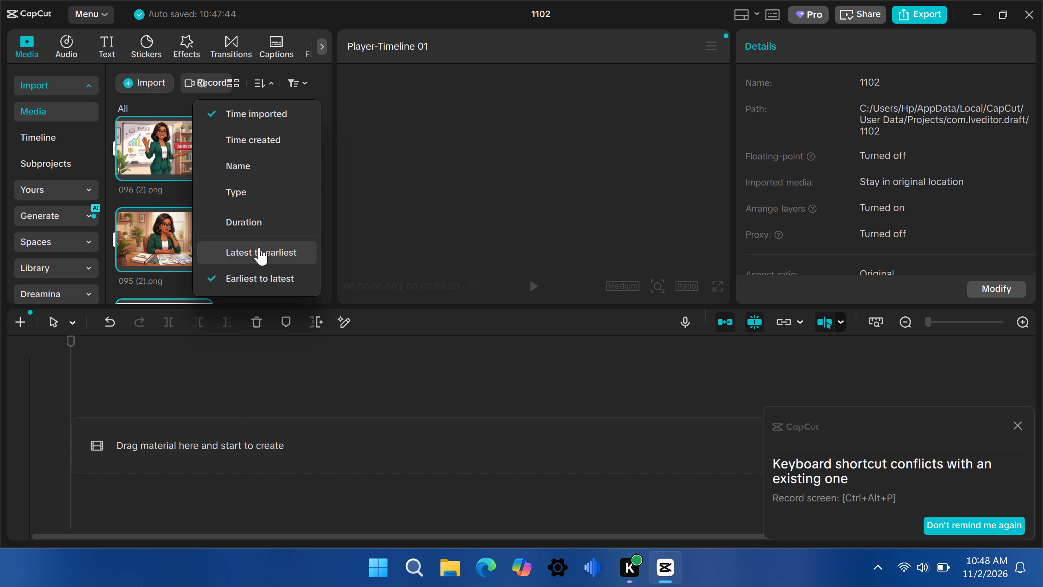
left_click(259, 247)
left_click_drag(184, 197, 205, 185)
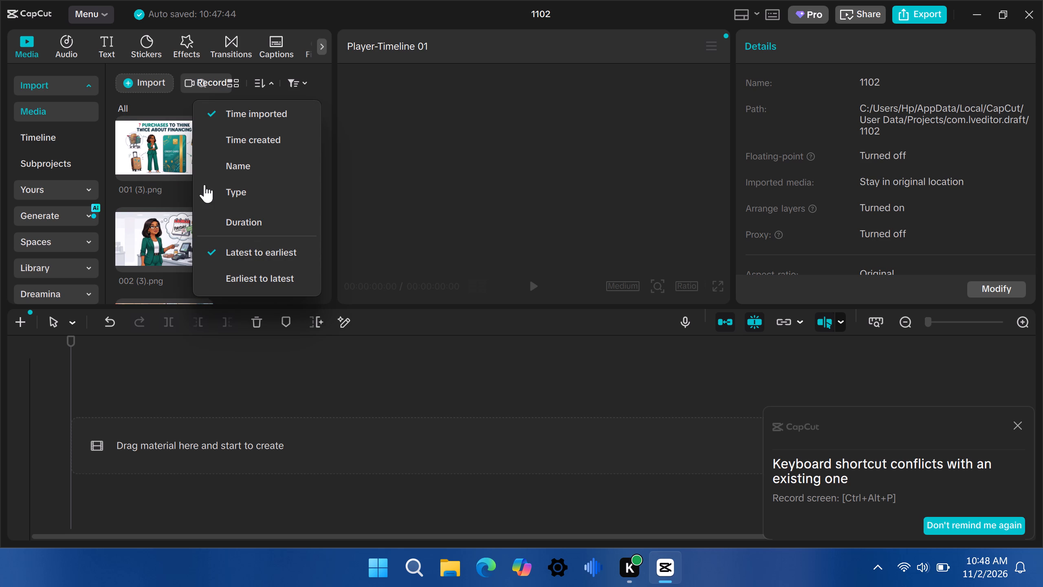
left_click_drag(205, 185, 185, 192)
left_click(185, 192)
left_click(239, 205)
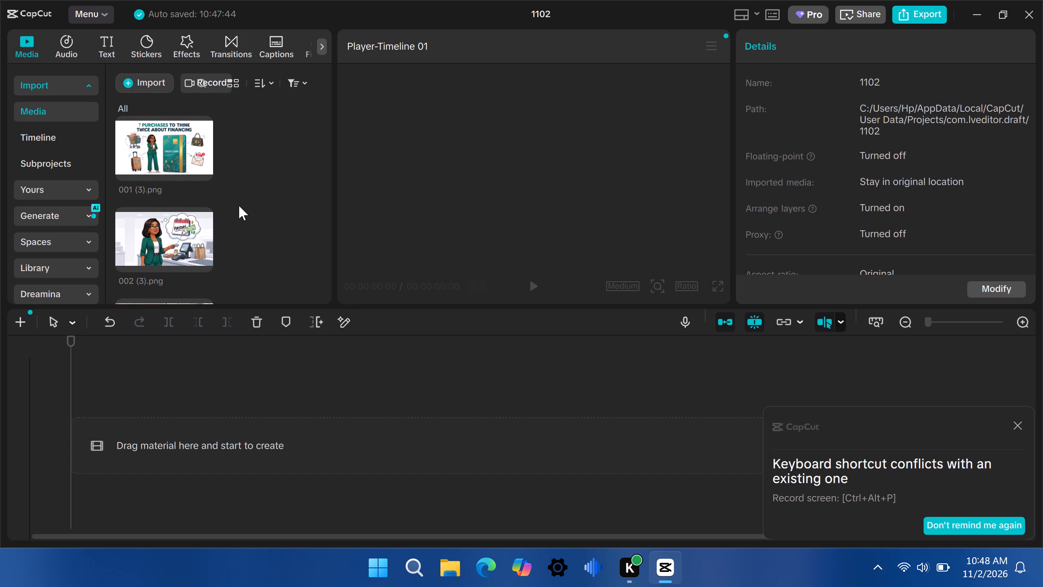
Select all the imported images from 096 (2).png back to 001 (3).png, add them to the timeline and dismiss the shortcut-conflict notice.
key("ctrl+a")
key("ctrl+a")
left_click_drag(328, 120, 338, 370)
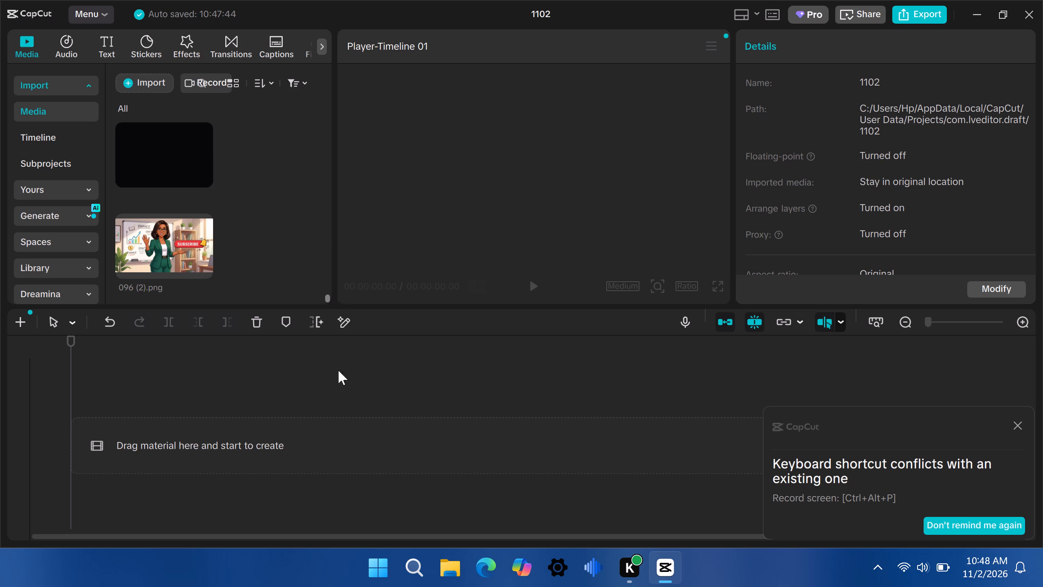
left_click_drag(338, 370, 339, 416)
left_click_drag(266, 274, 209, 221)
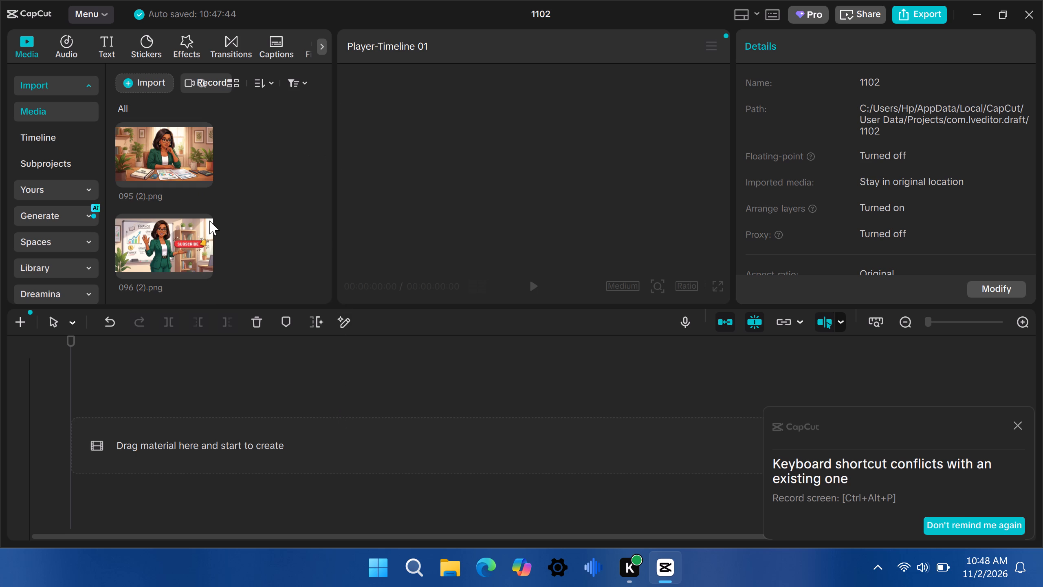
left_click_drag(209, 221, 112, 41)
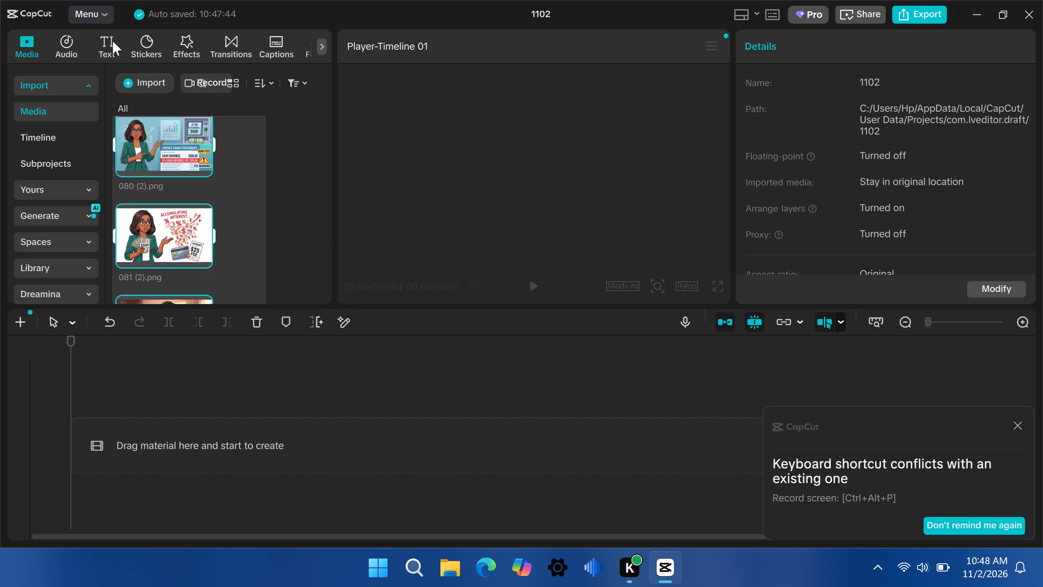
left_click_drag(112, 41, 95, 0)
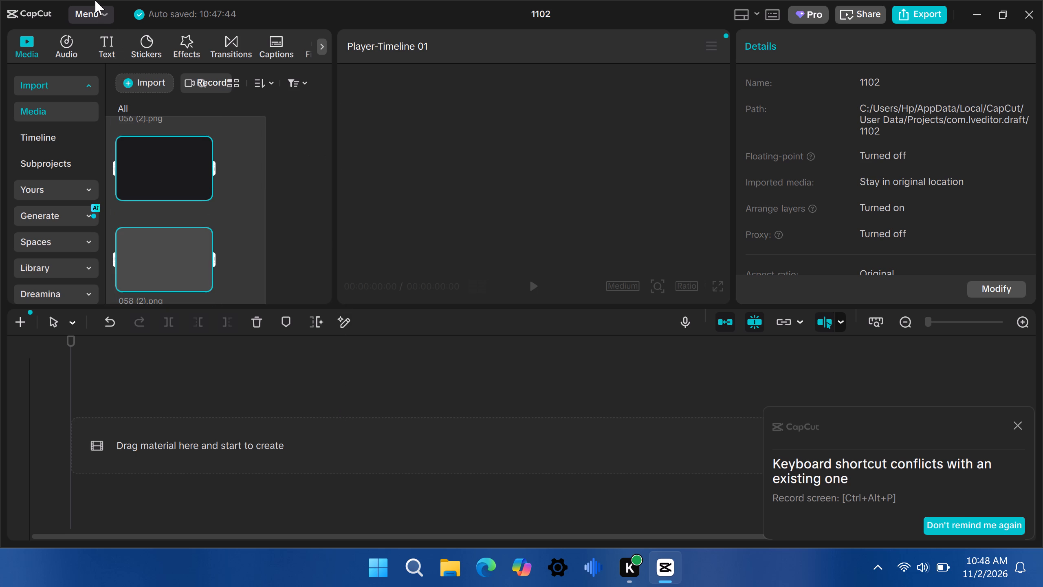
left_click_drag(95, 0, 82, 0)
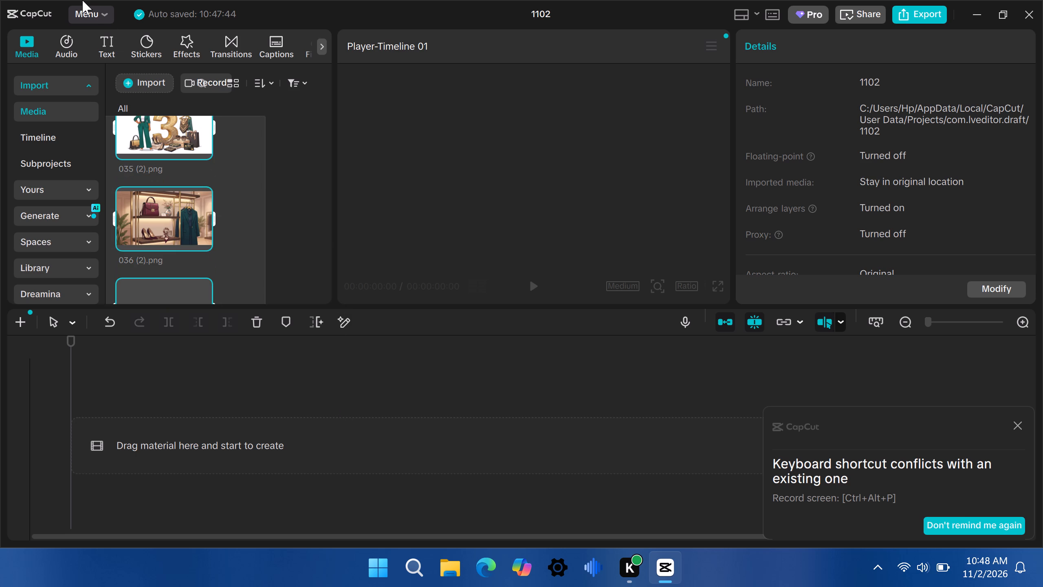
left_click_drag(82, 0, 75, 0)
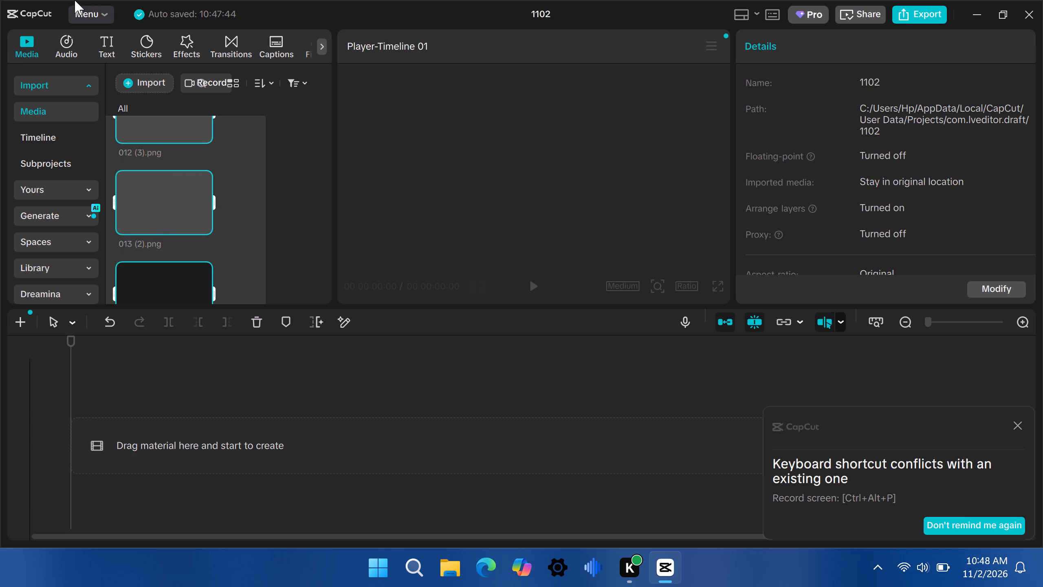
left_click_drag(75, 0, 86, 0)
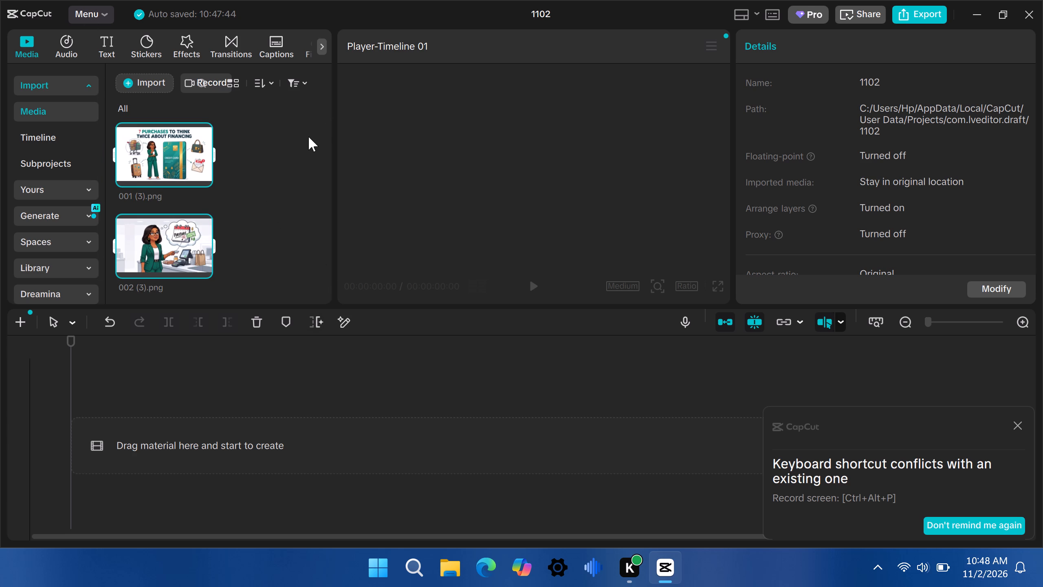
left_click_drag(329, 118, 328, 109)
left_click(205, 177)
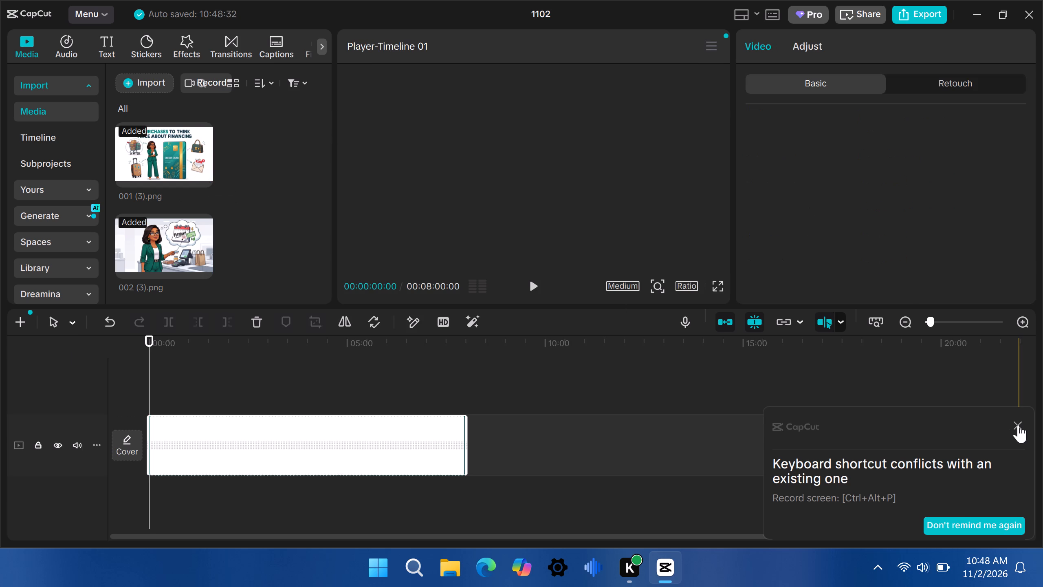
left_click(1020, 422)
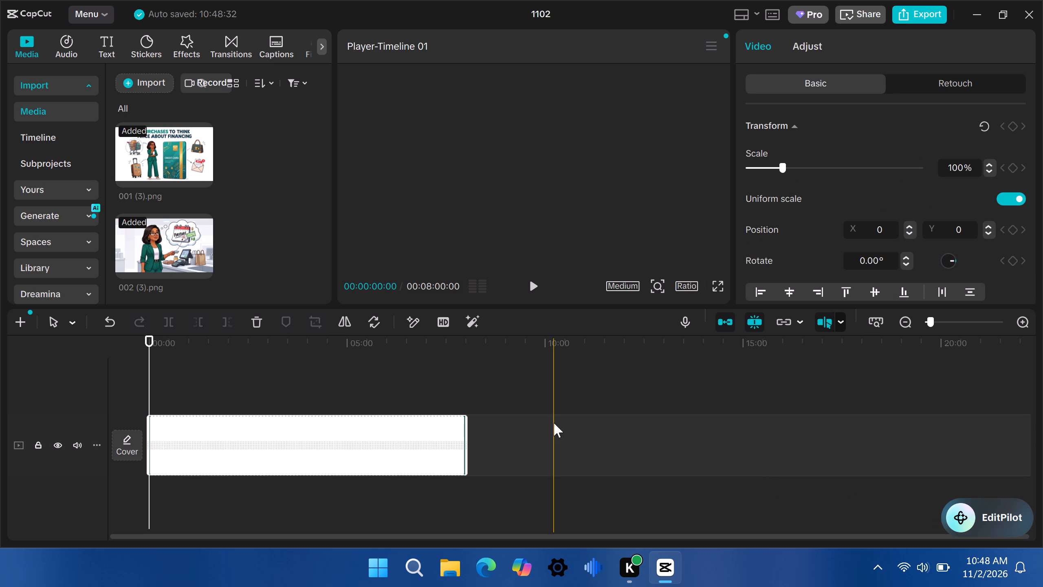
Import "Generated Audio November 02, 2026 - 10_45AM.wav" from Downloads and add it to the timeline.
left_click(130, 81)
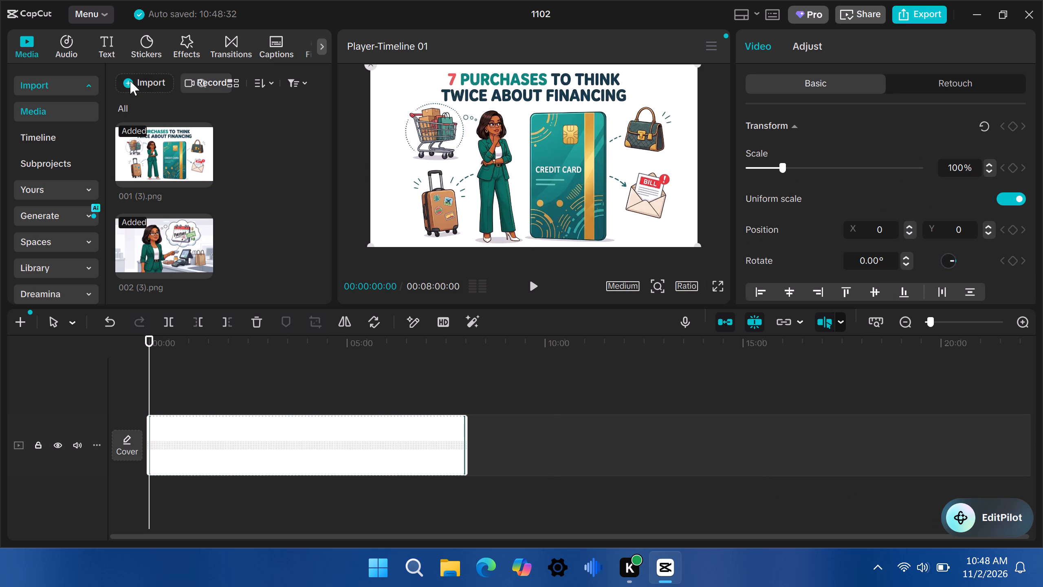
left_click(182, 112)
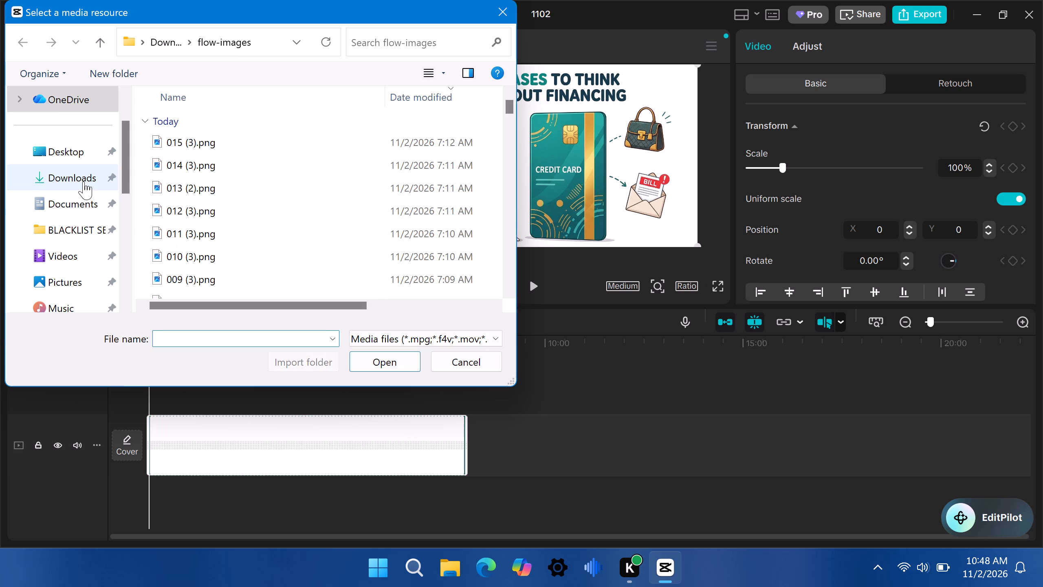
left_click(84, 181)
left_click(265, 141)
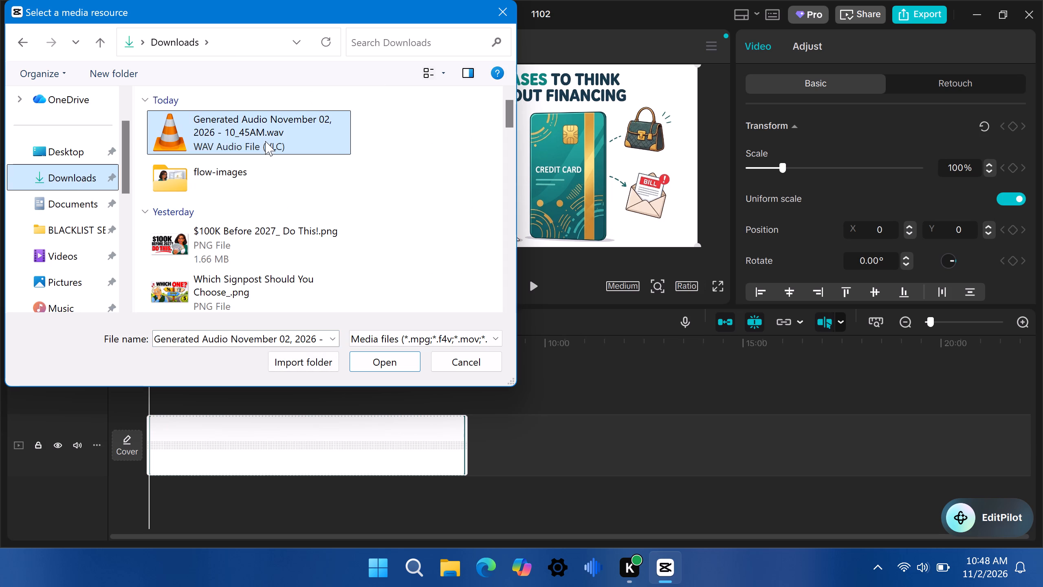
left_click(379, 361)
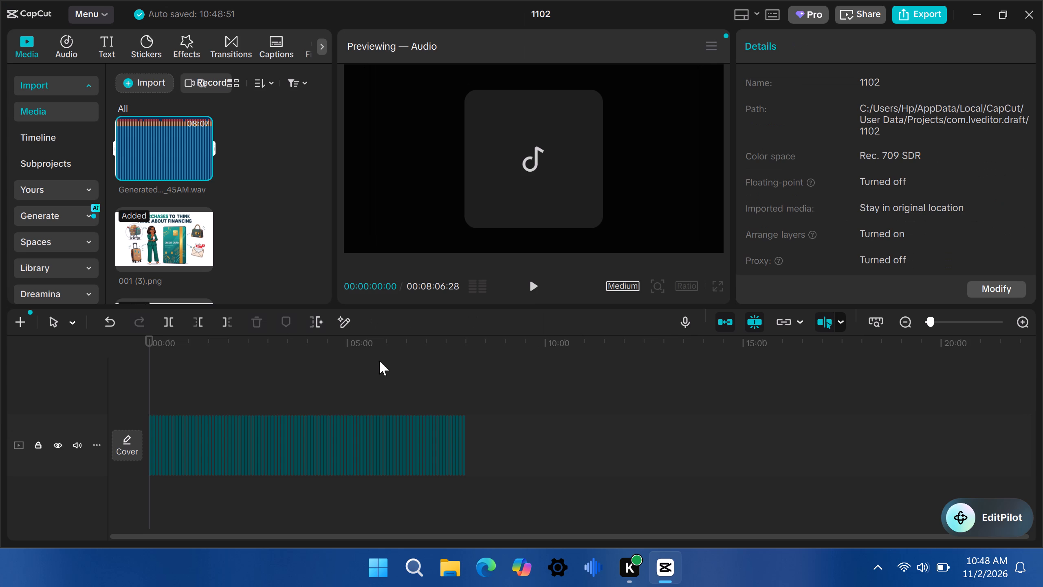
left_click(204, 171)
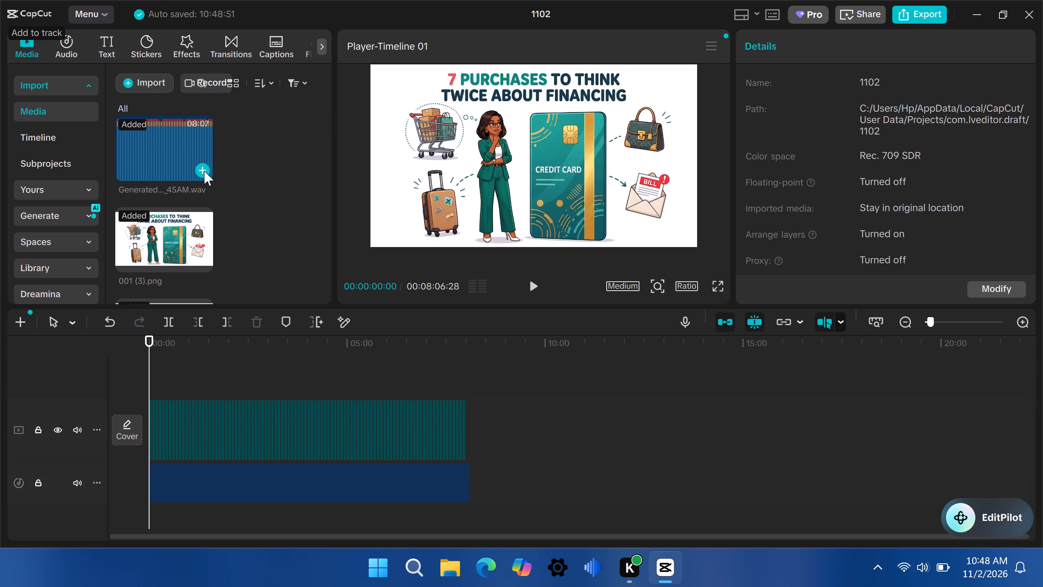
Preview the start of the video and delete the 001 (3).png clip from the timeline.
left_click(971, 325)
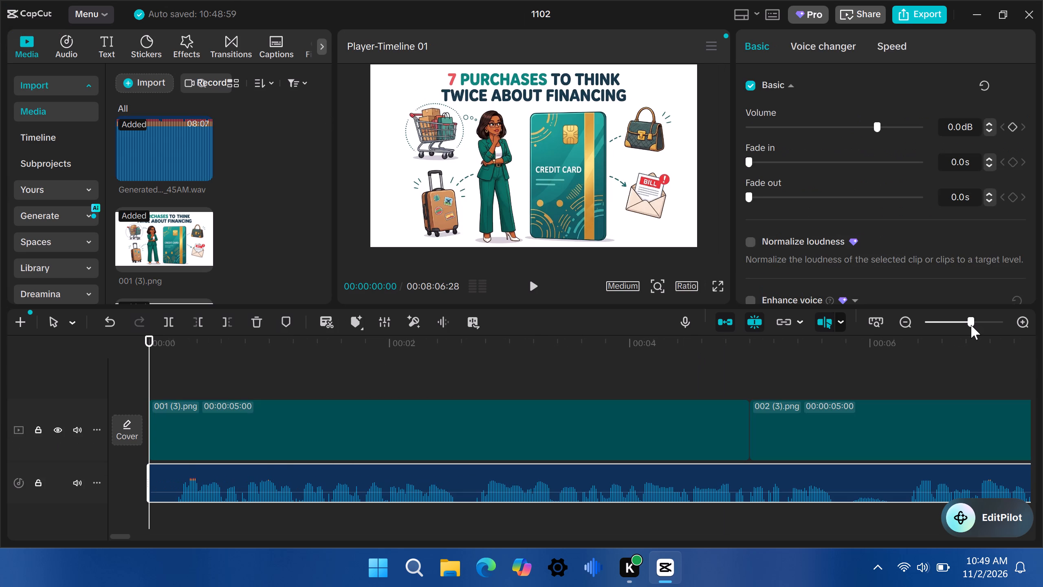
left_click(971, 325)
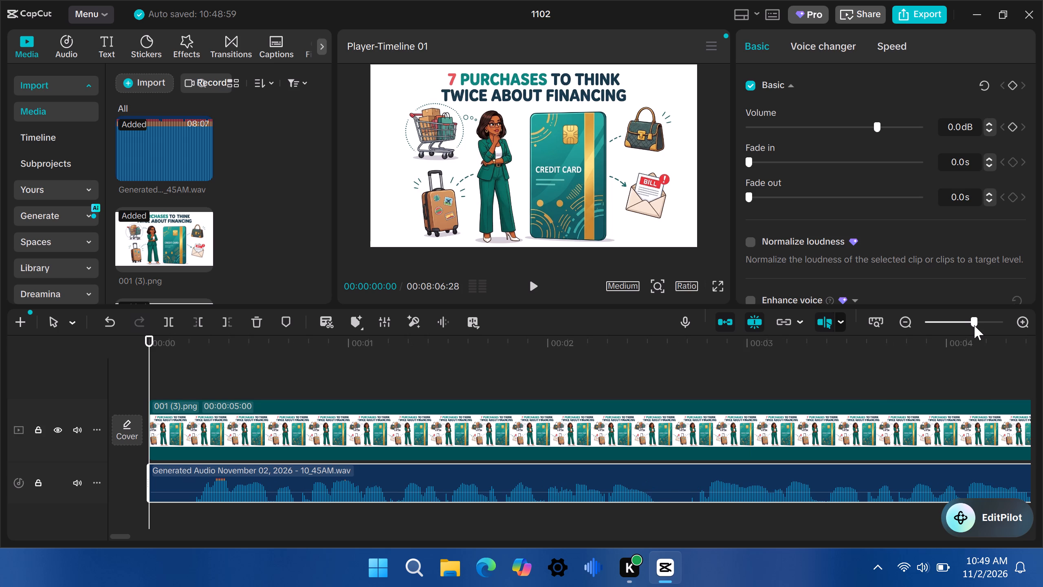
left_click(539, 285)
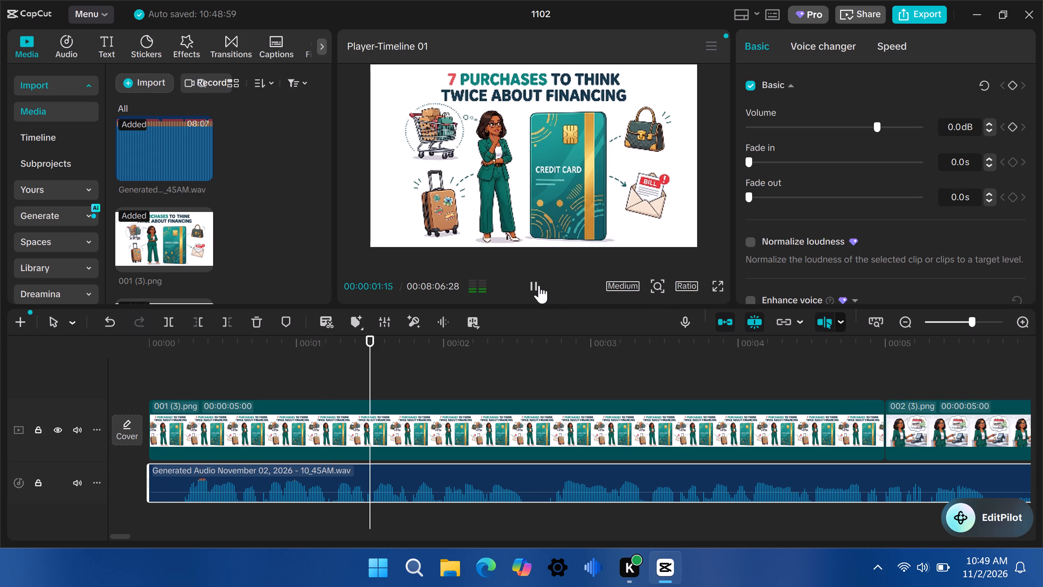
left_click(427, 437)
key("BackSpace")
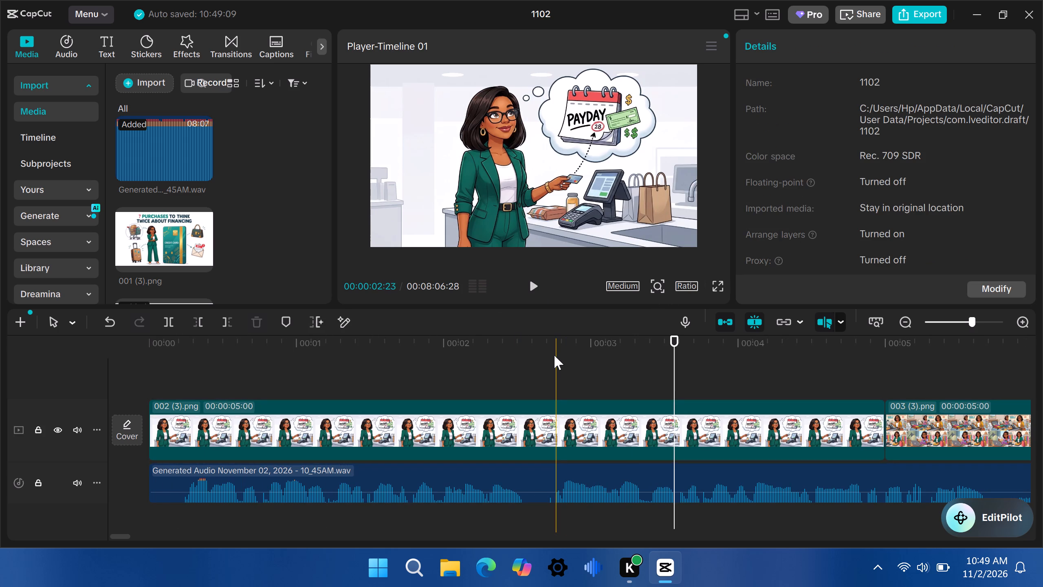
Play the narration to find the cut point and extend the 002 (3).png clip's end to 00:00:06:10.
left_click(553, 354)
left_click(535, 285)
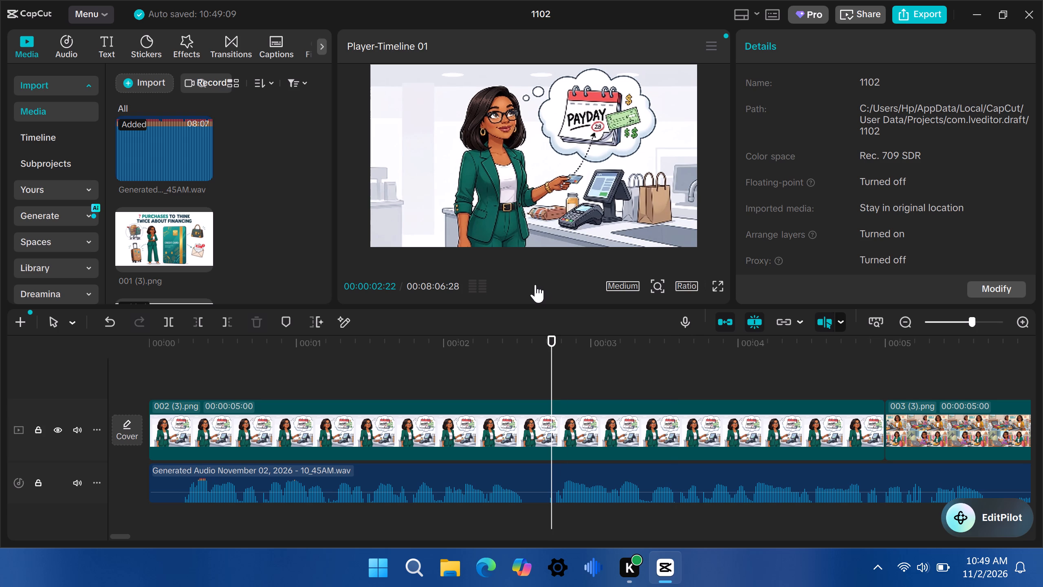
left_click_drag(122, 537, 123, 537)
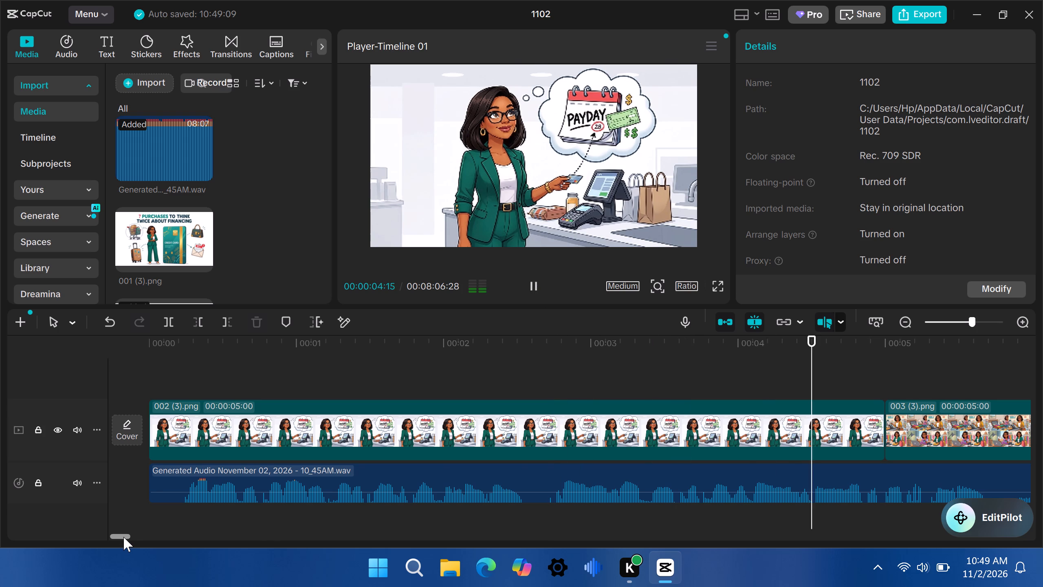
left_click_drag(123, 537, 128, 537)
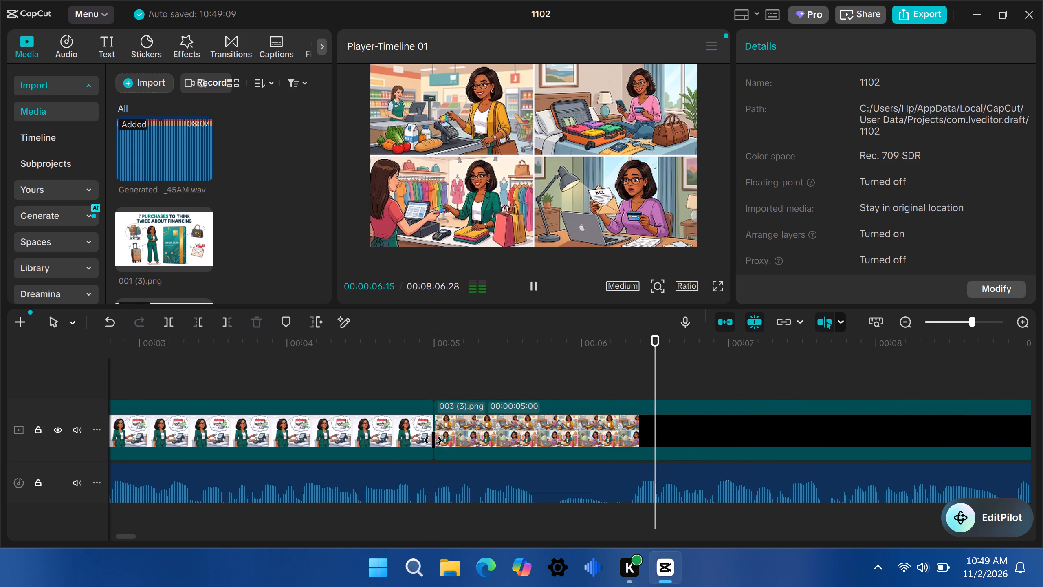
left_click(627, 347)
left_click(627, 347)
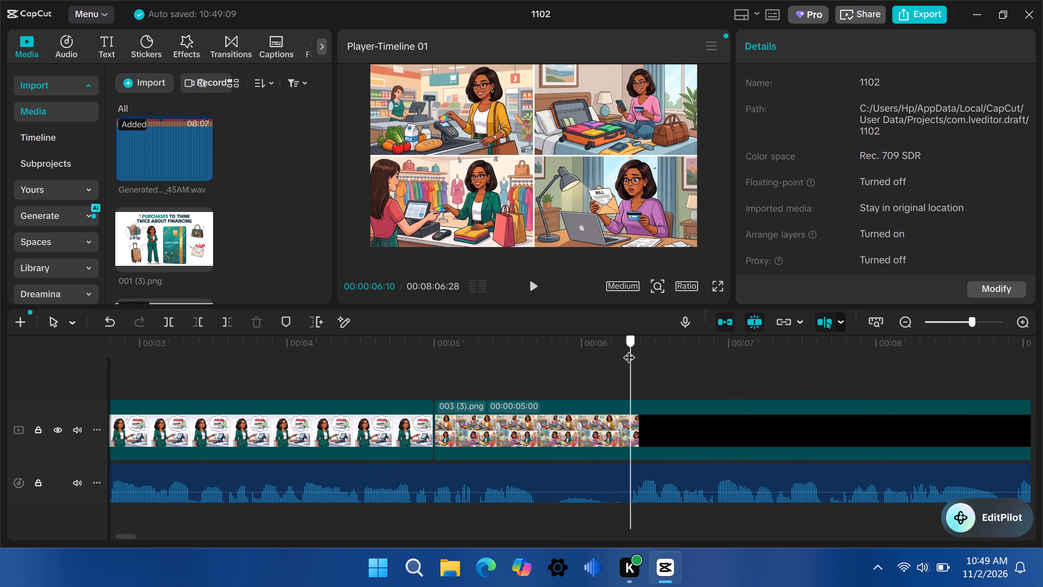
left_click(404, 449)
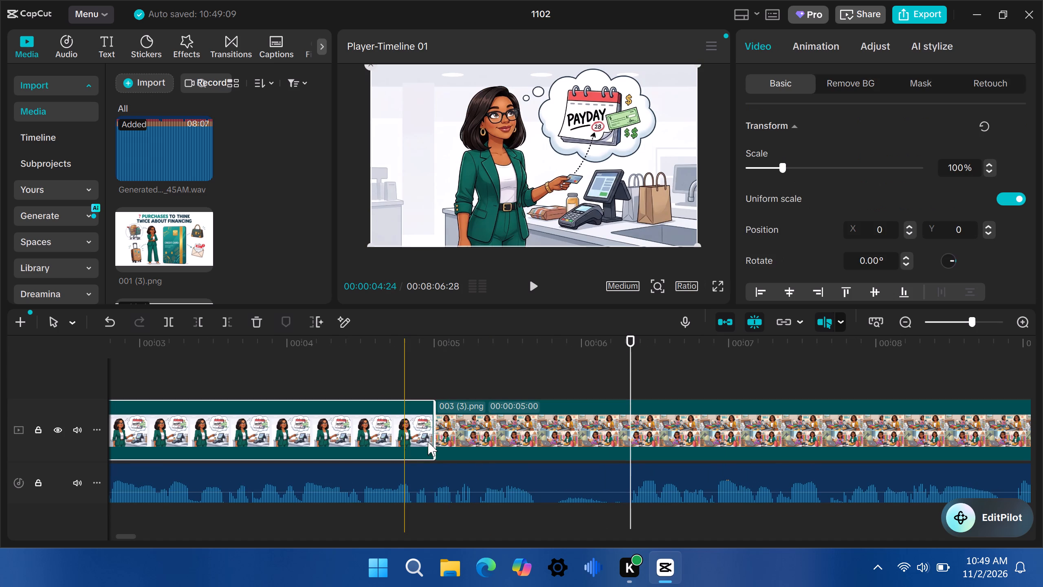
left_click_drag(434, 433, 624, 410)
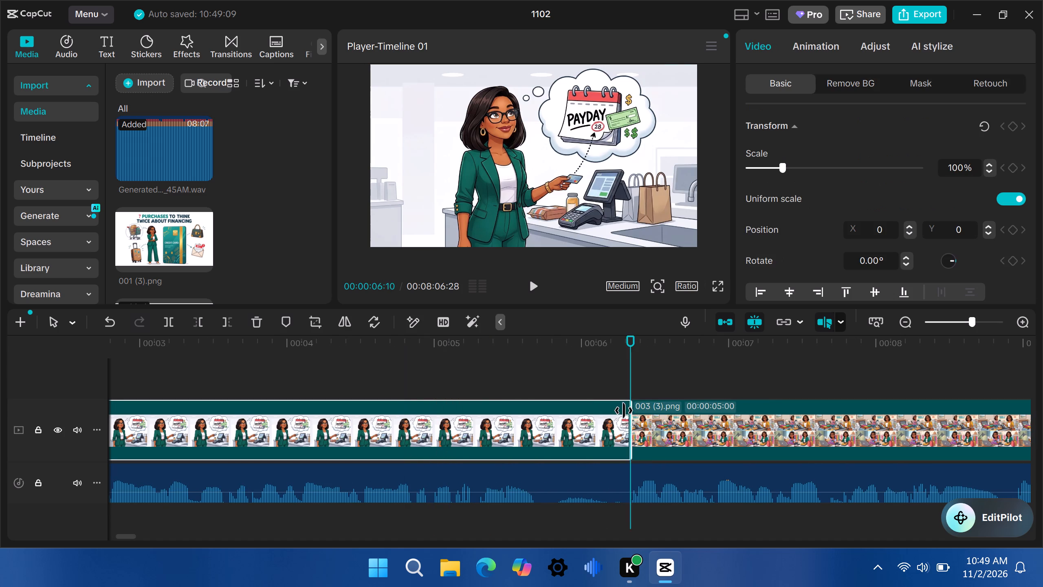
left_click_drag(624, 410, 627, 412)
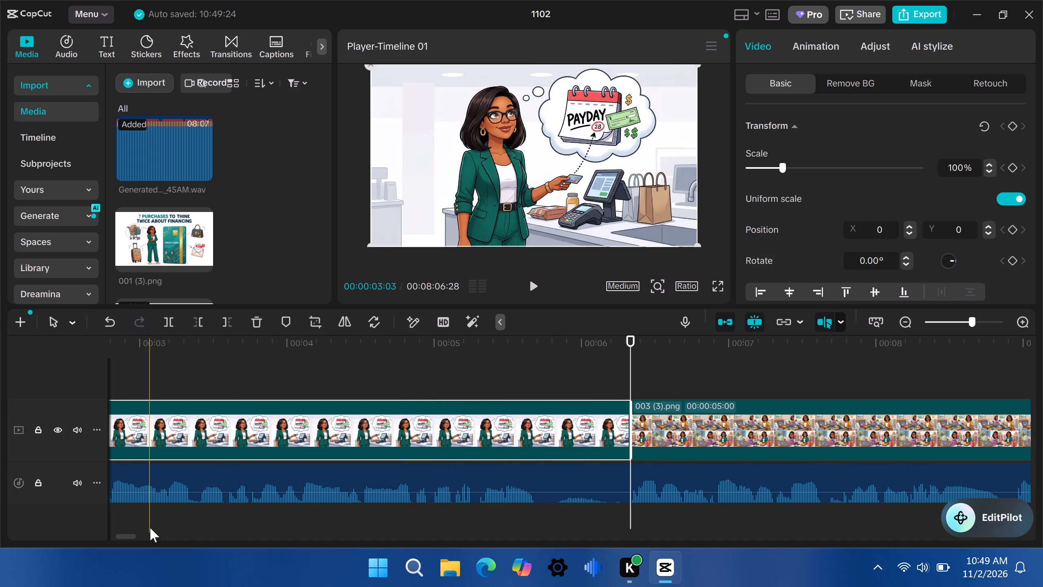
Play the narration to find the cut point and extend the 003 (3).png clip's end to about 00:00:11:20.
left_click_drag(126, 536, 131, 538)
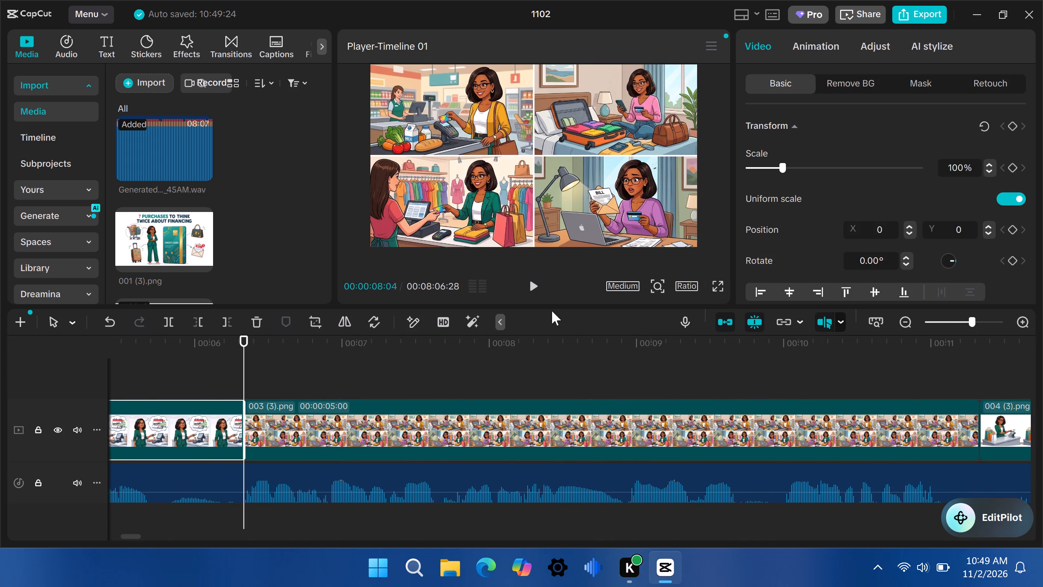
left_click(534, 287)
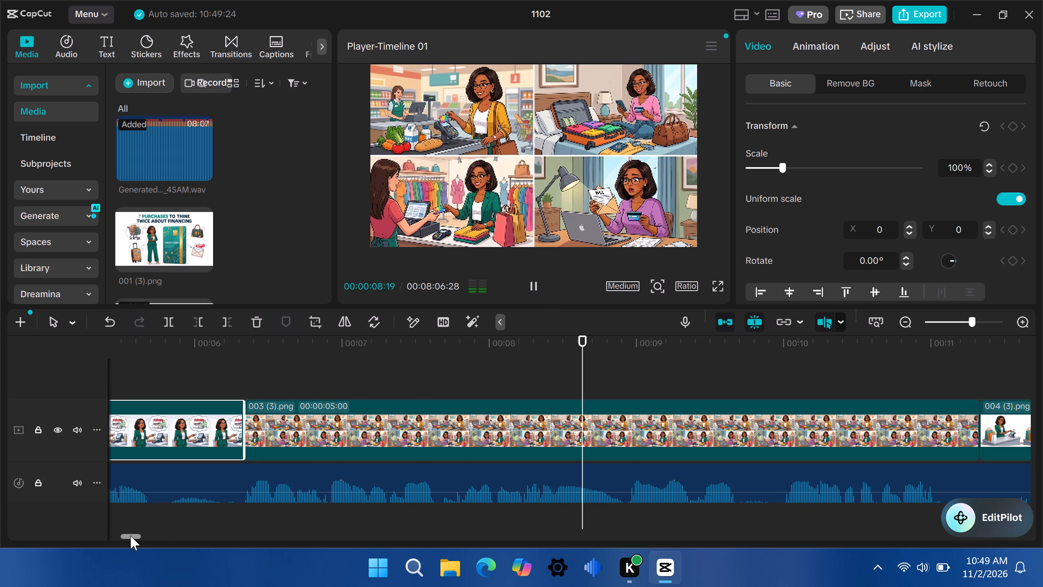
left_click_drag(130, 534, 134, 535)
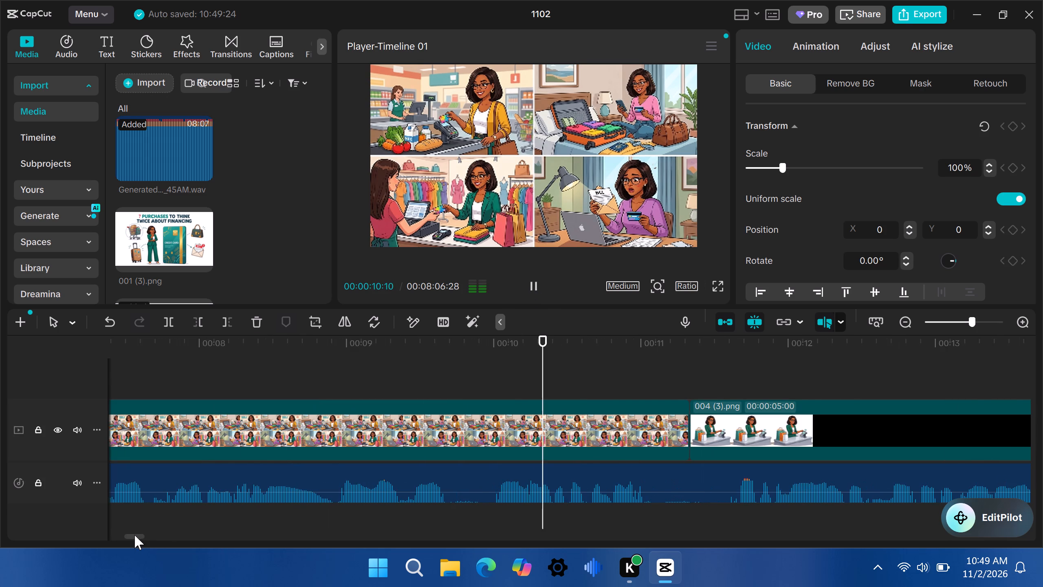
left_click_drag(134, 535, 138, 536)
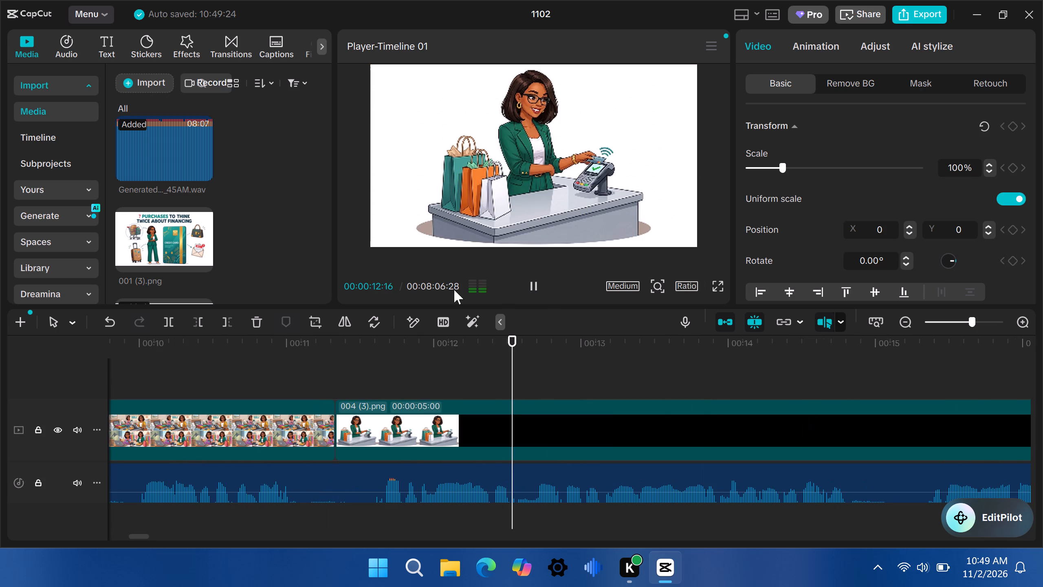
left_click(381, 362)
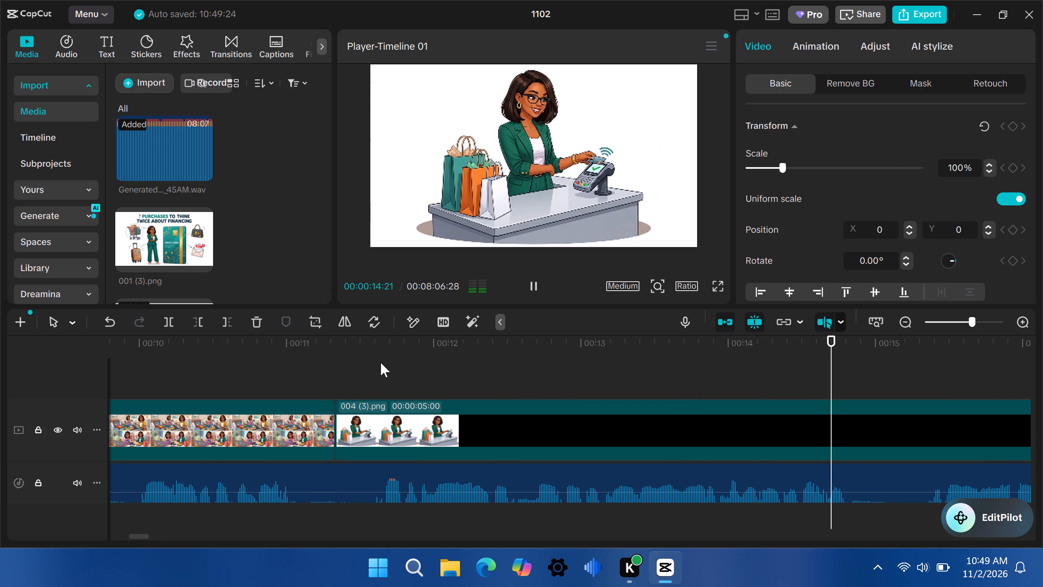
left_click_drag(381, 362, 376, 366)
left_click(303, 433)
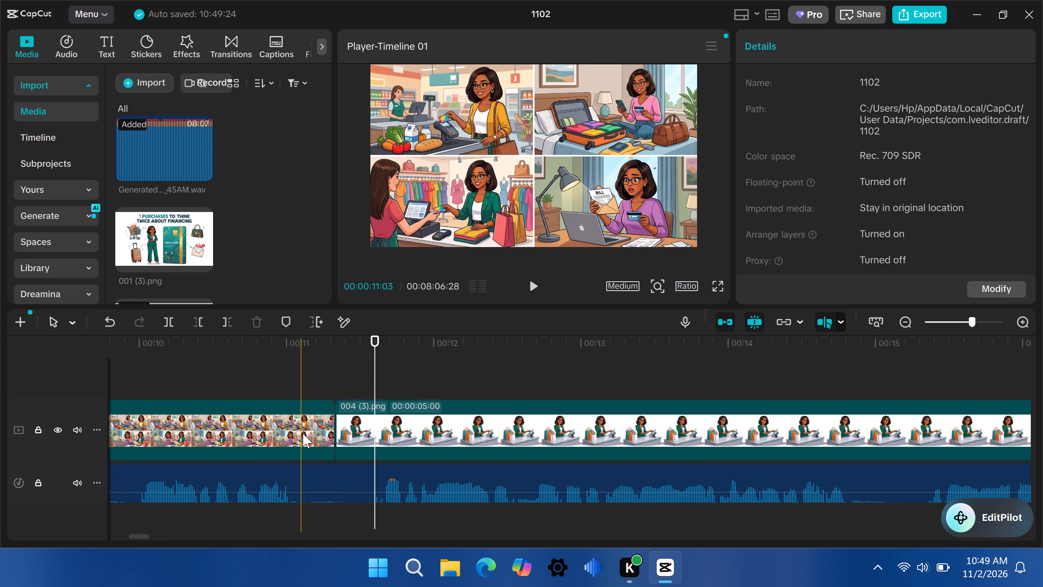
left_click_drag(336, 428, 373, 426)
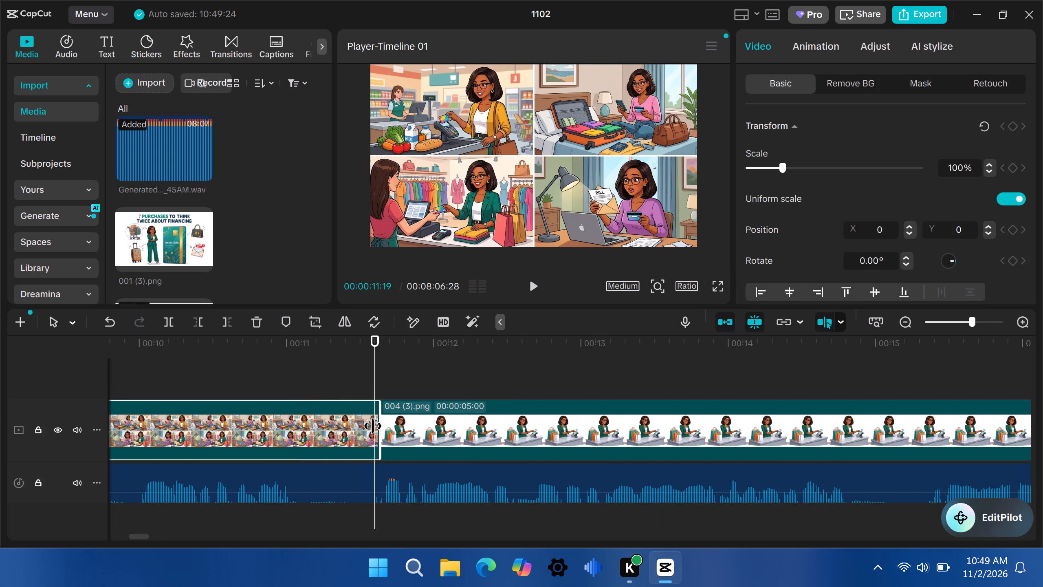
left_click_drag(373, 426, 372, 426)
left_click(532, 289)
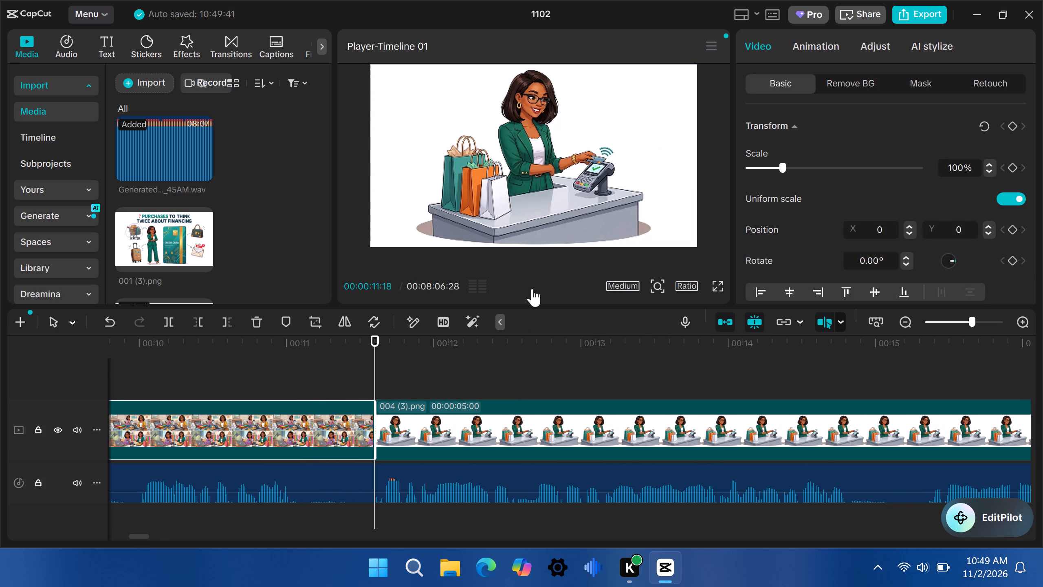
left_click(390, 347)
left_click_drag(390, 347, 386, 348)
left_click_drag(375, 430, 379, 430)
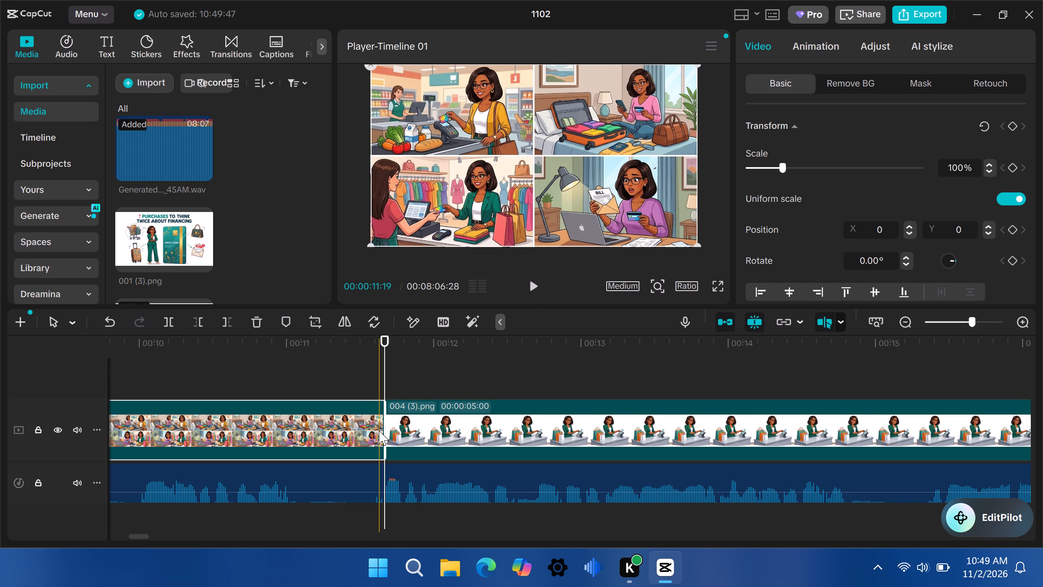
Play the narration on to the next pause and trim off the 004 (3).png clip after 00:00:15:11.
left_click(534, 288)
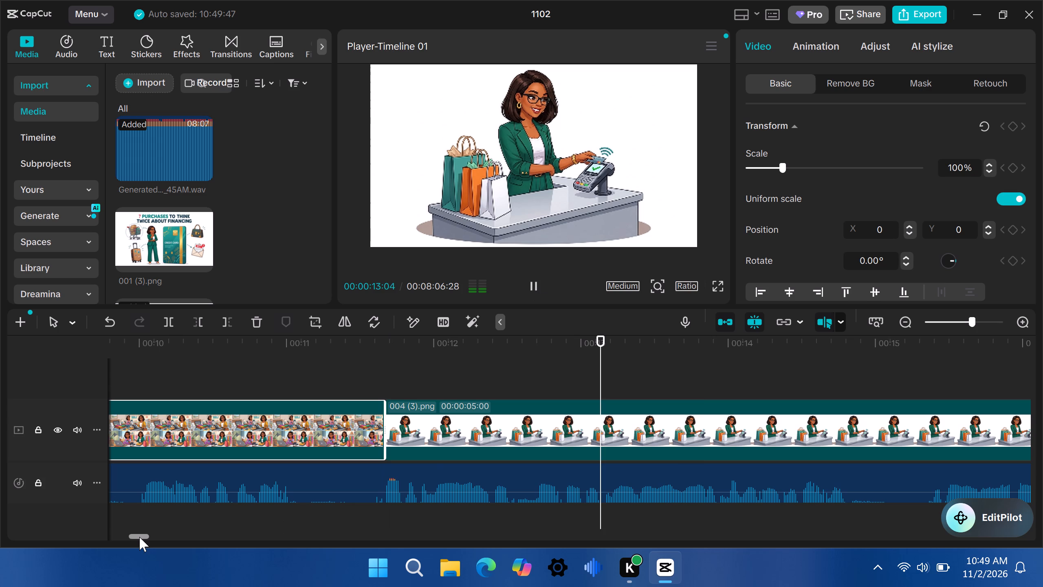
left_click_drag(141, 537, 148, 536)
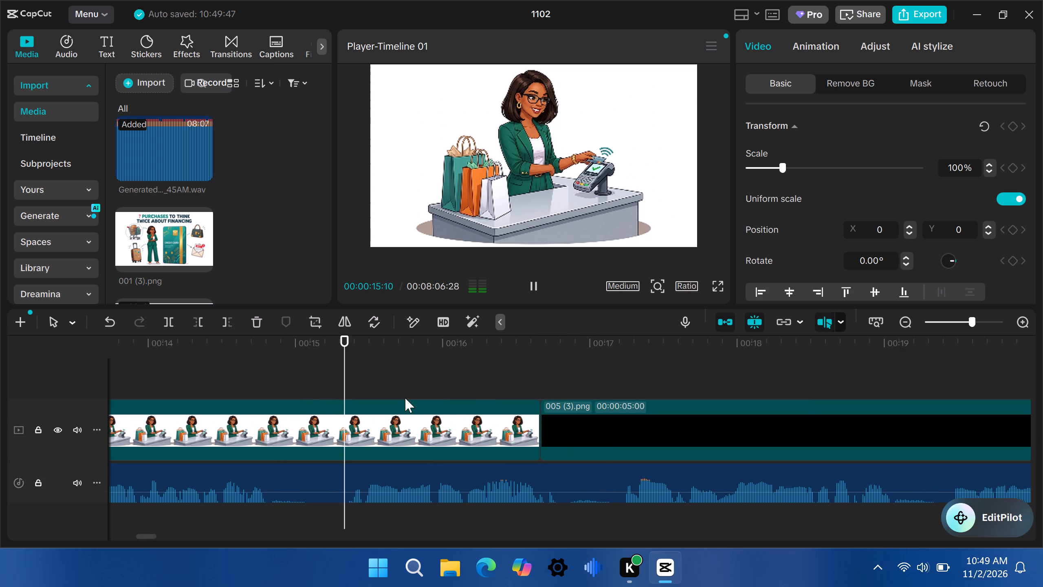
left_click(351, 350)
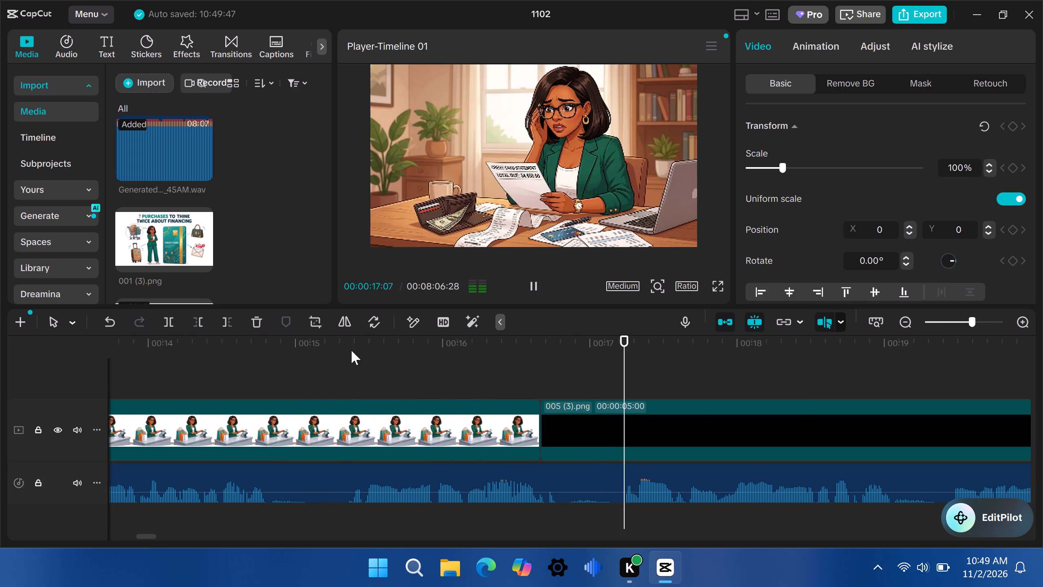
left_click(351, 350)
left_click(221, 326)
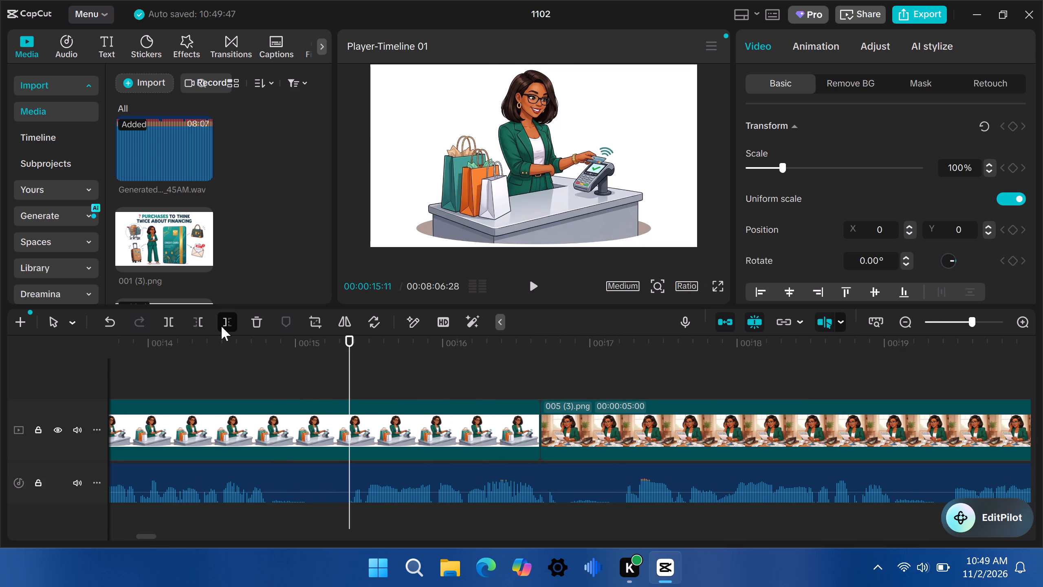
Play the narration to find the next cut point and extend the 005 (3).png clip's end to 00:00:23:17.
left_click(533, 277)
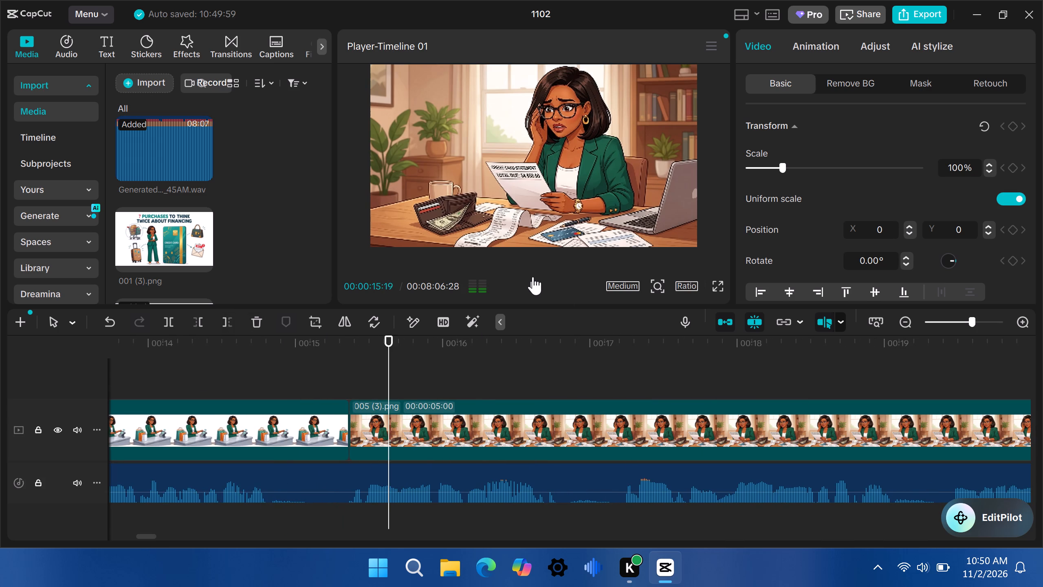
left_click_drag(145, 536, 147, 537)
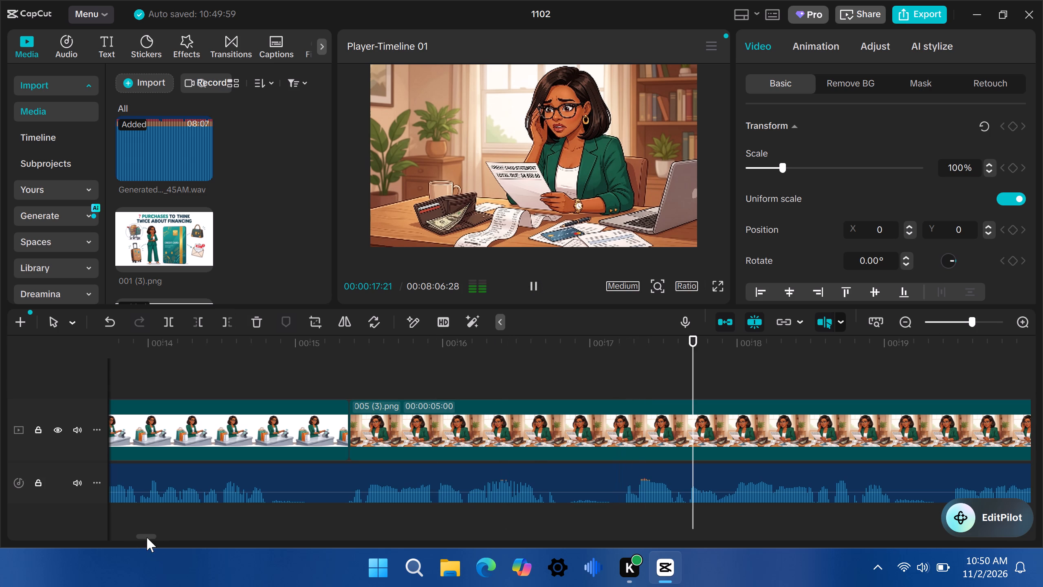
left_click_drag(147, 537, 150, 538)
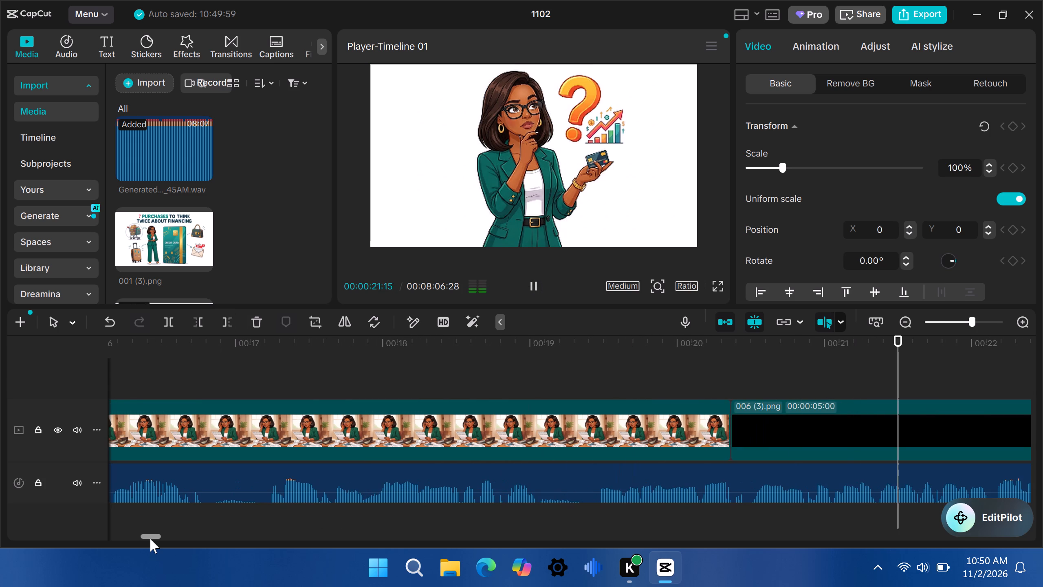
left_click_drag(150, 538, 156, 538)
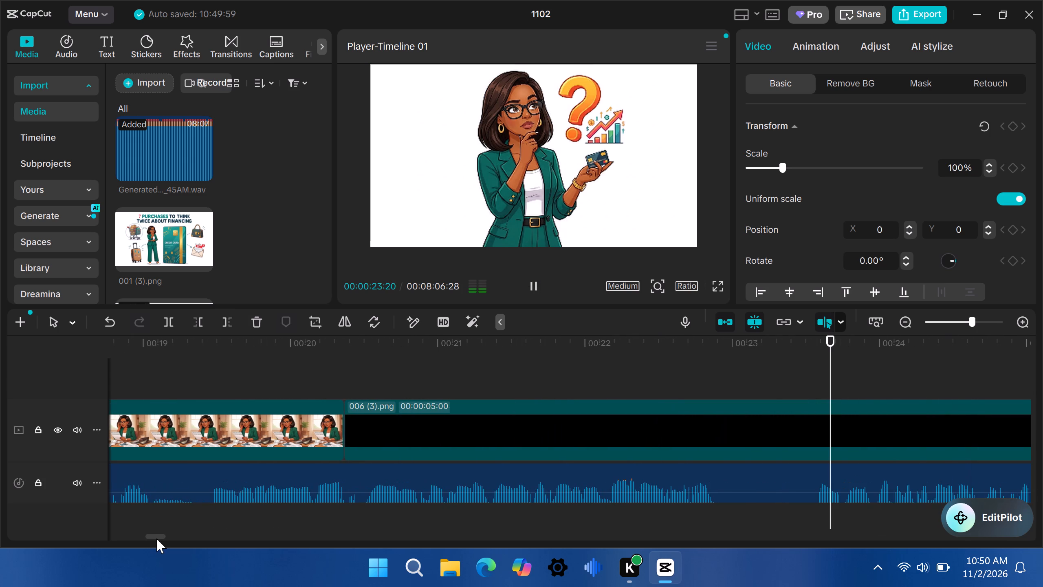
left_click_drag(156, 538, 158, 538)
left_click(559, 352)
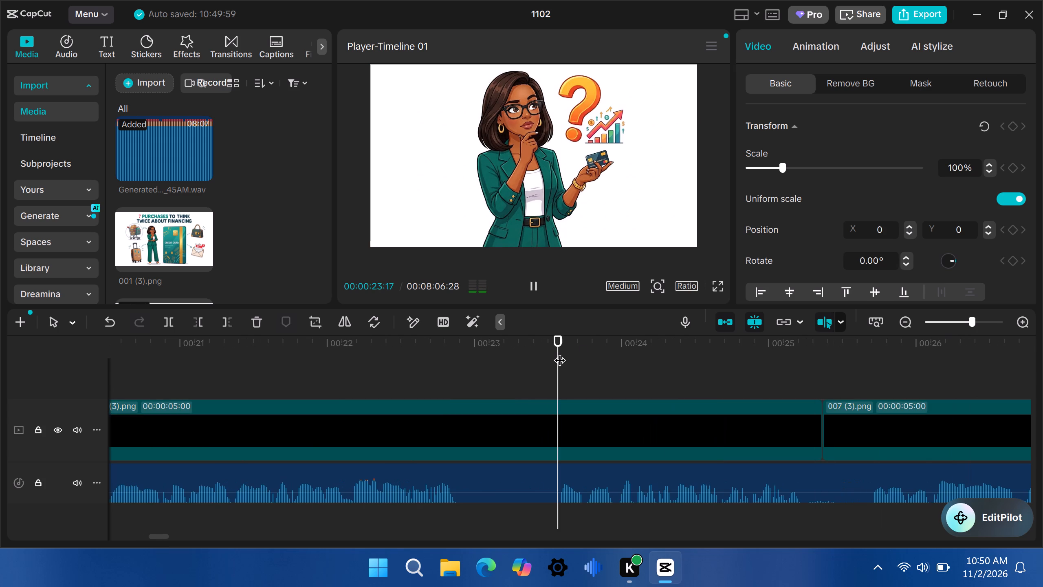
left_click_drag(559, 352, 563, 353)
left_click(563, 353)
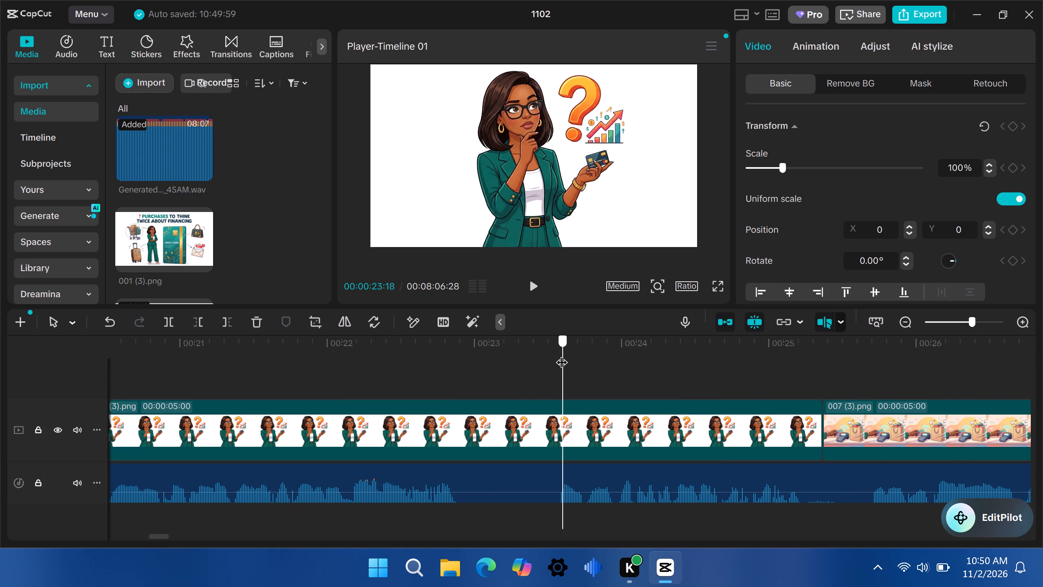
left_click(165, 536)
left_click(228, 428)
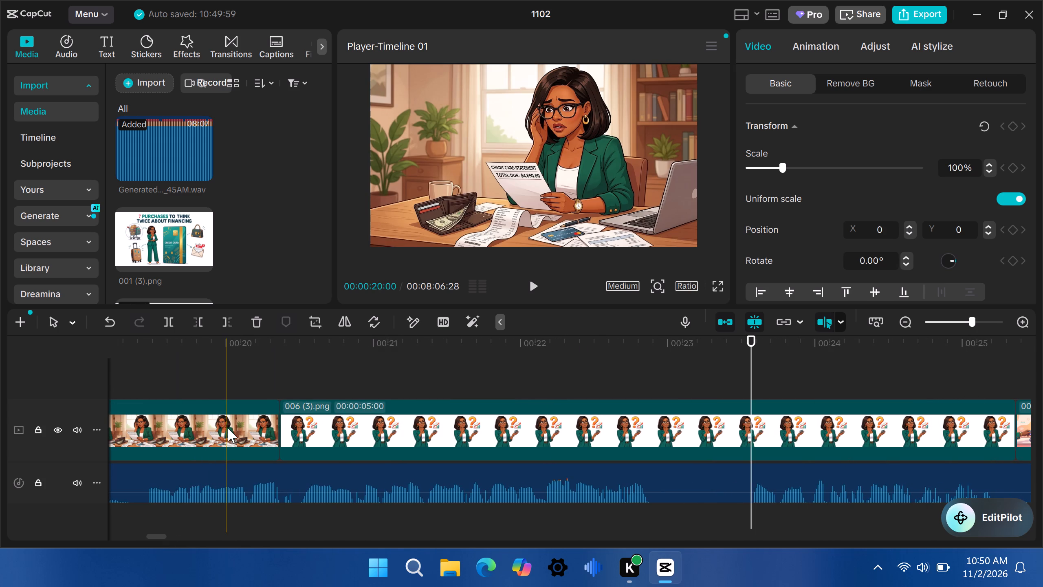
left_click_drag(280, 434, 802, 451)
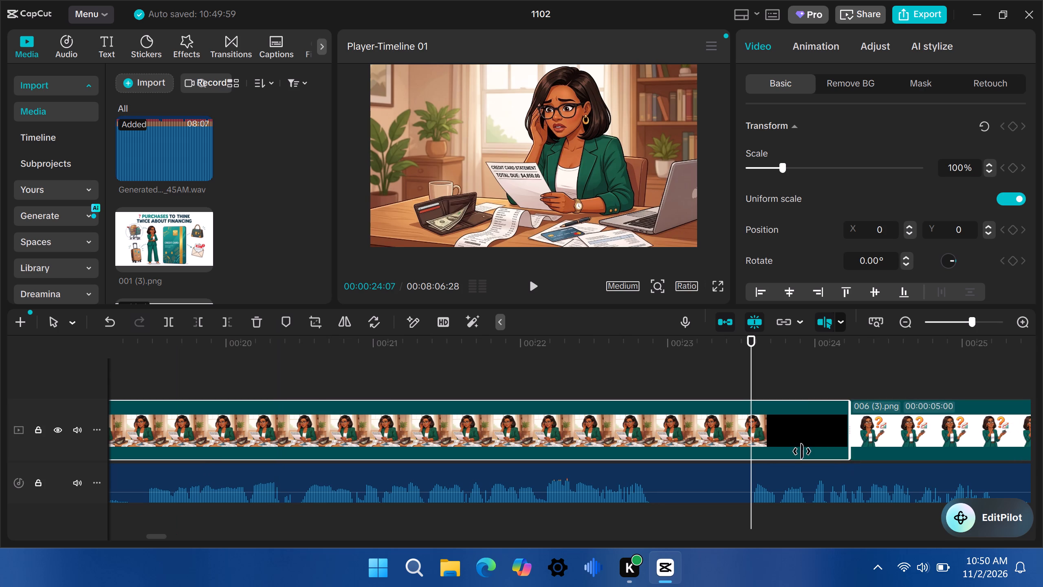
left_click_drag(802, 451, 746, 467)
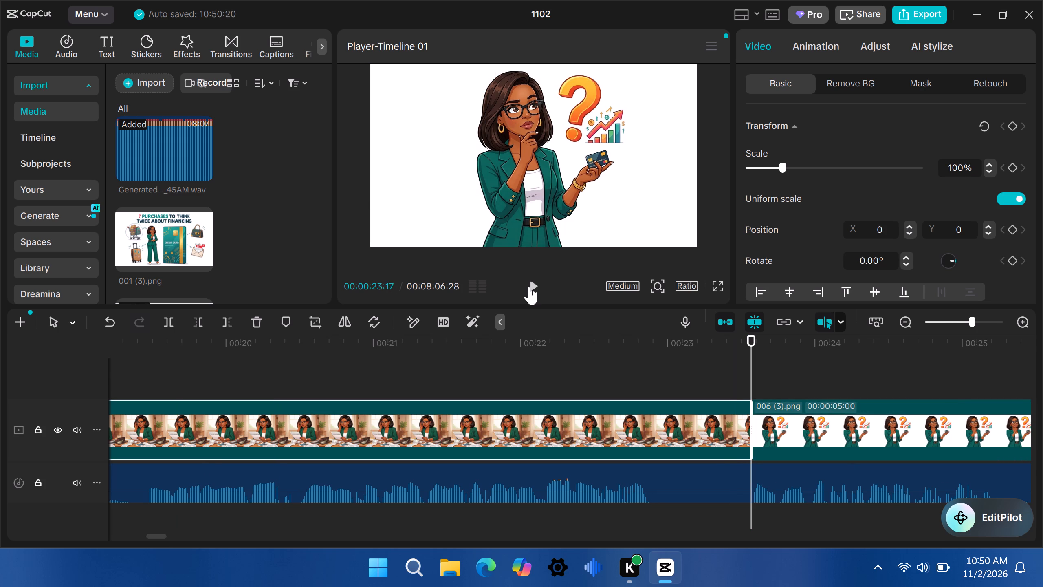
Play the narration over the 006 (3).png clip and trim off its remainder after 00:00:25:21.
left_click(529, 287)
left_click_drag(158, 535, 161, 538)
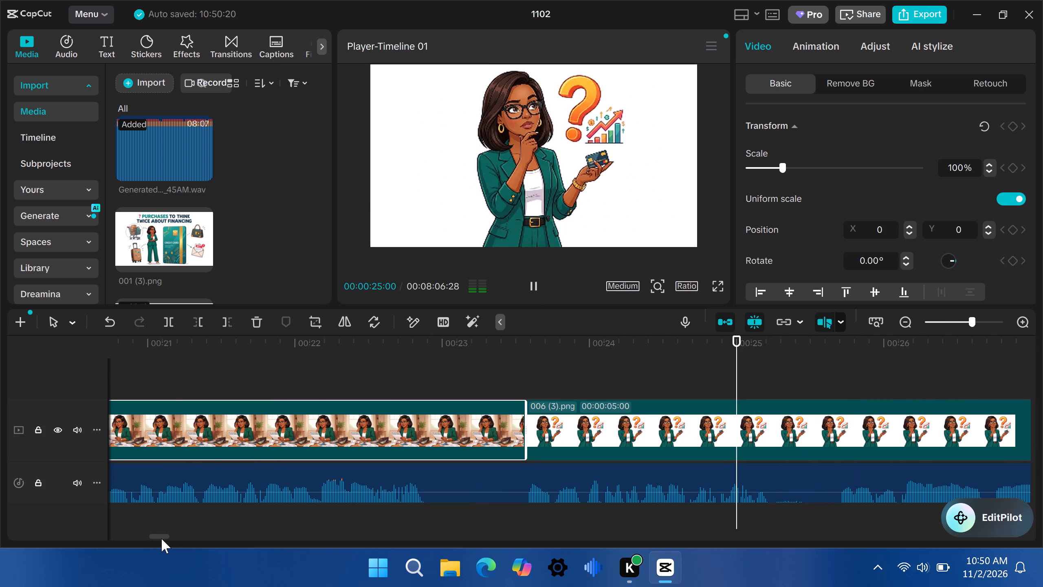
left_click_drag(161, 538, 168, 541)
double_click(291, 359)
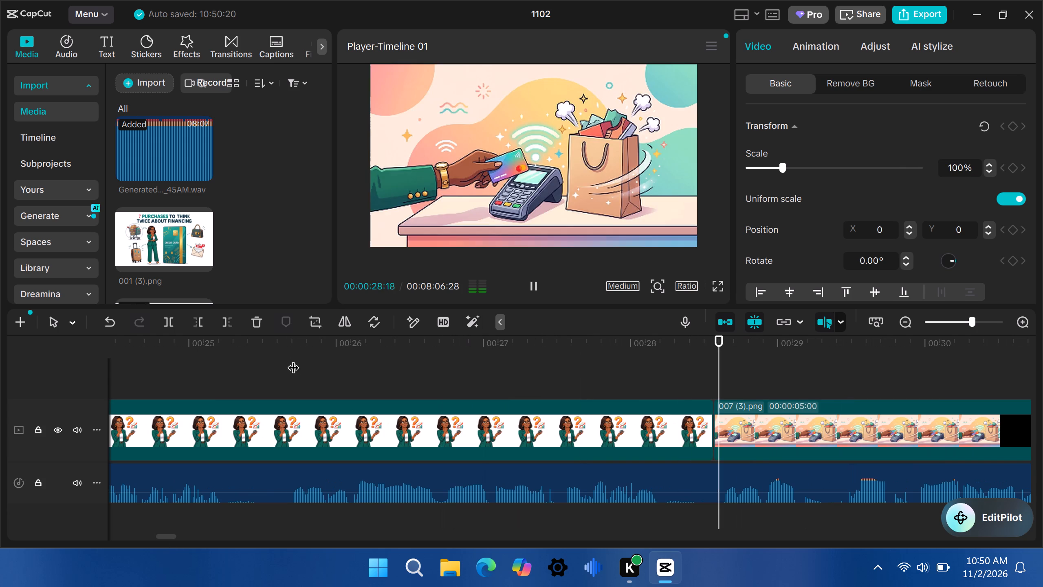
left_click(294, 361)
left_click(225, 317)
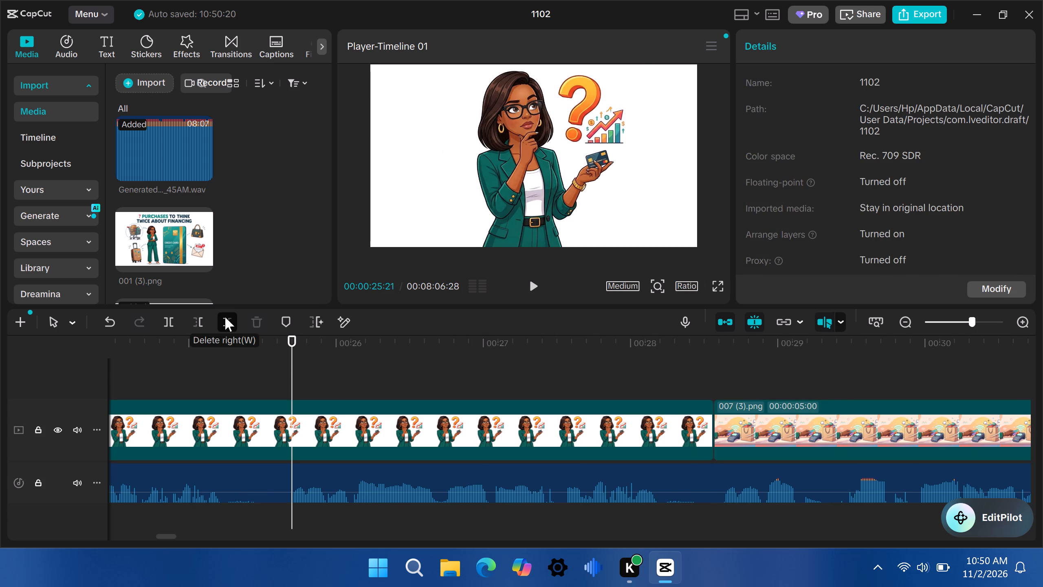
Play the narration over the 007 (3).png clip and trim off its remainder after 00:00:28:19.
left_click(533, 282)
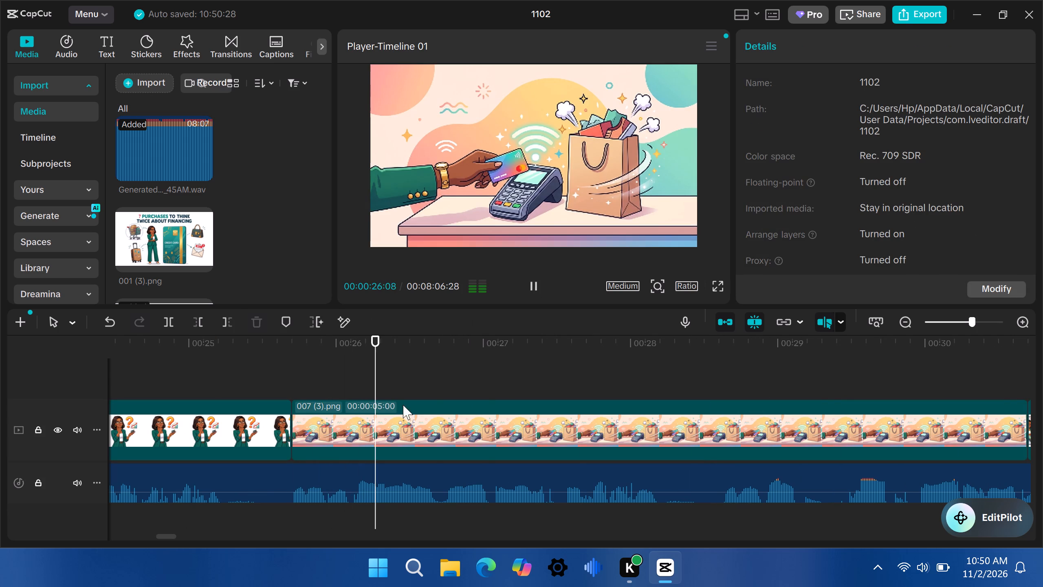
left_click_drag(169, 532, 173, 534)
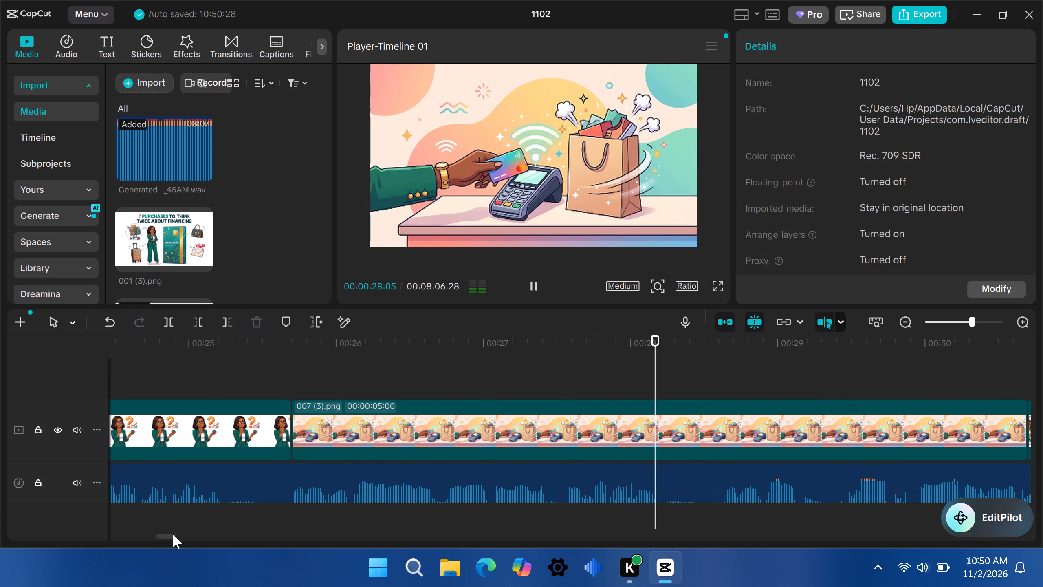
left_click_drag(173, 534, 176, 534)
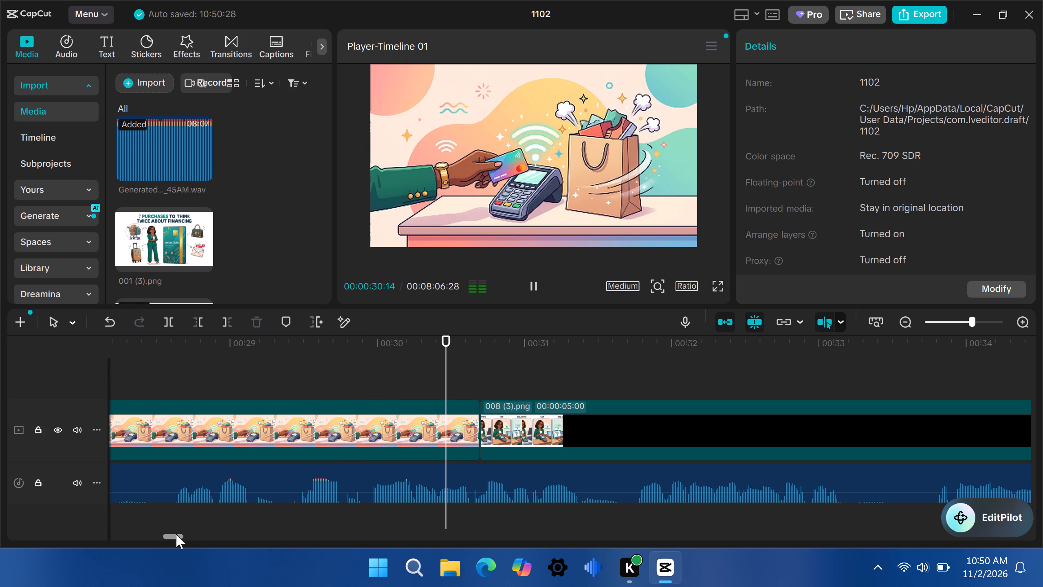
left_click_drag(176, 534, 169, 536)
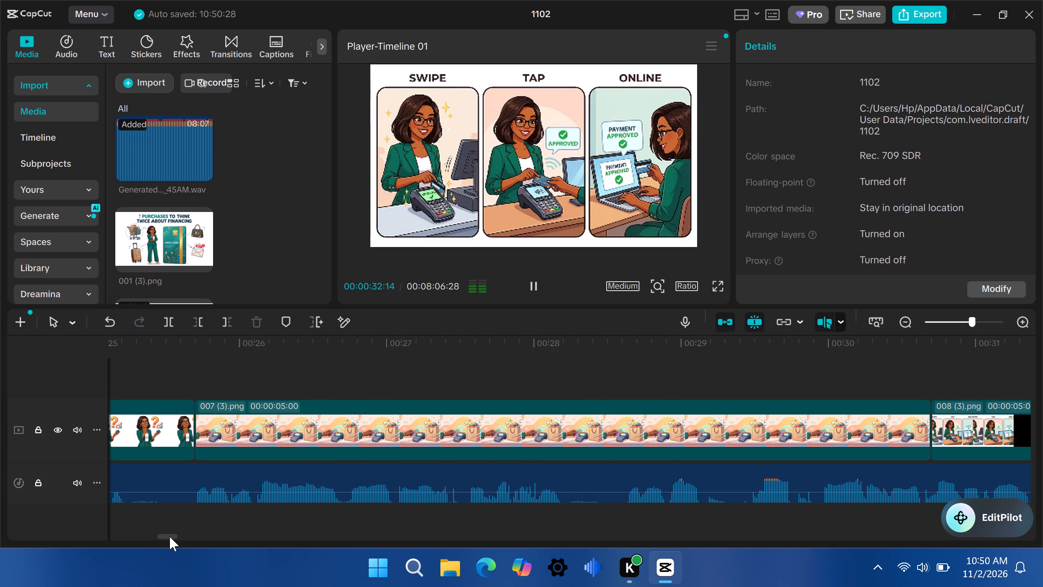
left_click_drag(169, 536, 169, 538)
left_click(291, 347)
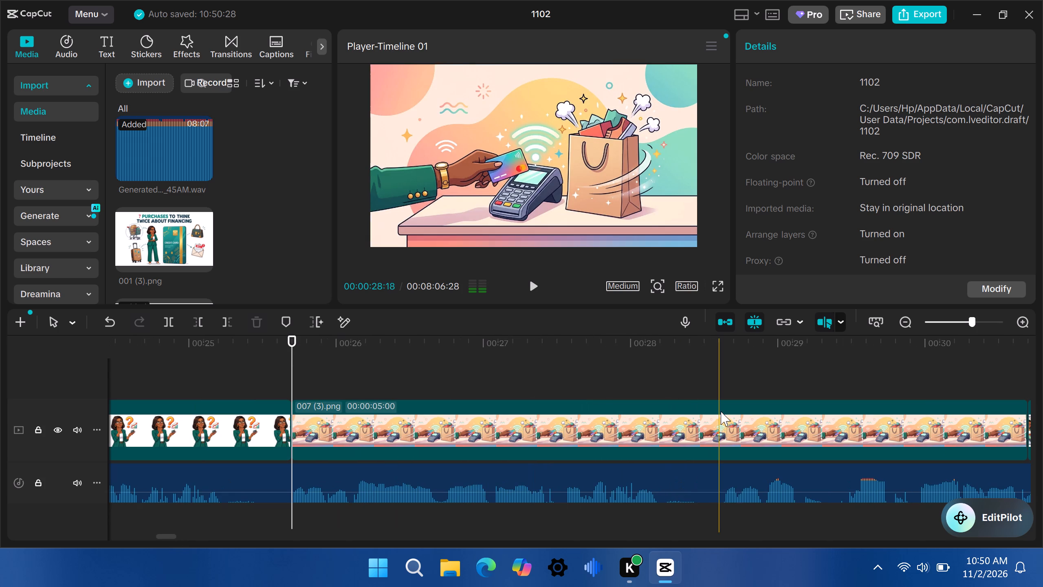
left_click(726, 368)
left_click(227, 323)
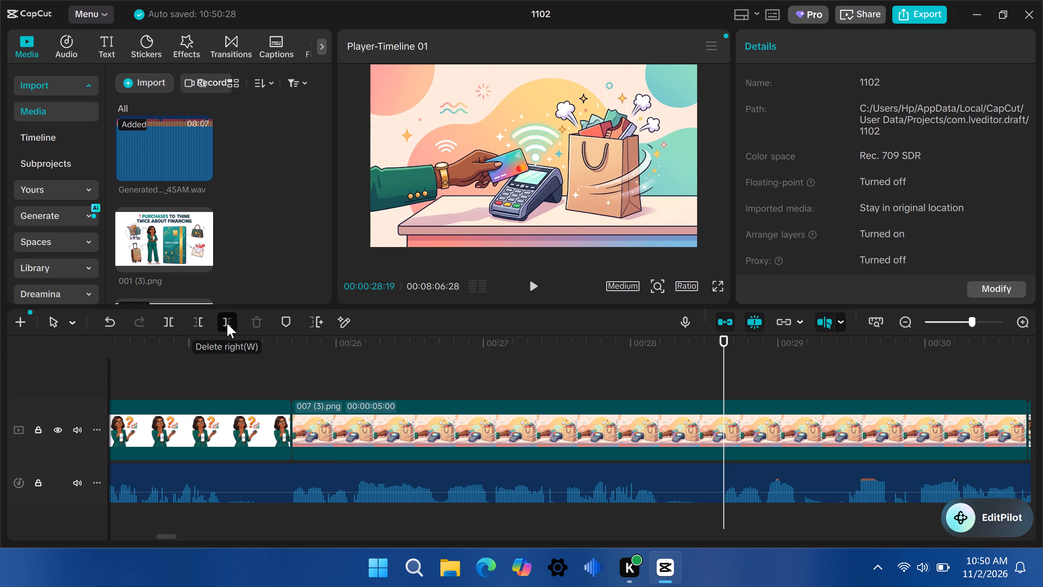
Play the narration over the 008 (3).png clip to the next cut point and extend the clip's end to 00:00:33:24.
left_click_drag(172, 536, 176, 536)
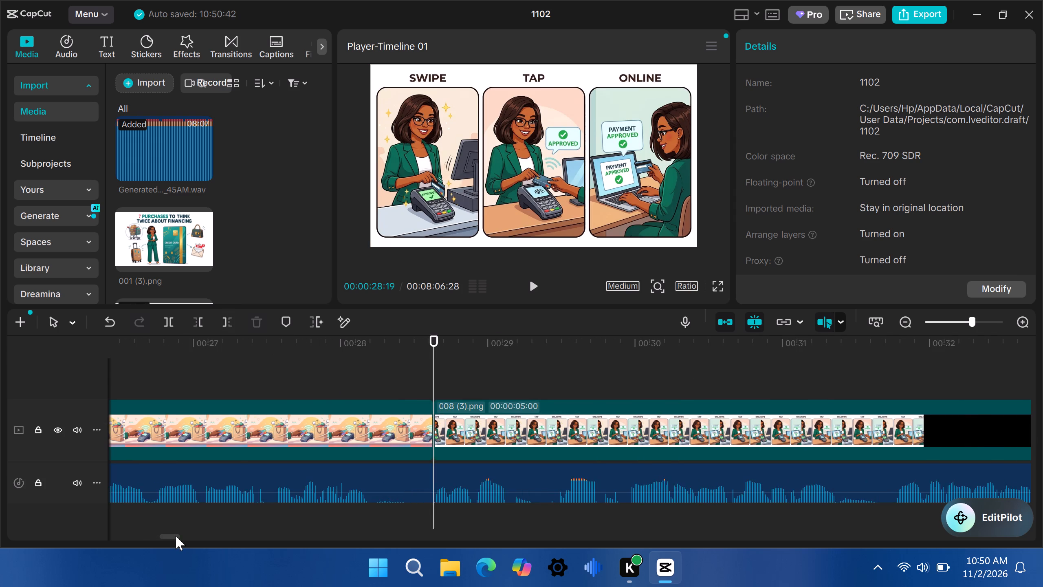
left_click_drag(176, 536, 178, 536)
left_click(533, 280)
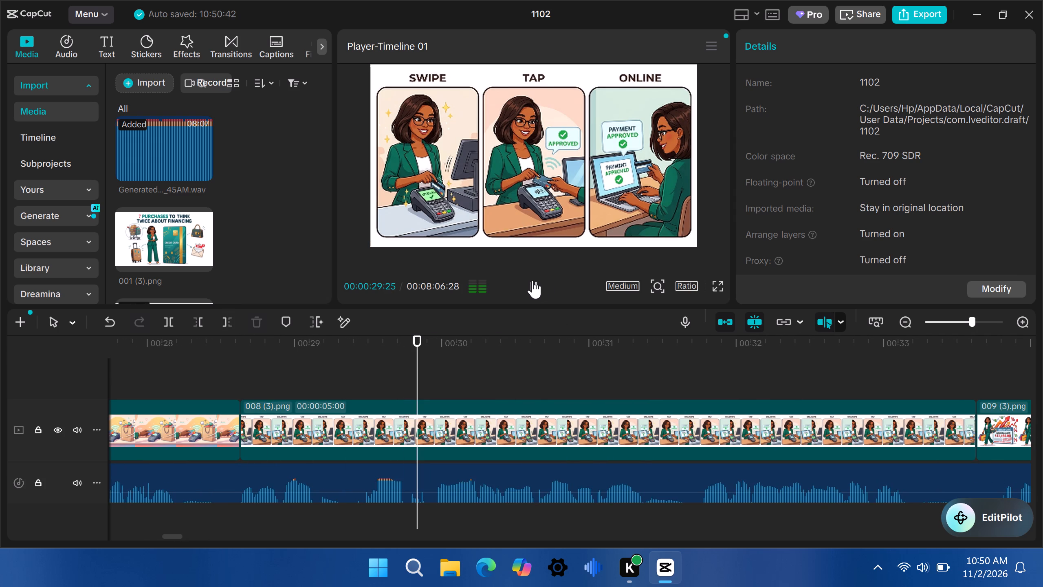
left_click_drag(171, 535, 174, 536)
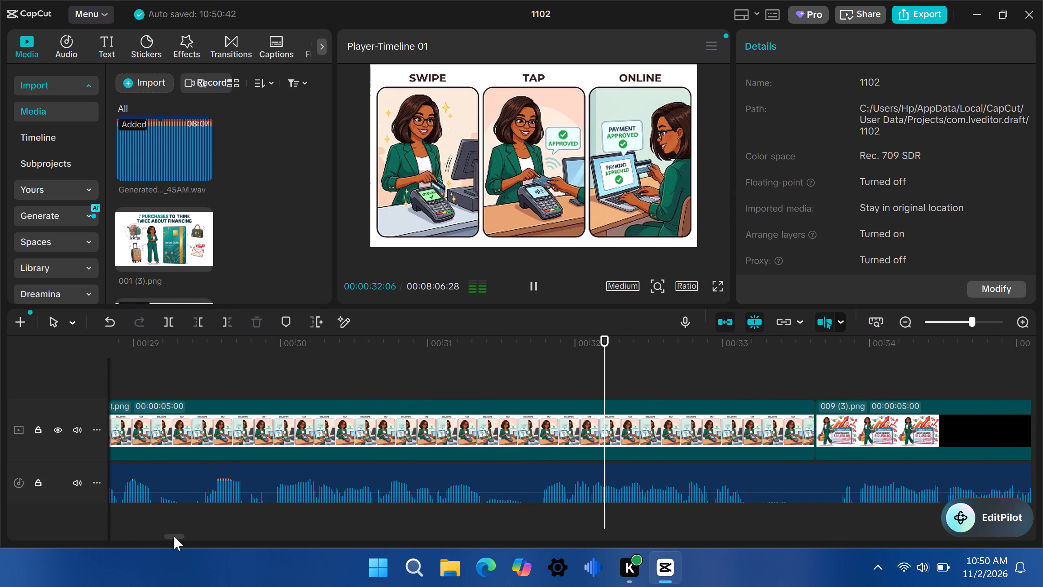
left_click_drag(174, 536, 178, 538)
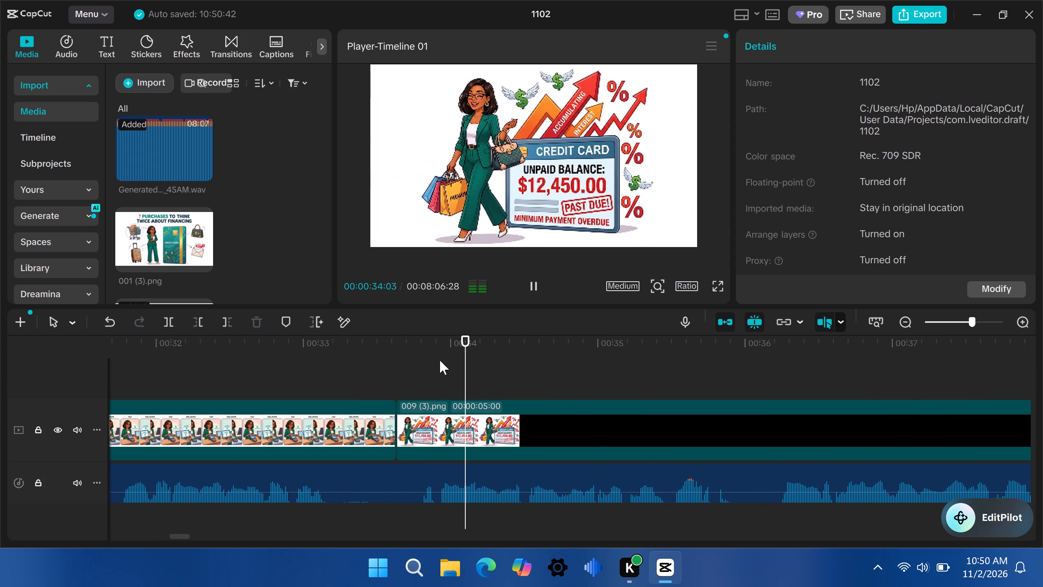
left_click(424, 346)
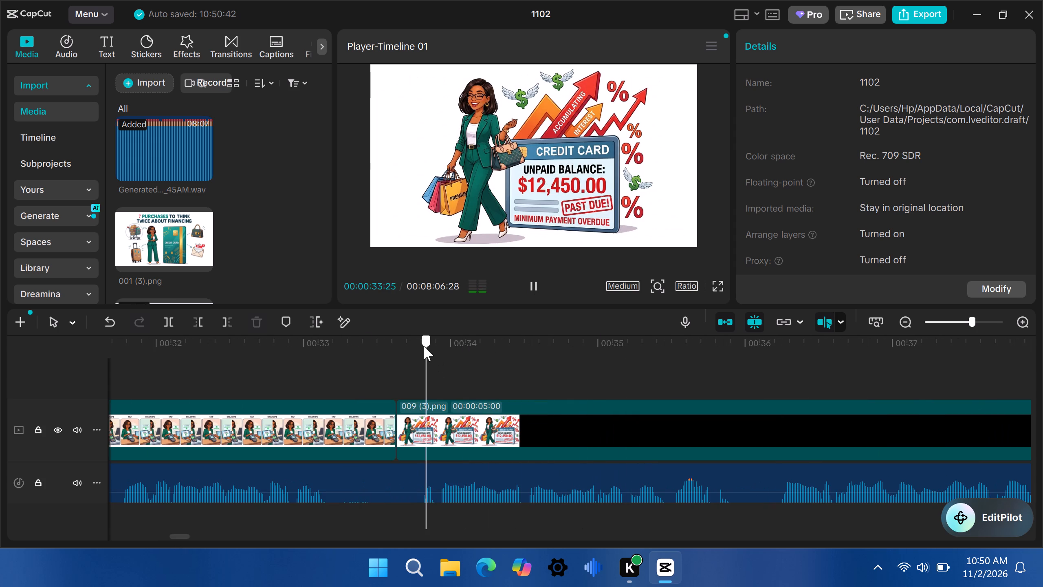
left_click(425, 346)
left_click(371, 409)
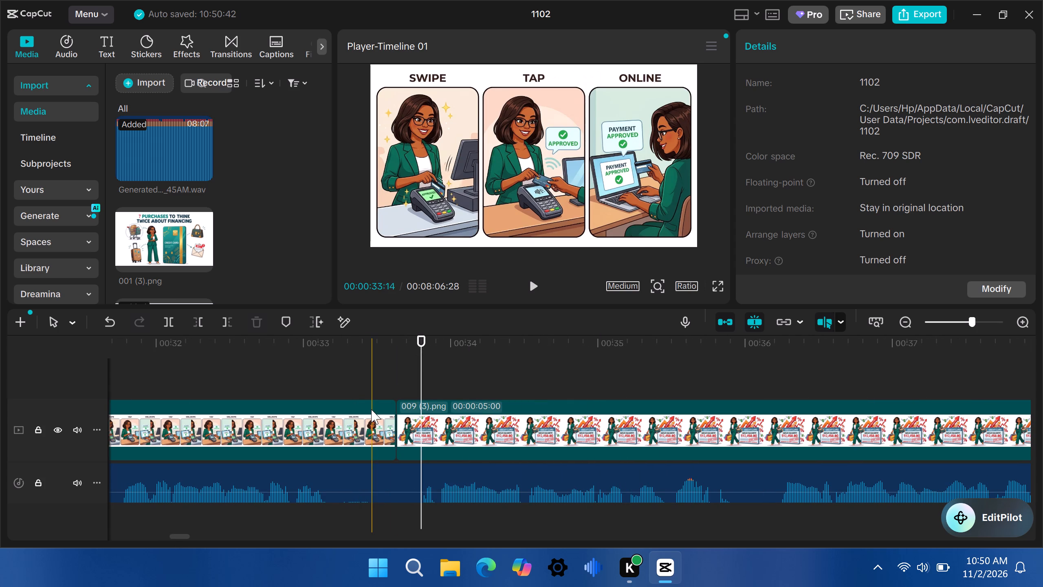
left_click_drag(396, 428, 414, 430)
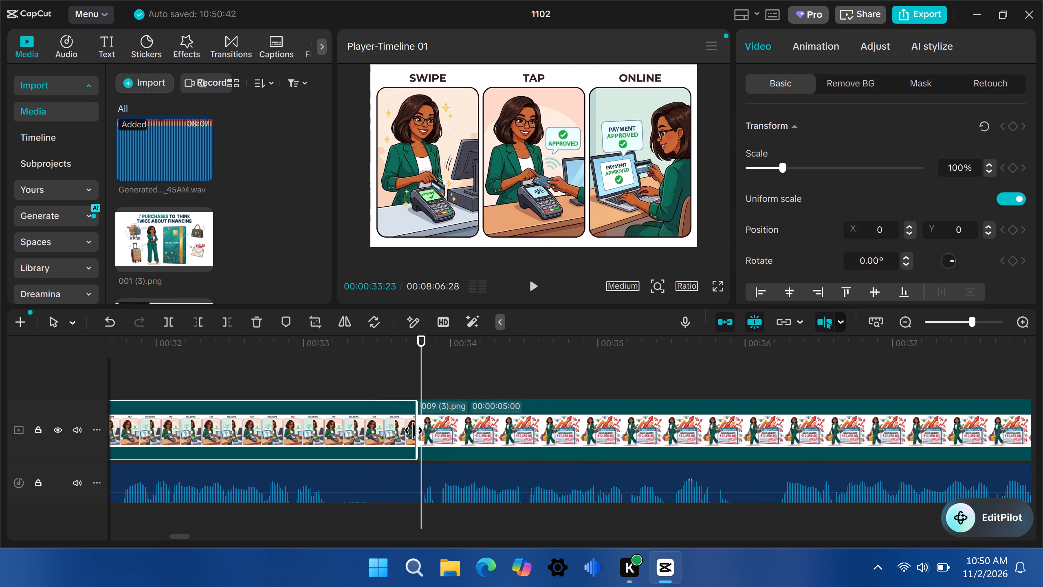
left_click_drag(414, 430, 414, 431)
Play the narration on past the 009 (3).png clip to the next cut point and extend that clip's end to 00:00:42:16.
left_click(537, 285)
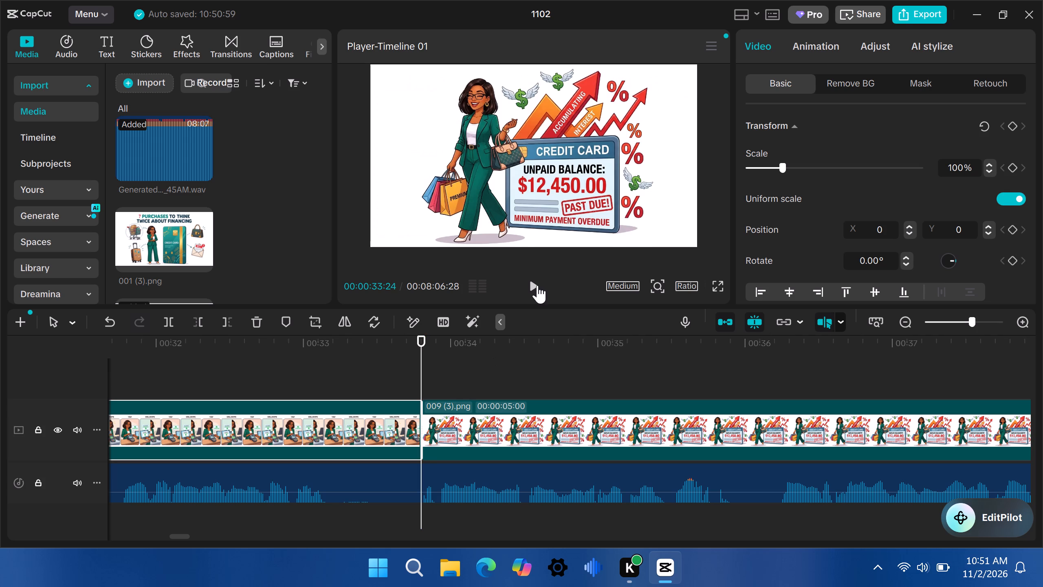
left_click_drag(184, 535, 192, 537)
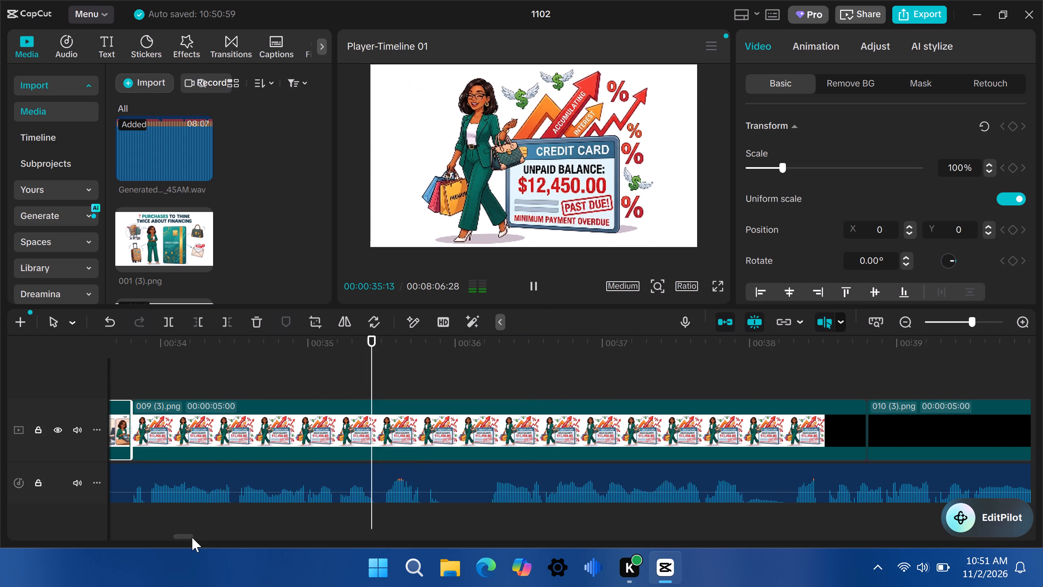
left_click_drag(192, 537, 190, 538)
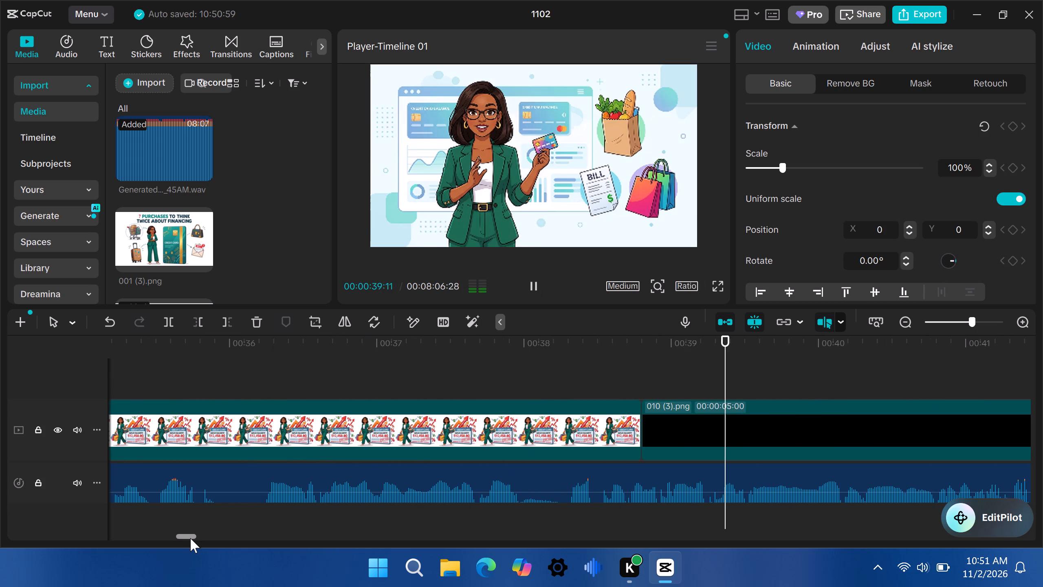
left_click_drag(191, 538, 193, 537)
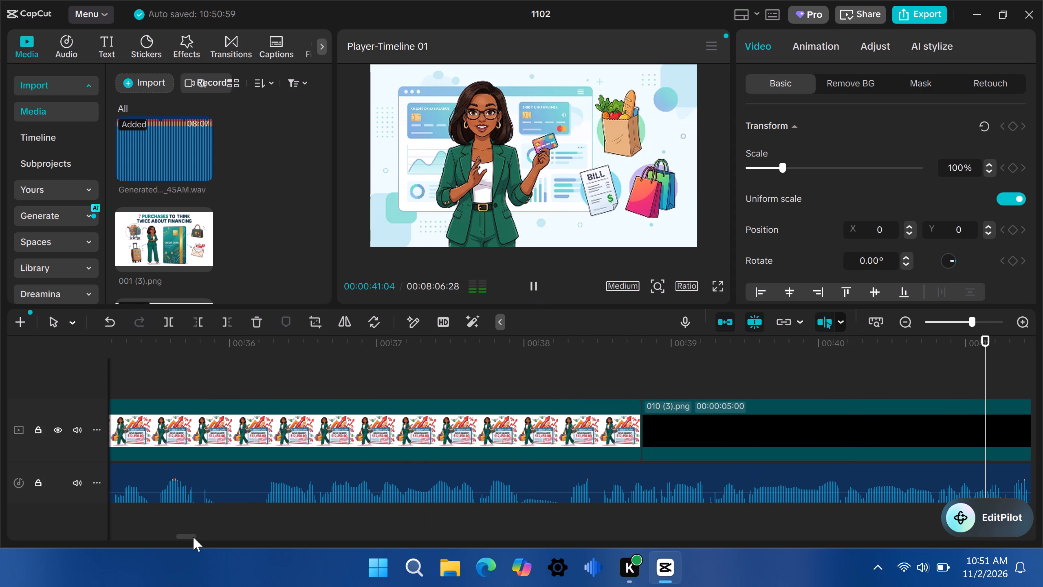
left_click_drag(193, 537, 198, 537)
left_click(640, 356)
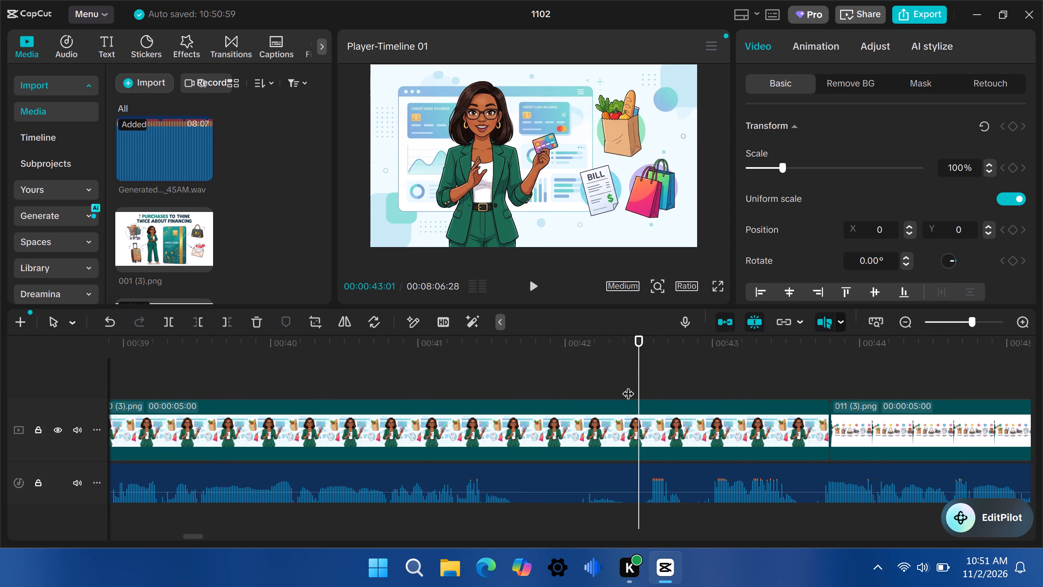
left_click_drag(640, 371, 647, 371)
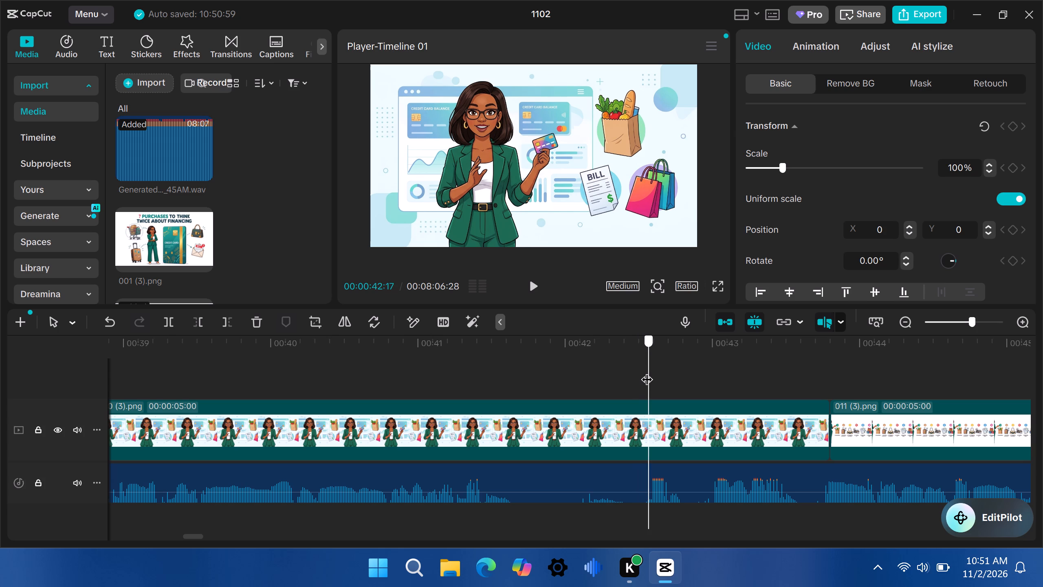
left_click_drag(647, 371, 645, 371)
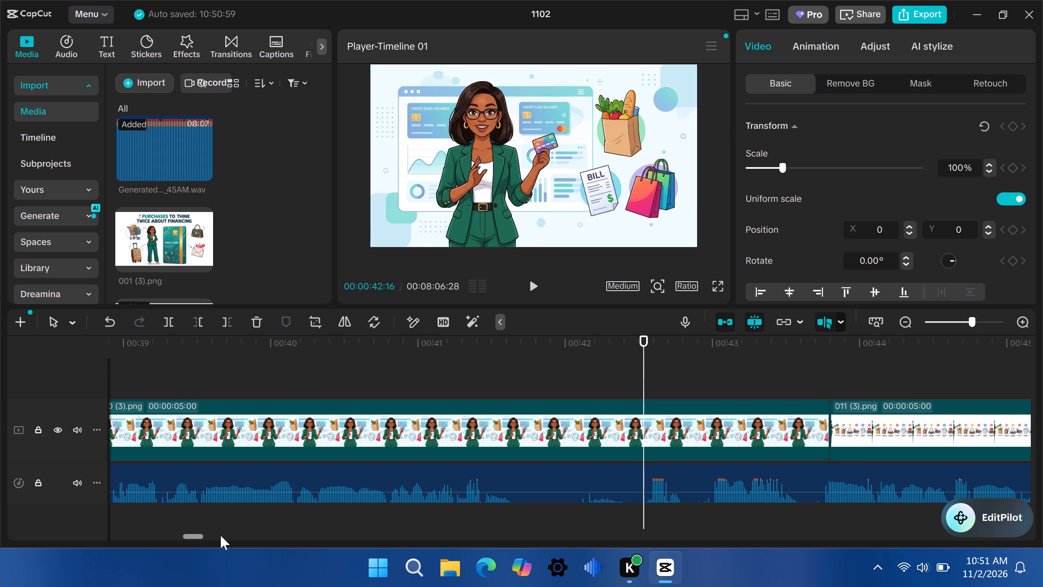
left_click(197, 538)
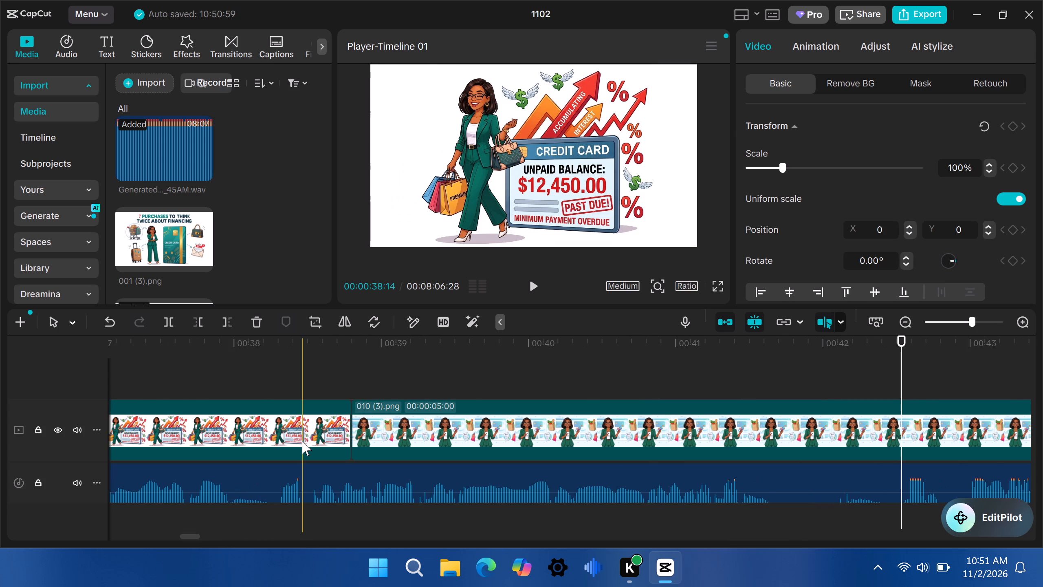
left_click(302, 441)
left_click_drag(354, 433, 956, 374)
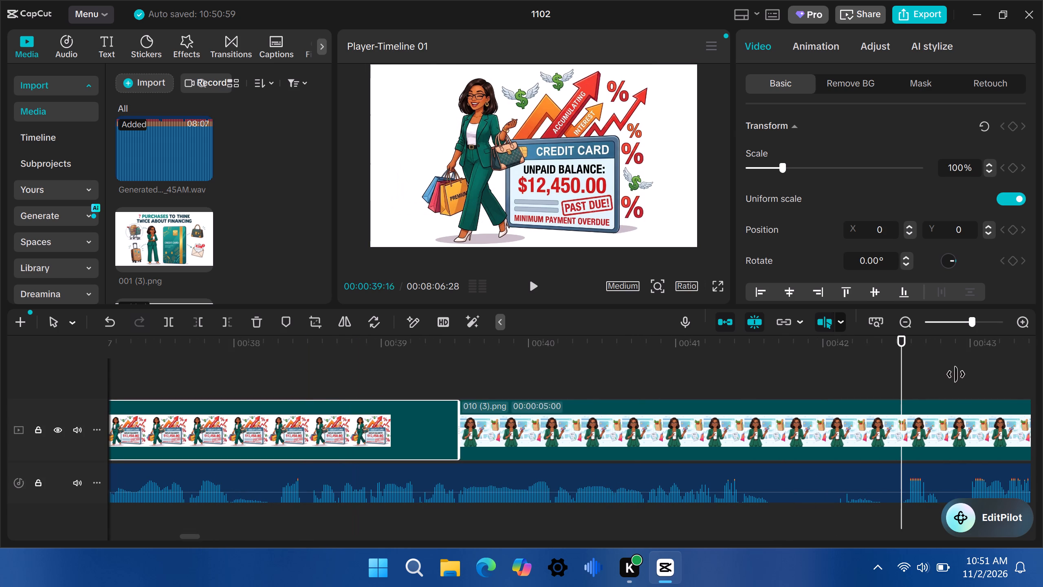
left_click_drag(956, 374, 898, 389)
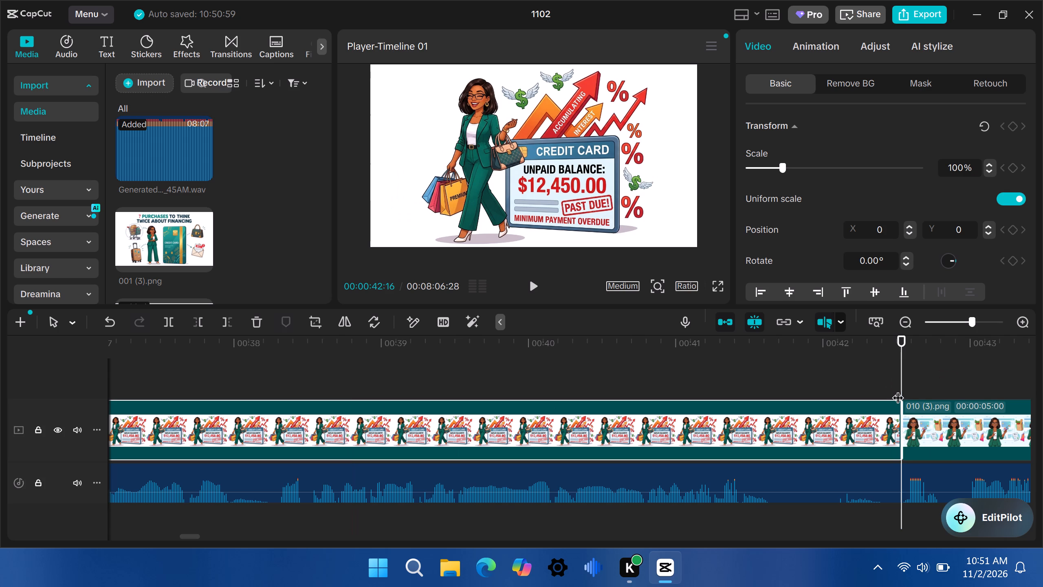
Play the narration on to find the next cut point and extend the 010 (3).png clip's end to 00:00:53:09.
left_click(531, 285)
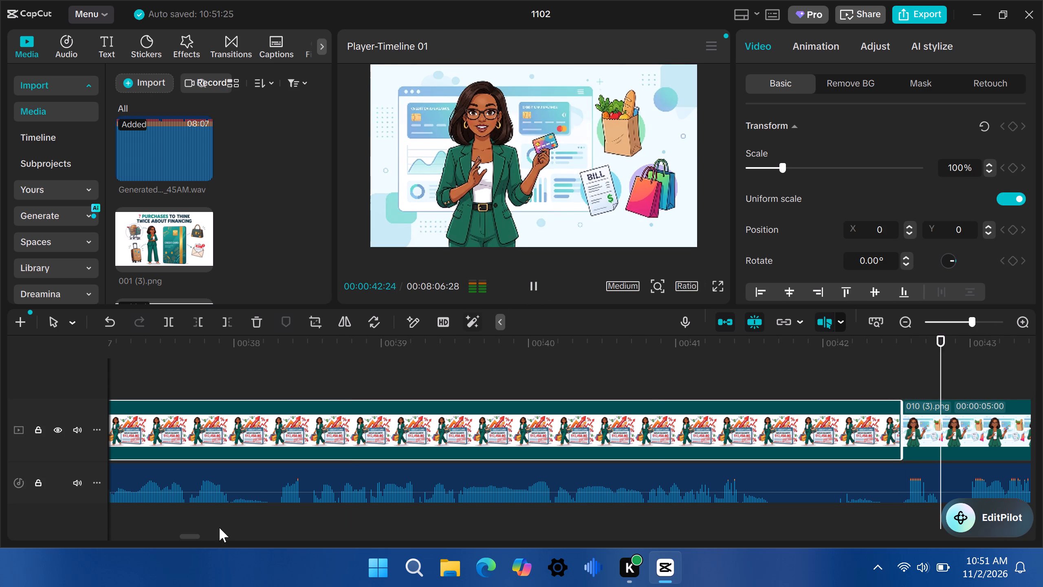
left_click_drag(191, 537, 197, 538)
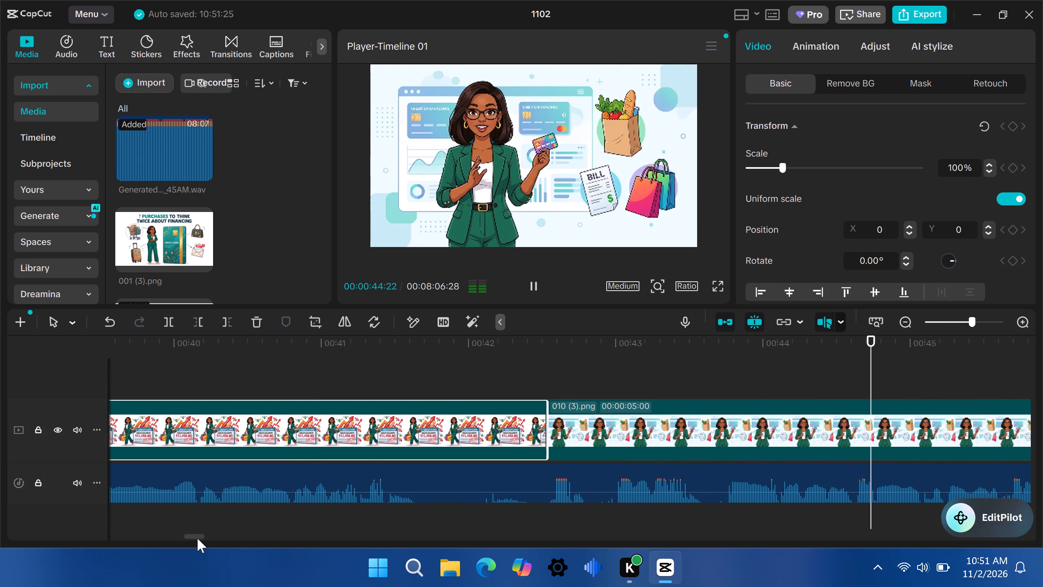
left_click_drag(197, 538, 209, 538)
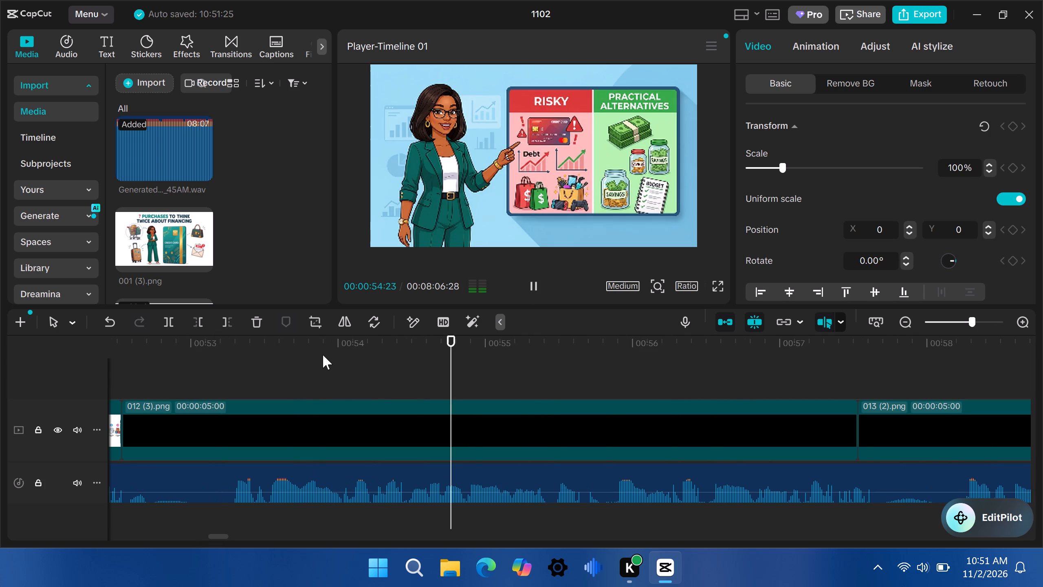
left_click(227, 349)
left_click_drag(227, 349, 233, 349)
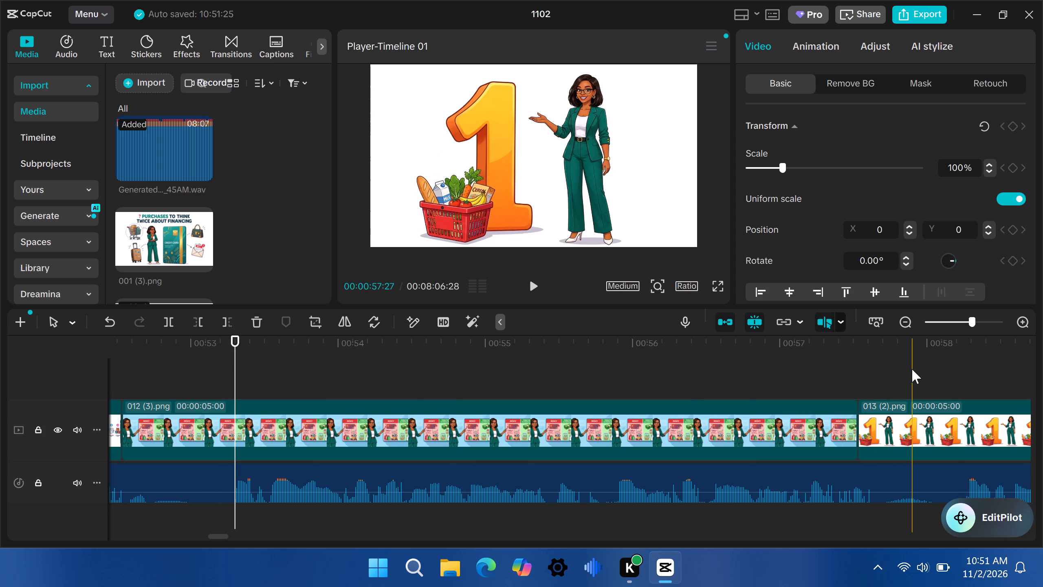
left_click(237, 369)
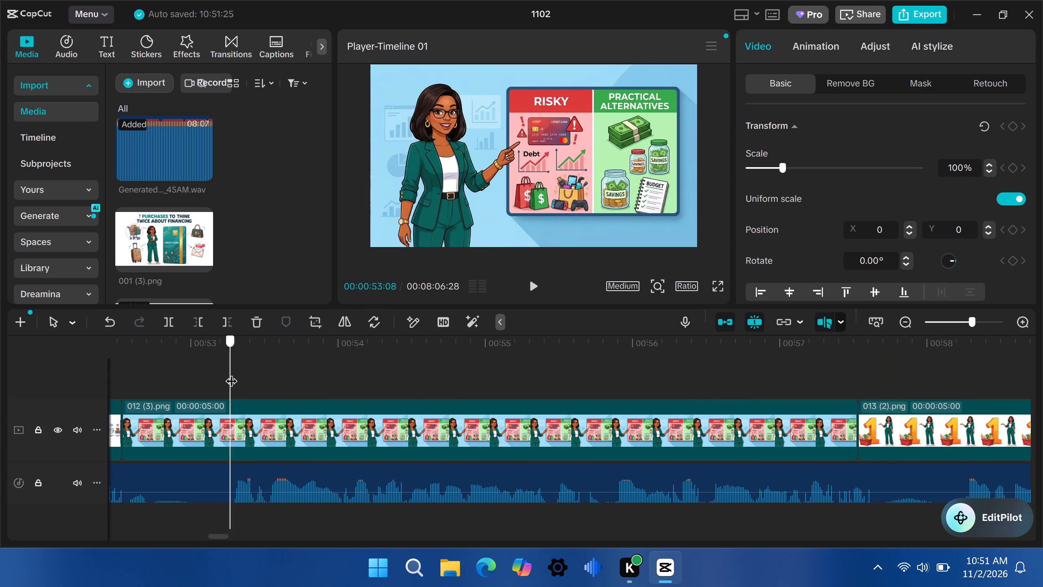
left_click_drag(227, 538, 217, 540)
left_click(138, 447)
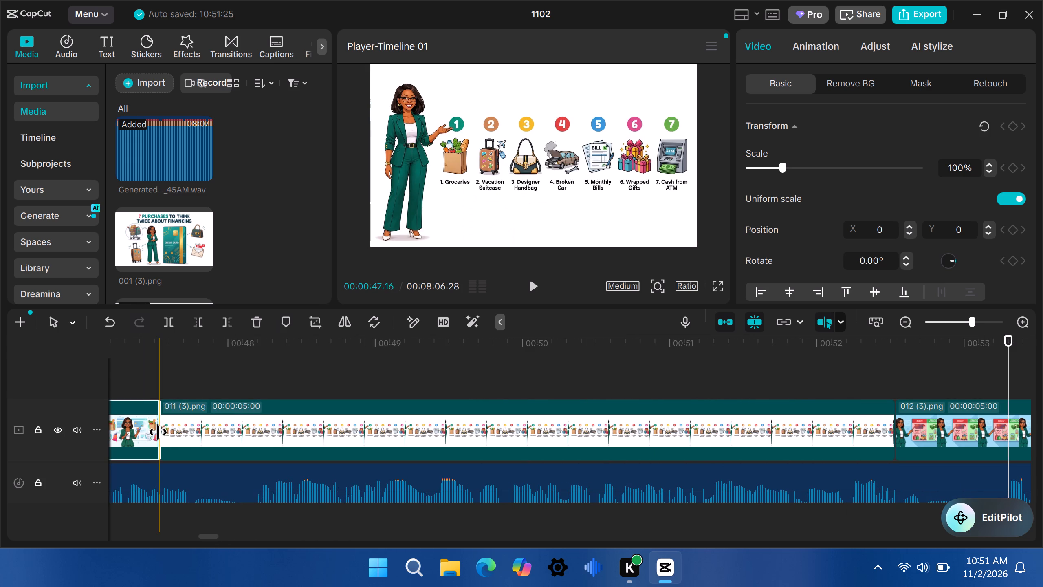
left_click_drag(158, 432, 928, 395)
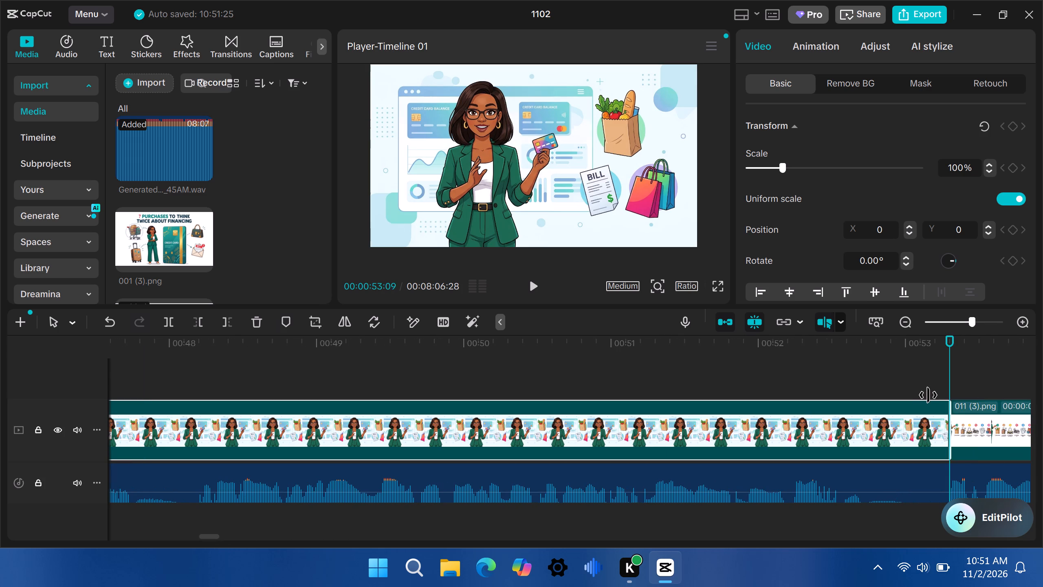
left_click_drag(928, 395, 946, 395)
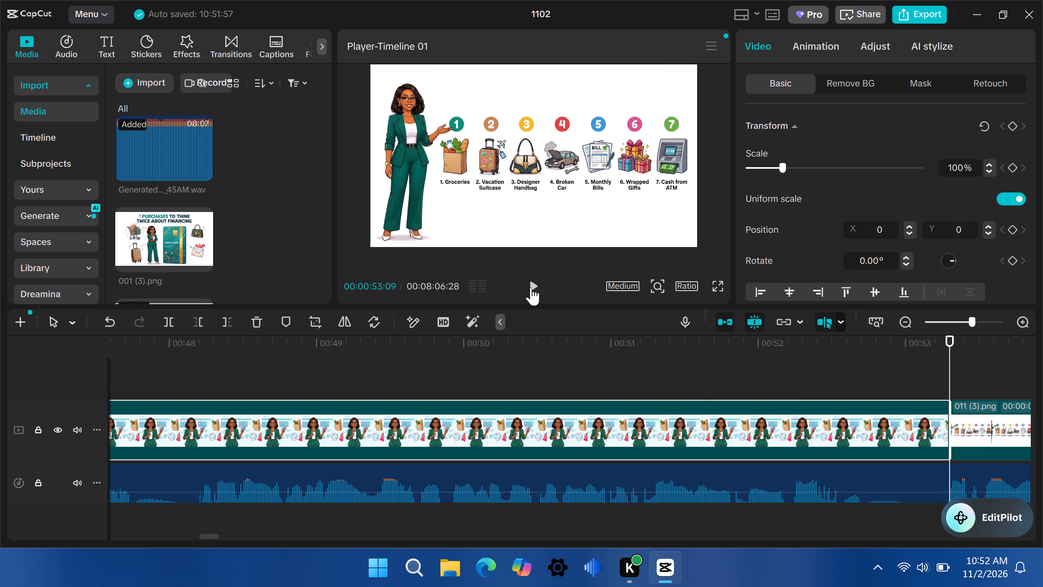
Play the narration over the 011 (3).png and 012 (3).png clips and extend the 012 (3).png clip's end to 00:01:04:19.
left_click(531, 289)
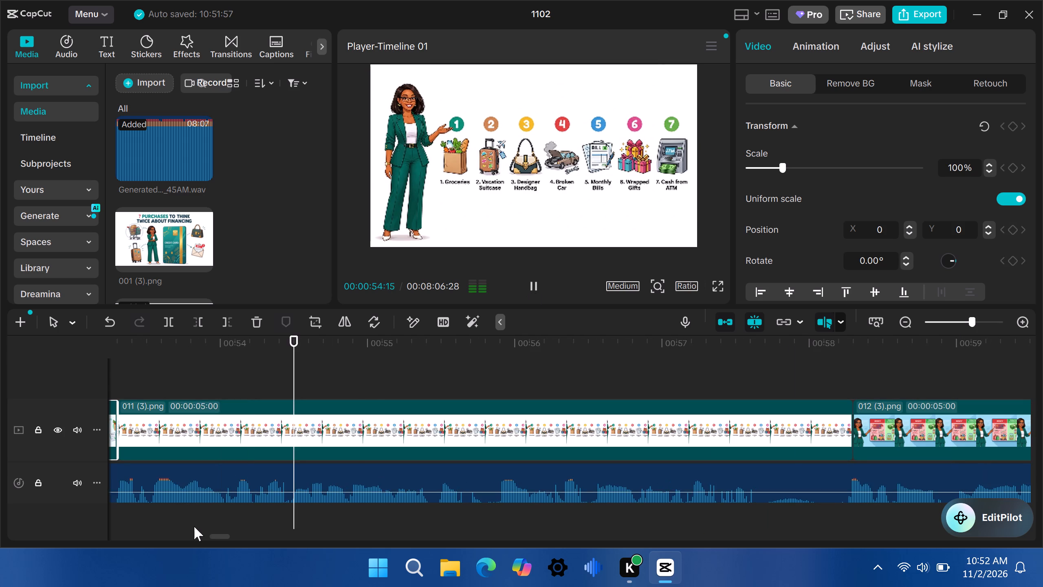
left_click_drag(225, 537, 232, 538)
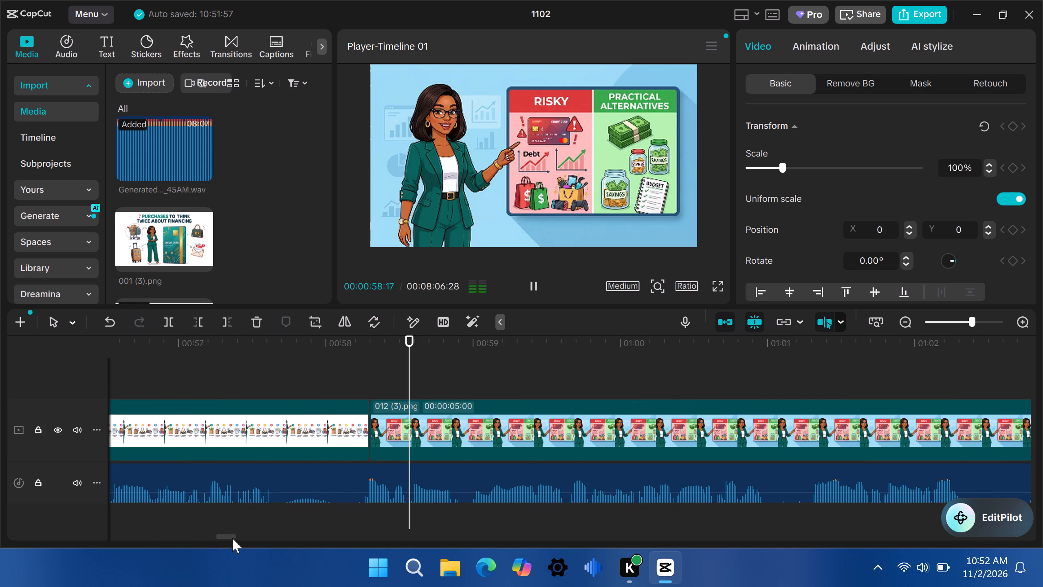
left_click_drag(232, 538, 233, 537)
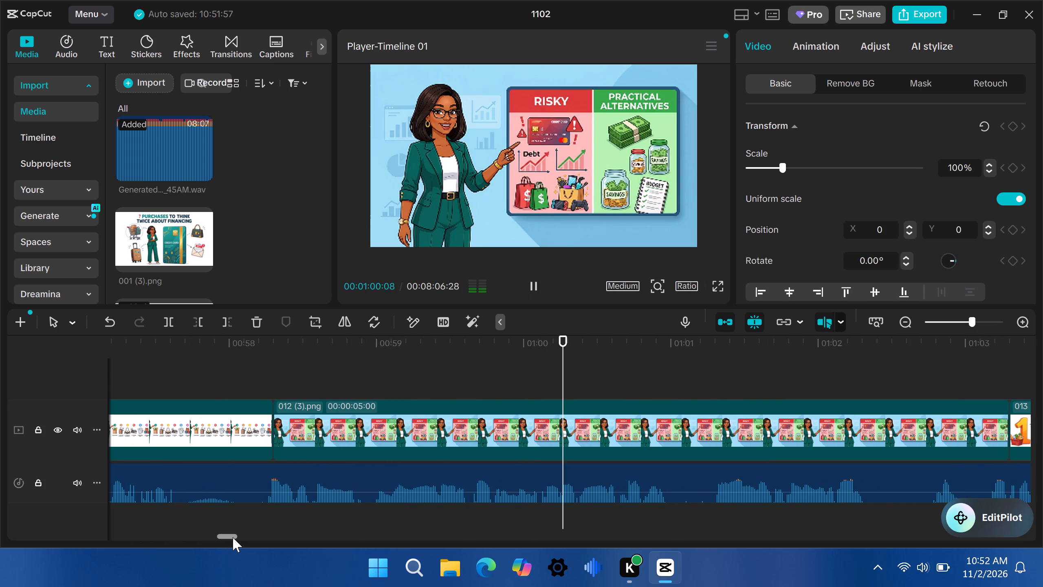
left_click_drag(233, 537, 239, 537)
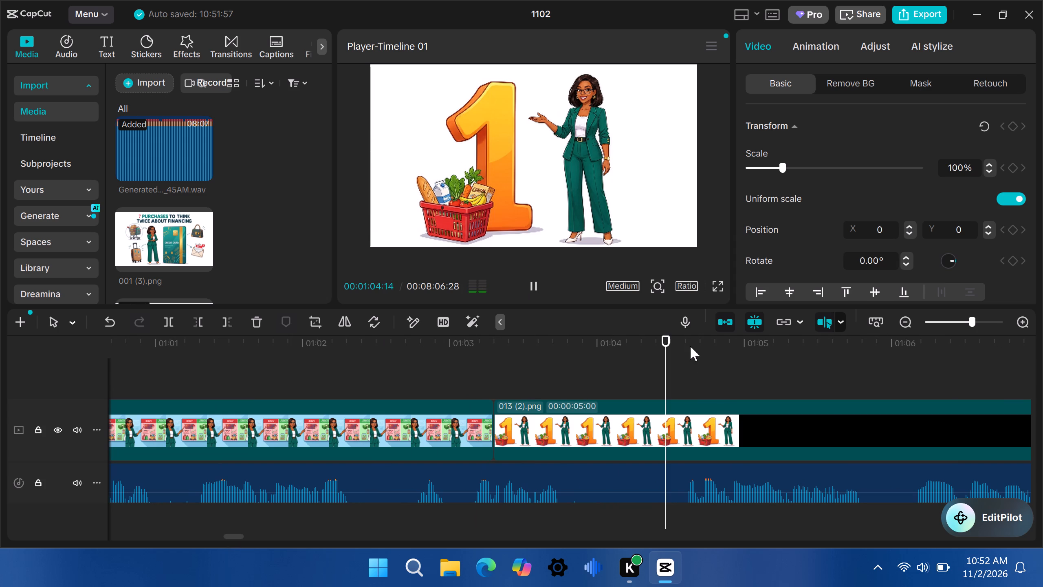
left_click(682, 349)
left_click_drag(682, 349, 687, 353)
left_click(687, 353)
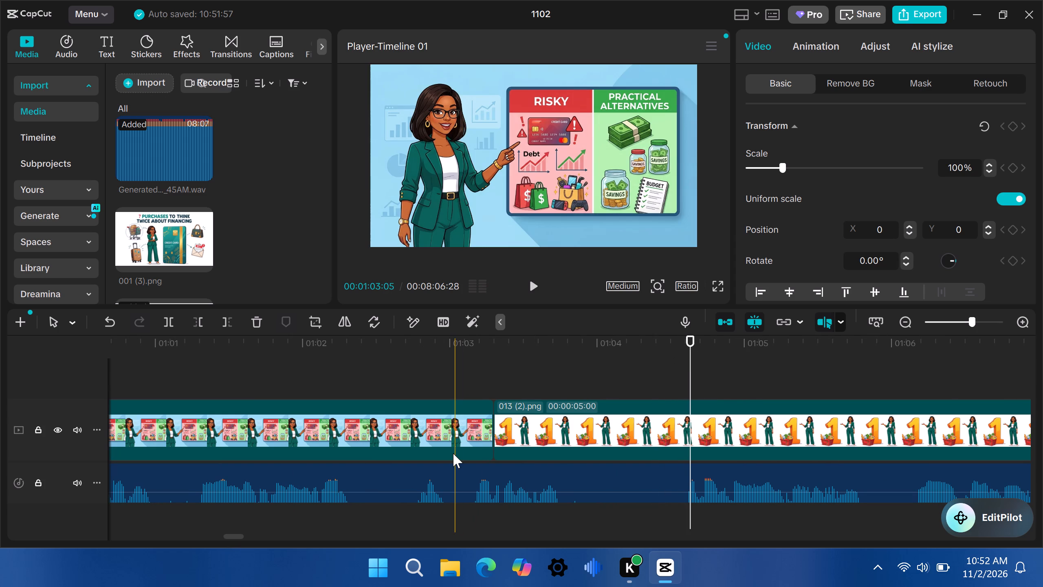
left_click(453, 453)
left_click_drag(495, 431, 688, 404)
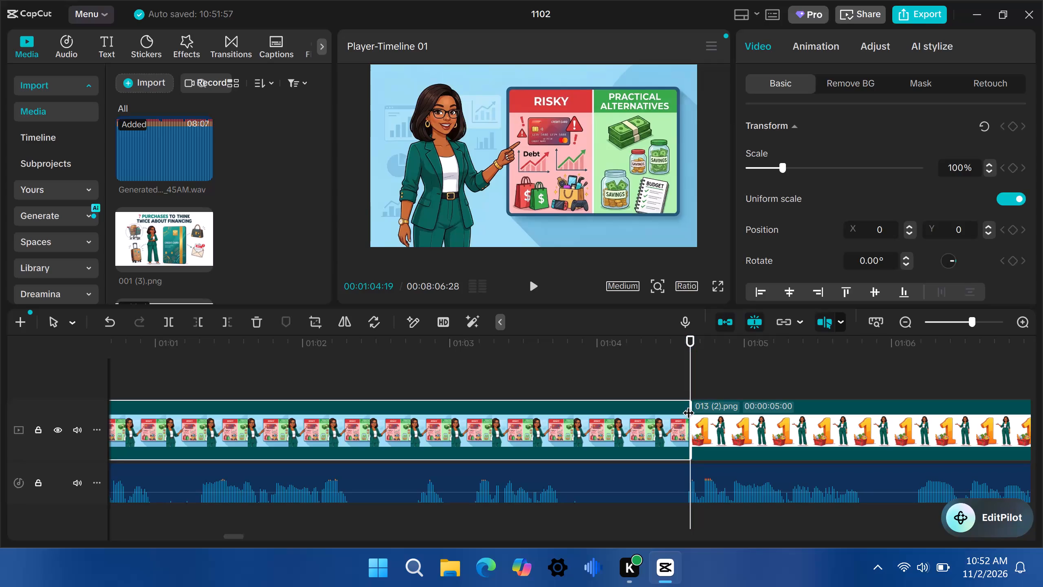
Play the narration over the 013 (2).png clip to find the next cut point and trim the clip's end to 00:01:06:05.
left_click(533, 286)
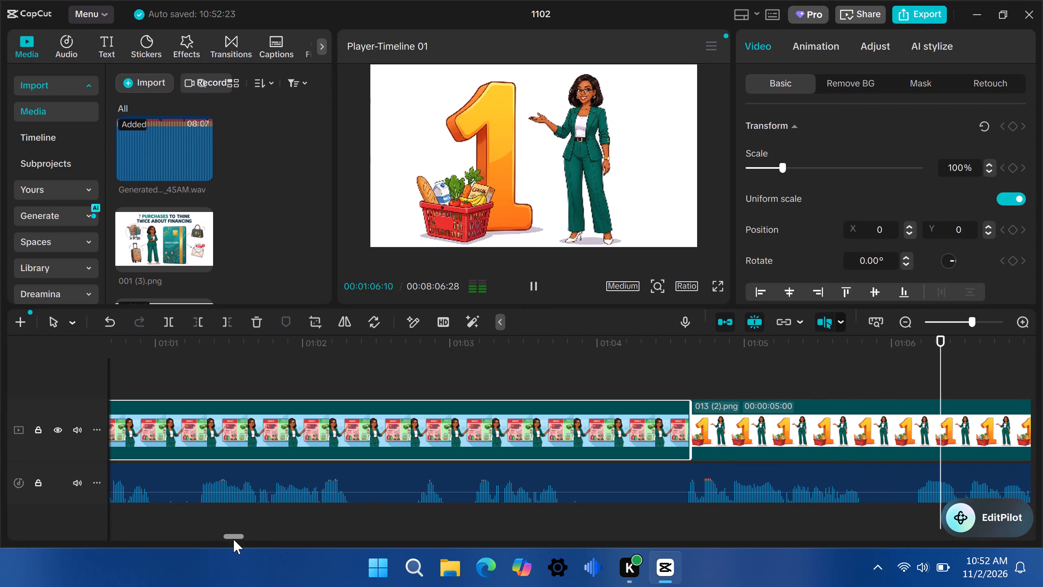
left_click_drag(230, 541, 237, 539)
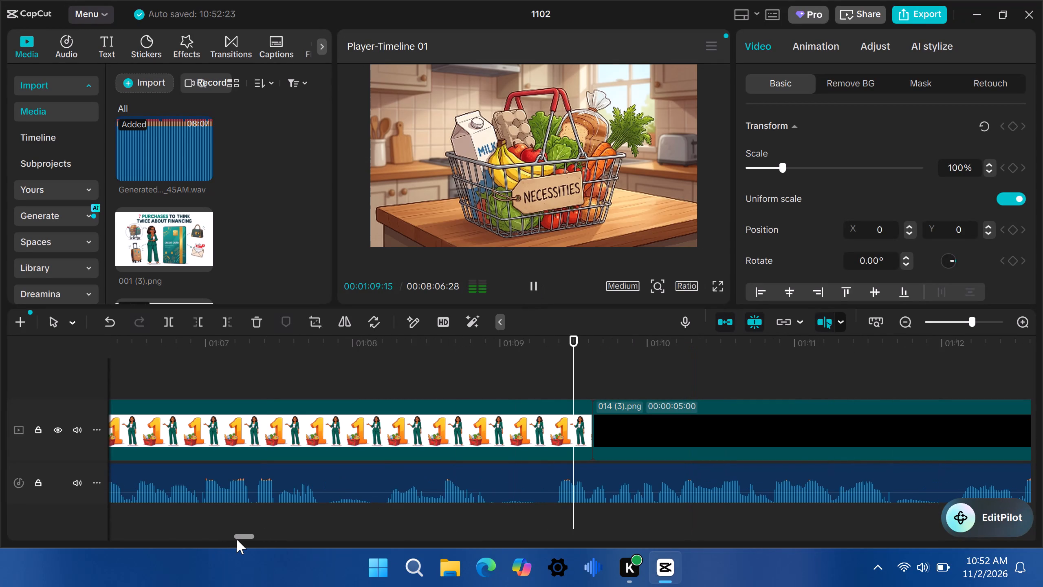
left_click(196, 354)
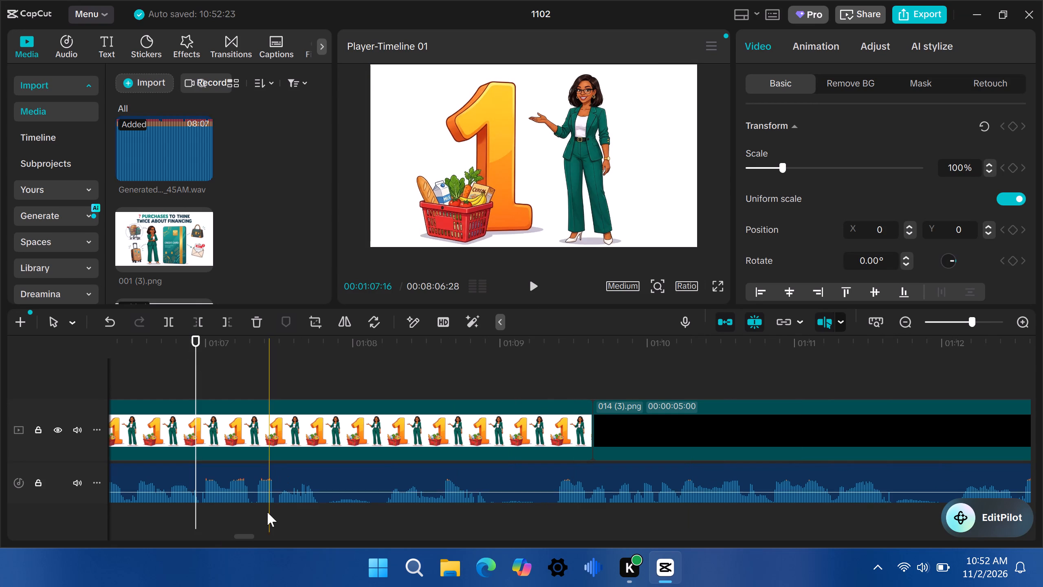
left_click(245, 538)
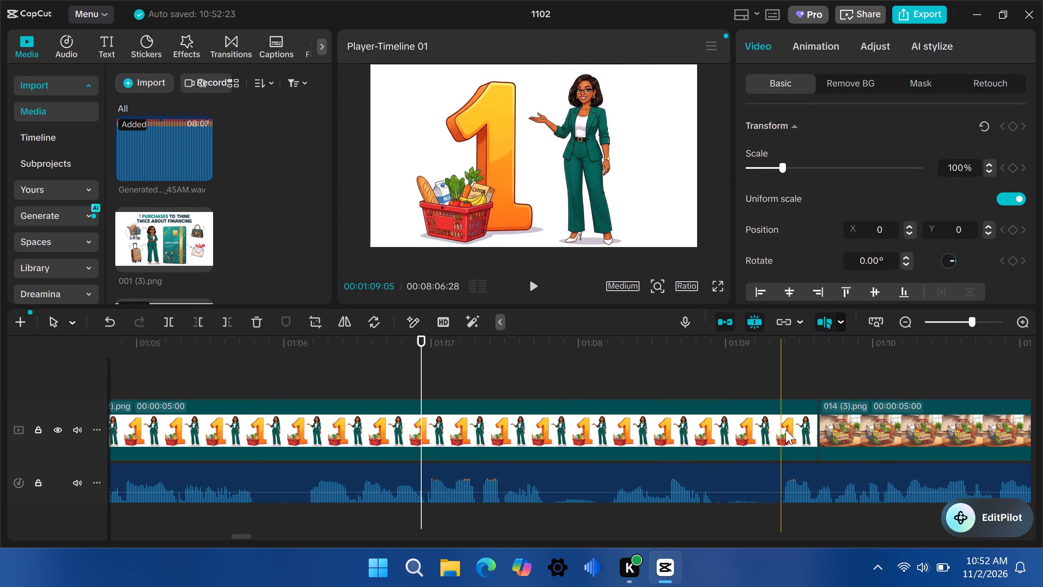
left_click(310, 376)
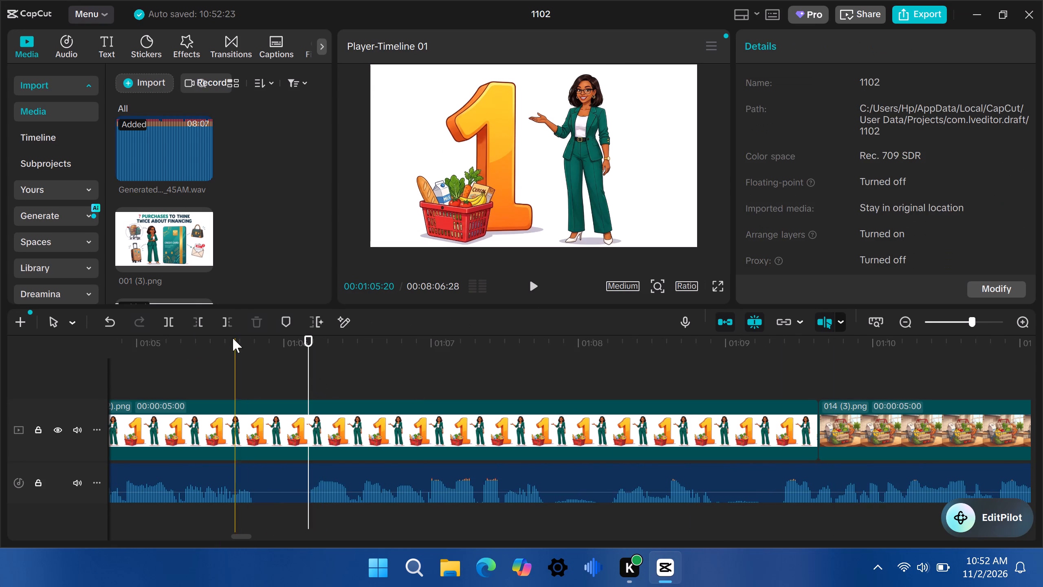
left_click(228, 325)
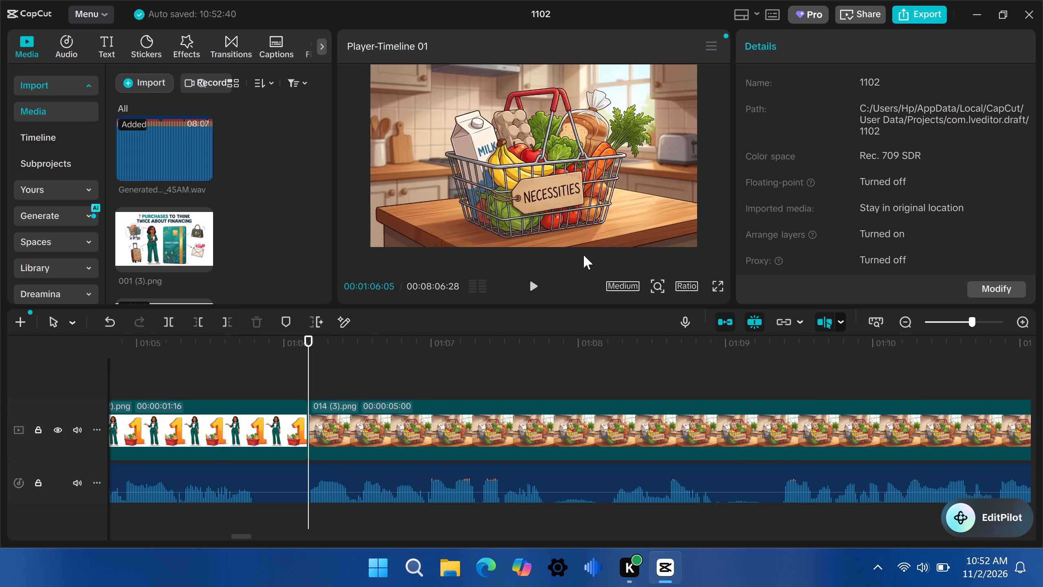
Play the narration over the 014 (3).png clip to find the next cut point and trim the clip's end to 00:01:09:12.
left_click(529, 287)
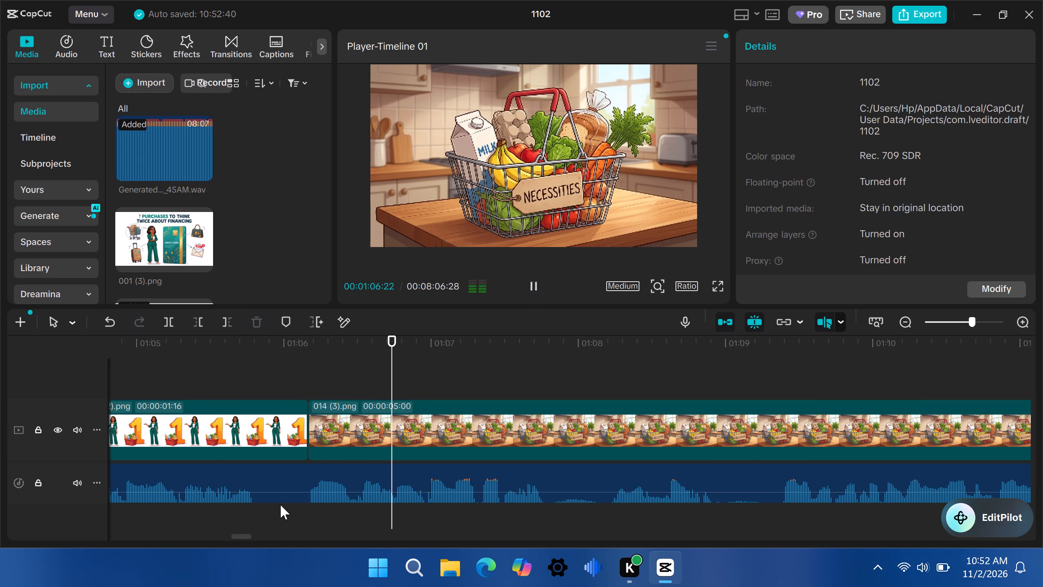
left_click_drag(244, 536, 246, 537)
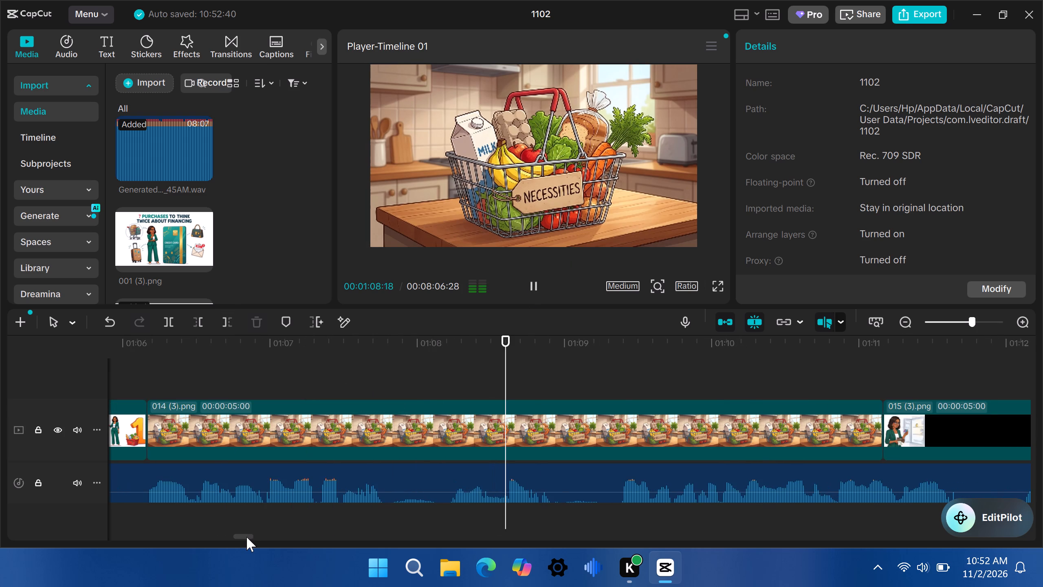
left_click_drag(246, 537, 249, 539)
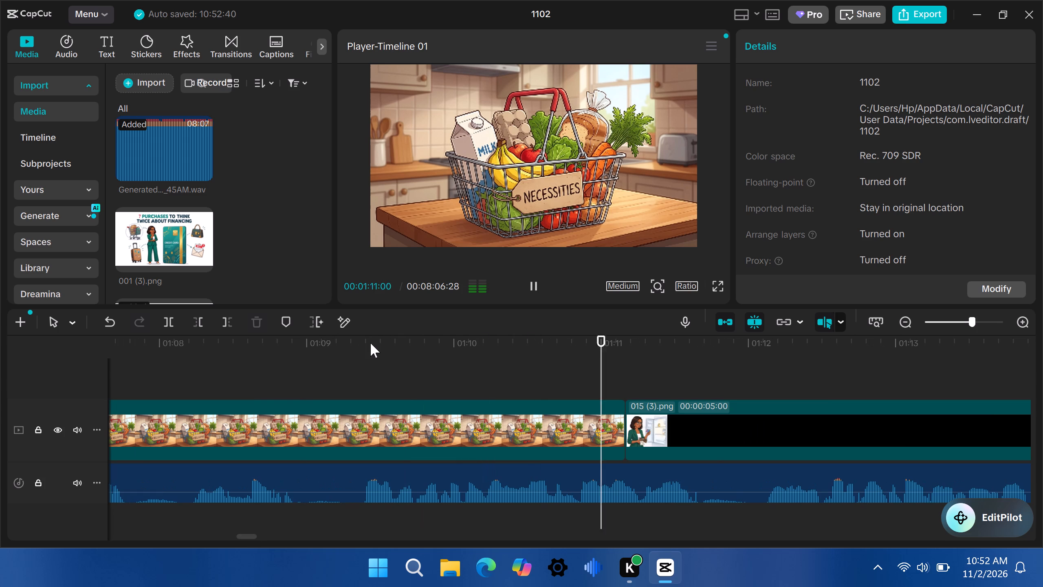
left_click(366, 343)
left_click(368, 343)
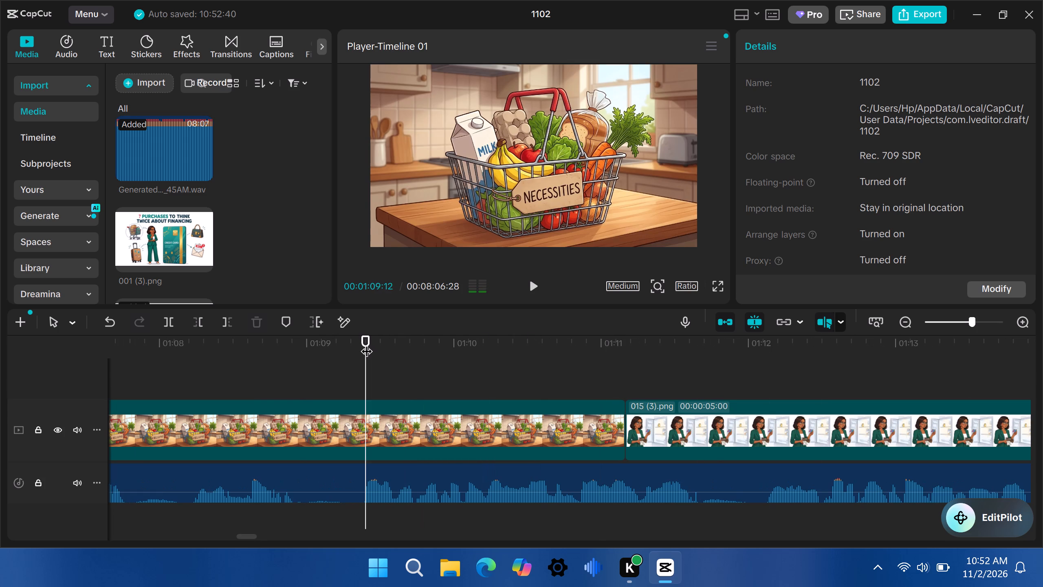
left_click(227, 326)
Play the narration over the 015 (3).png clip to find the next cut point and trim the clip's end to 00:01:12:04.
left_click(539, 285)
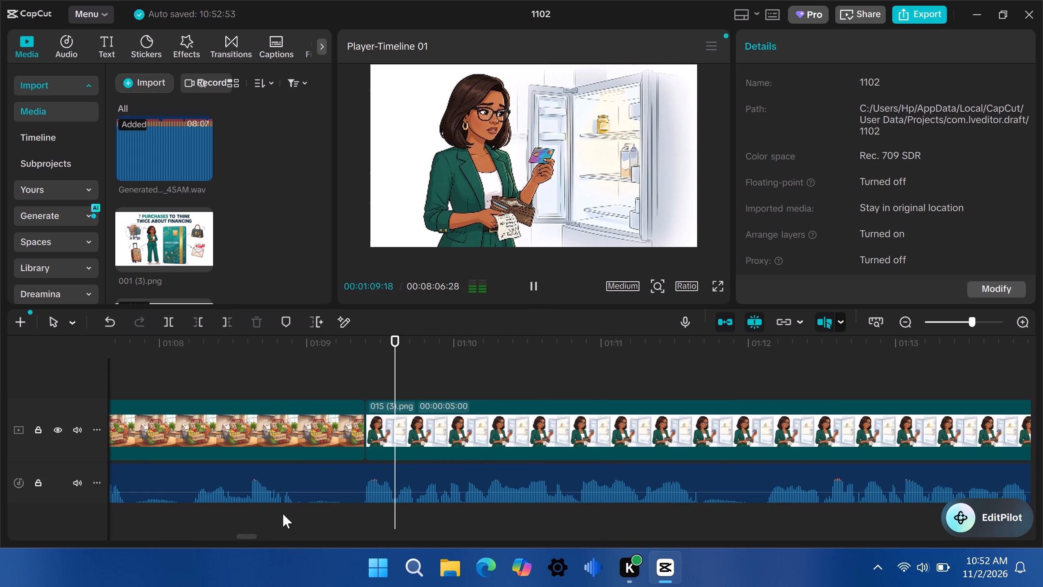
left_click_drag(246, 535, 250, 535)
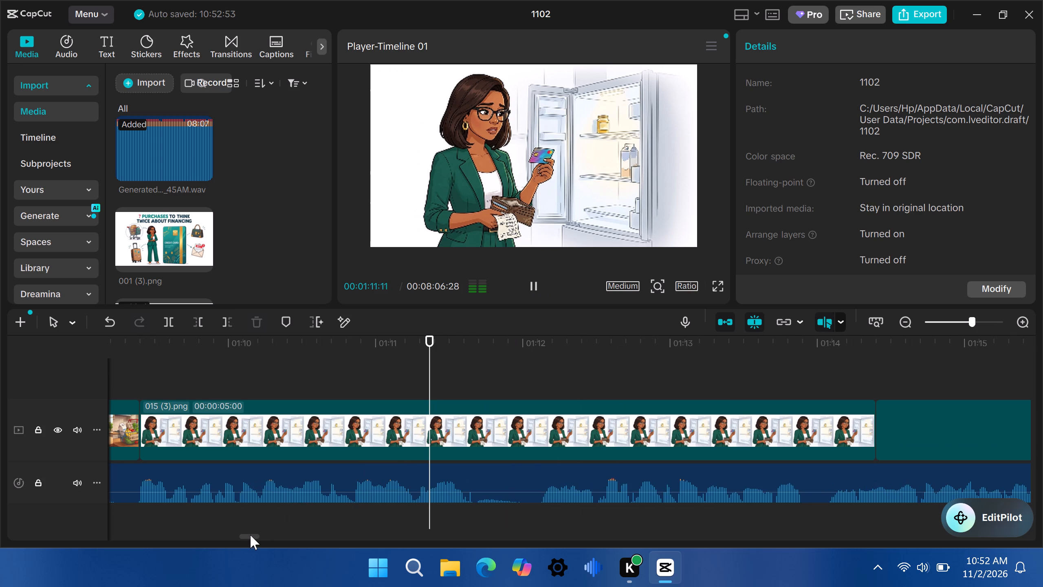
left_click_drag(250, 535, 255, 536)
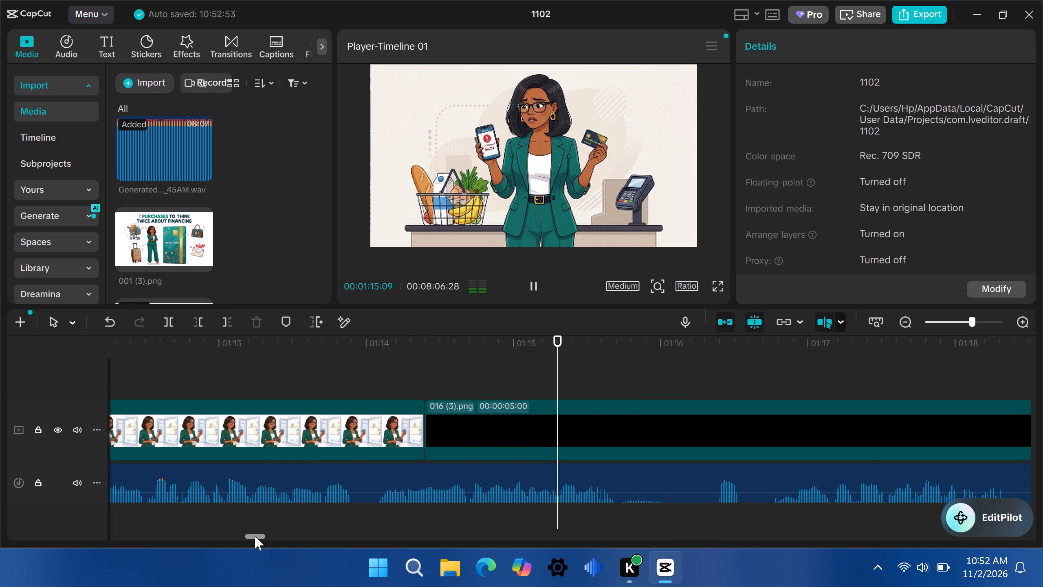
left_click_drag(255, 536, 251, 536)
left_click(251, 536)
left_click(359, 369)
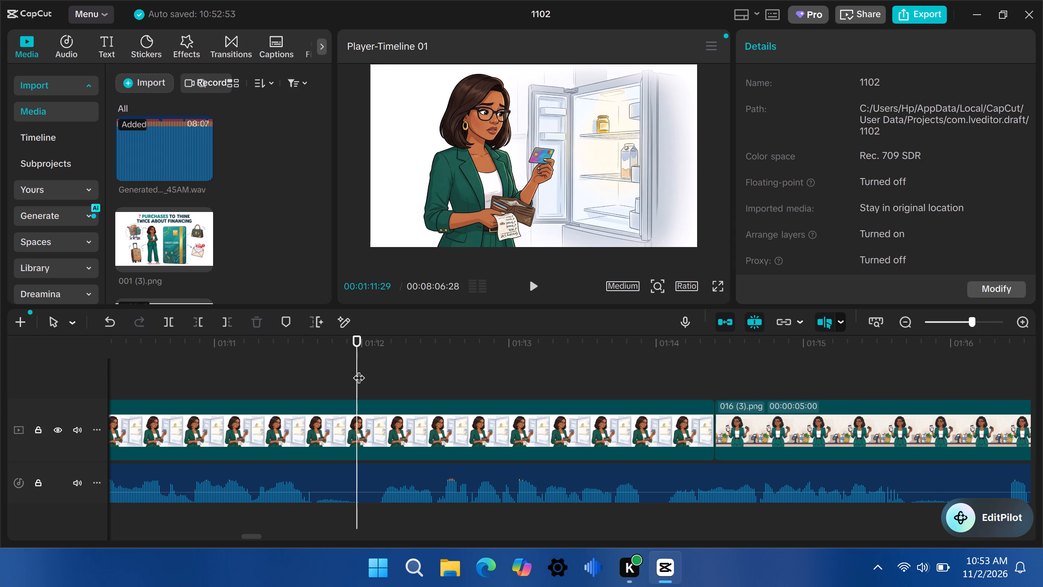
left_click_drag(359, 369, 382, 362)
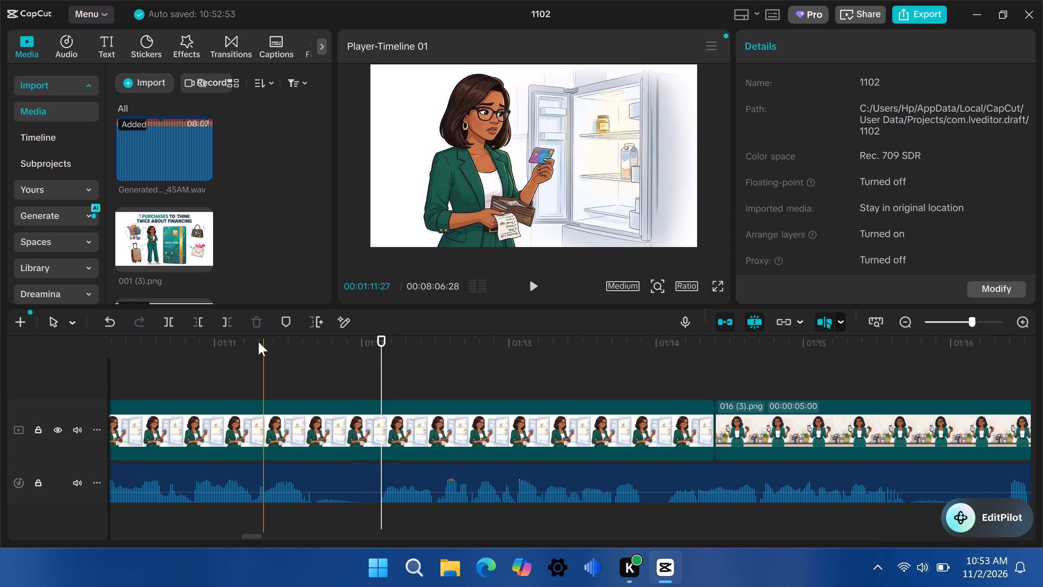
left_click(225, 326)
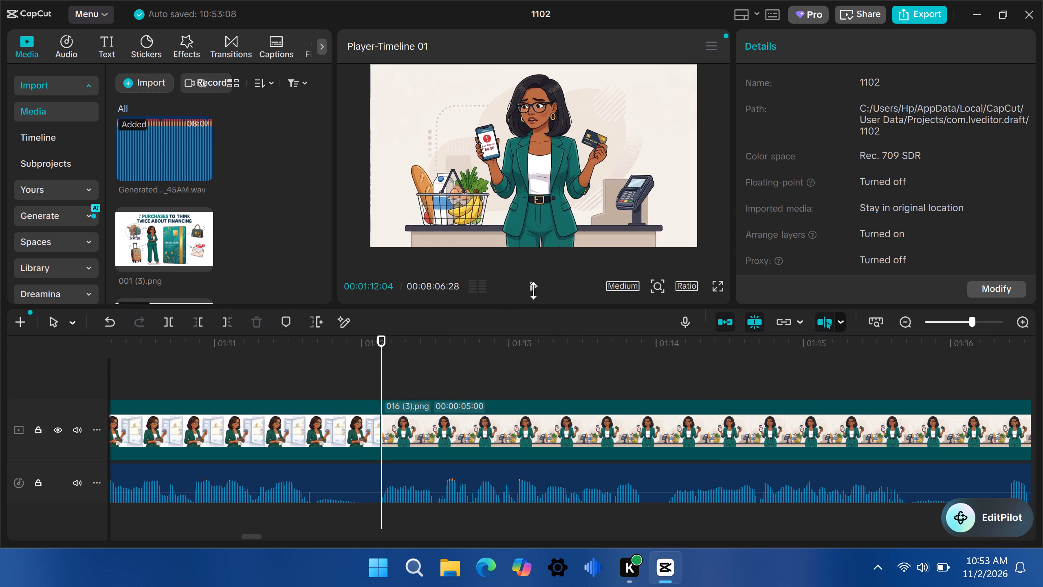
Play the narration on past the 016 (3).png clip to the next cut point and extend that clip's end to 00:01:18:29.
left_click(533, 290)
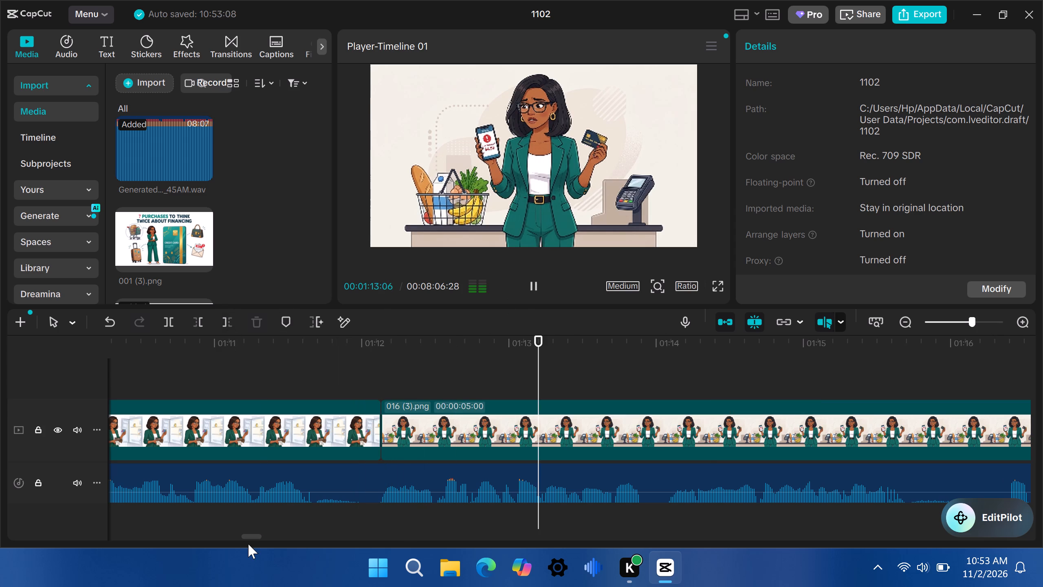
left_click_drag(253, 536, 261, 536)
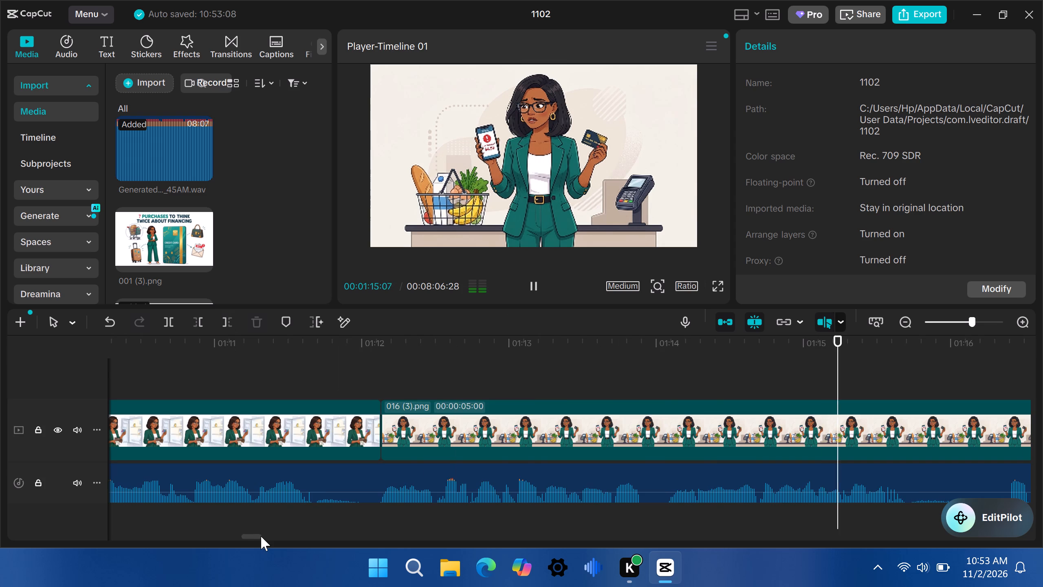
left_click_drag(261, 536, 262, 537)
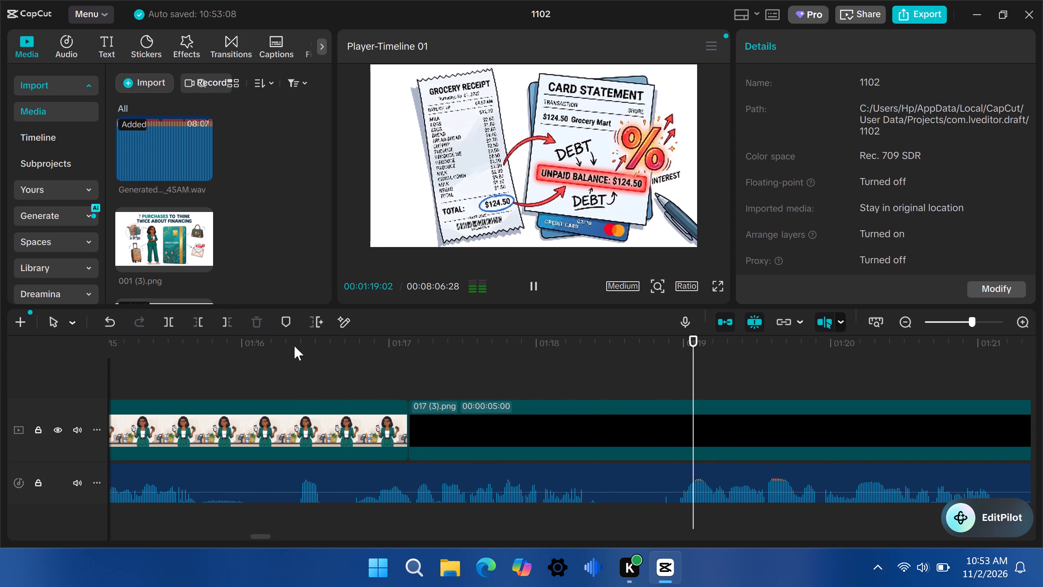
left_click(671, 347)
left_click_drag(671, 347, 679, 350)
left_click(352, 429)
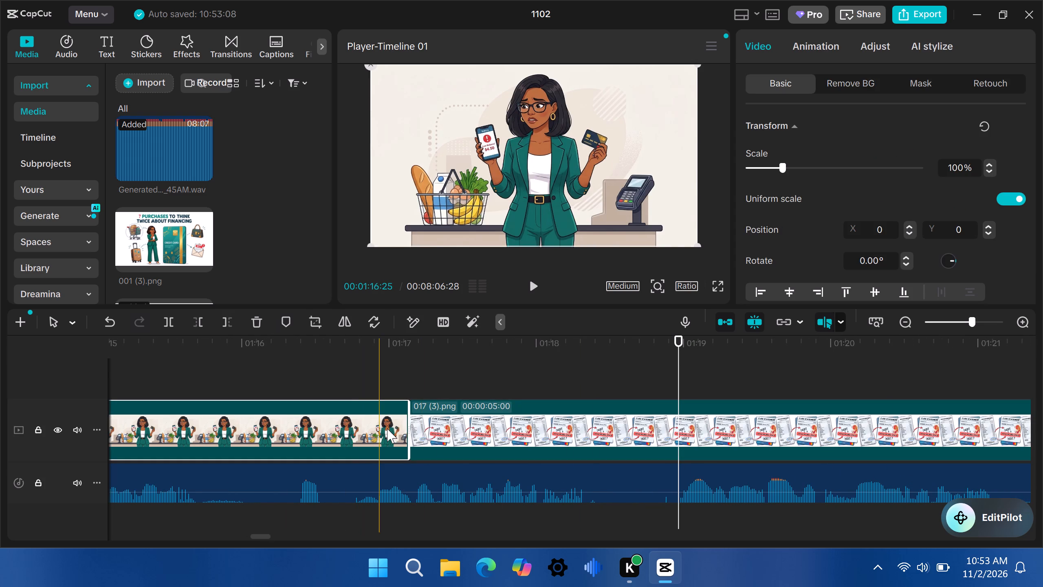
left_click_drag(409, 432, 687, 405)
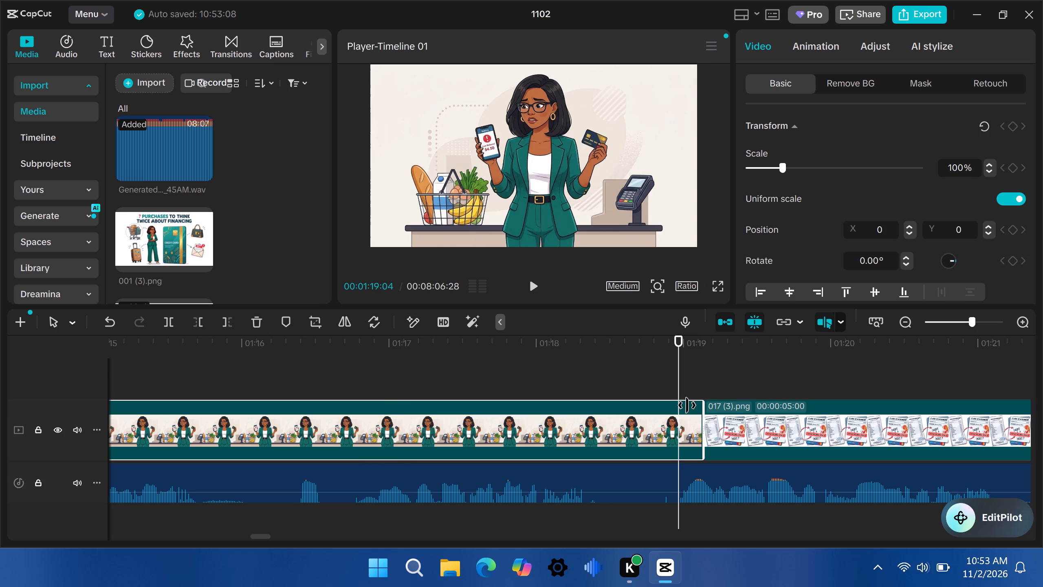
left_click_drag(687, 405, 675, 405)
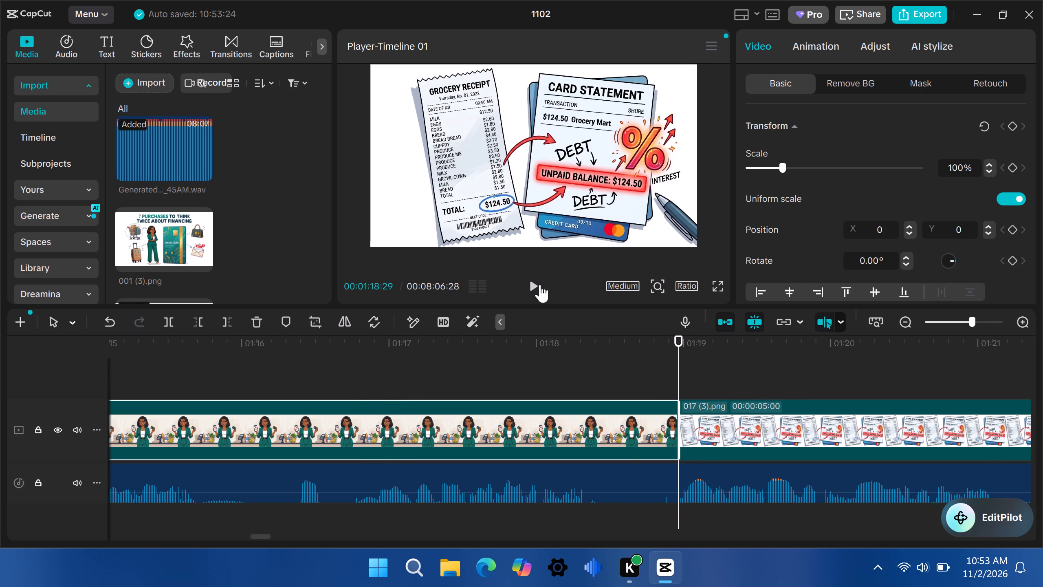
Play the narration over the 017 (3).png clip to find the next cut point and trim the clip's end to about 00:01:21:17.
left_click(540, 285)
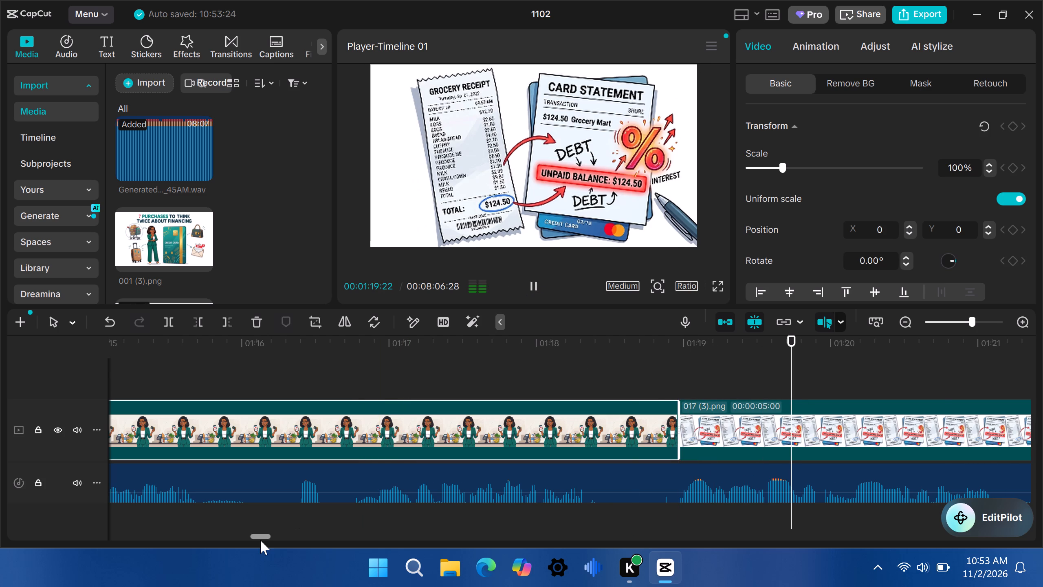
left_click_drag(260, 538, 270, 538)
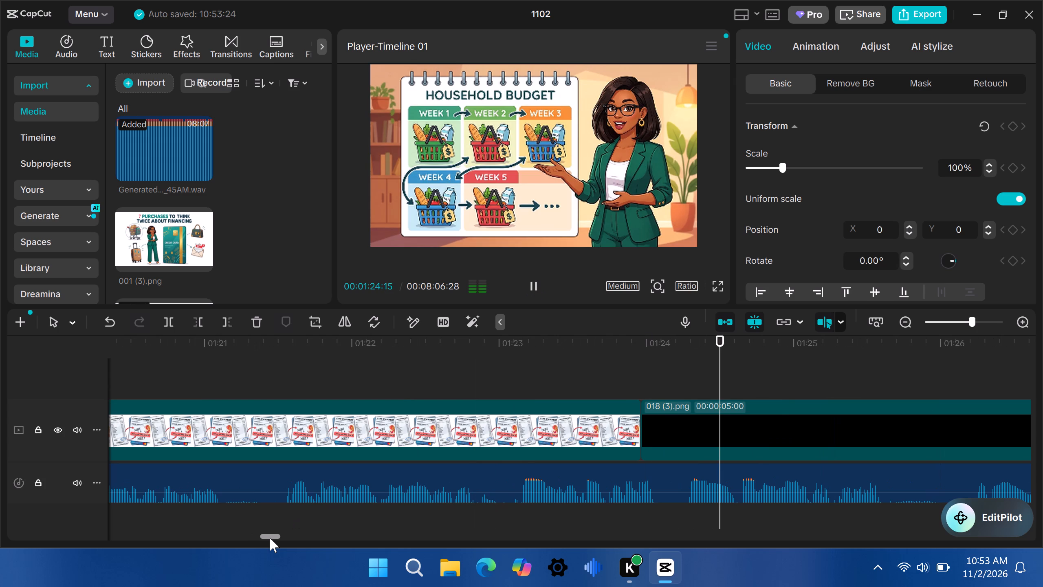
left_click(287, 354)
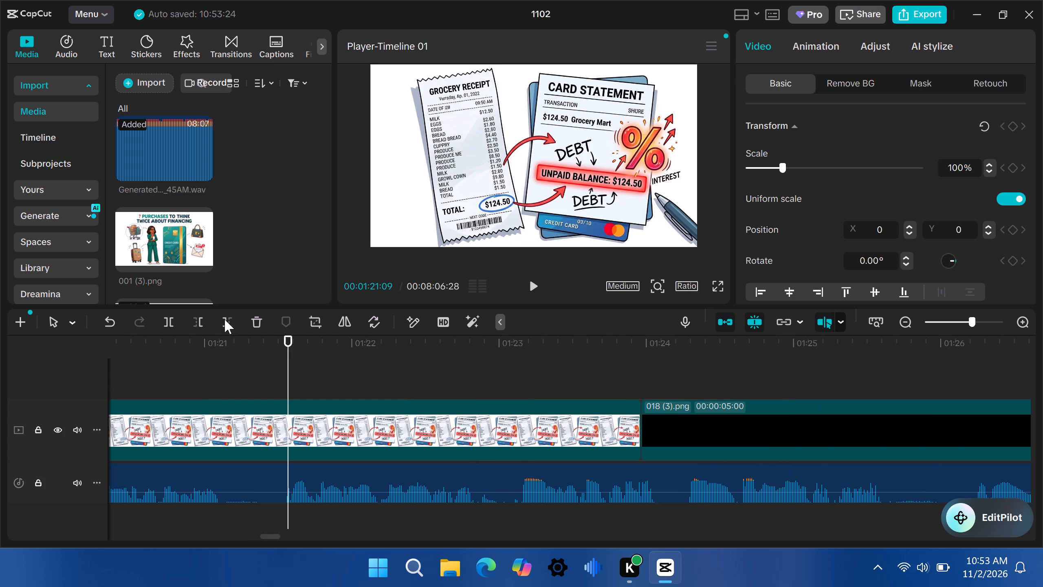
left_click(222, 320)
Play the narration over the 018 (3).png clip to find the next cut point and trim the clip's end to 00:01:26:07.
left_click(537, 285)
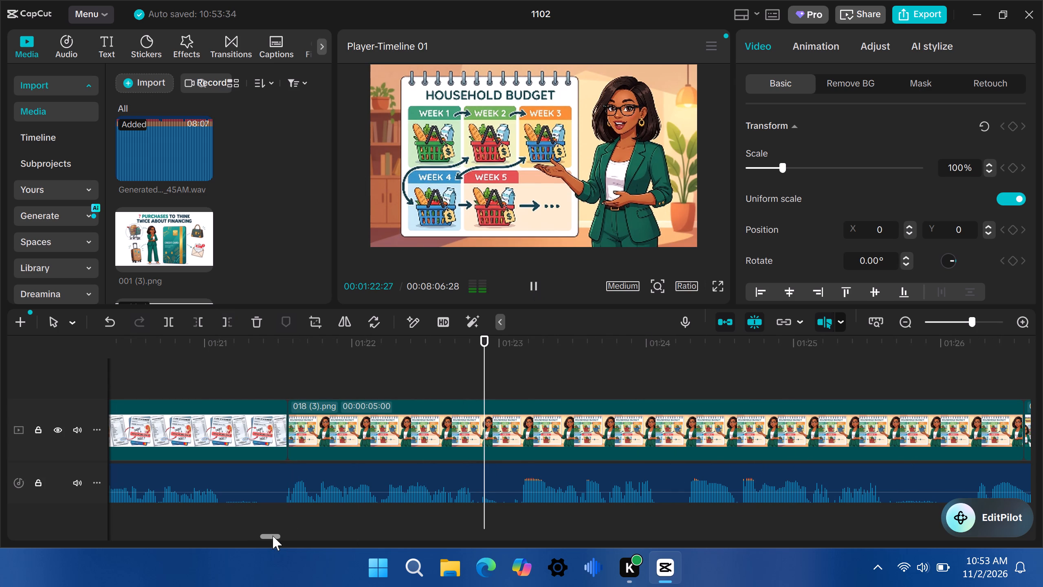
left_click_drag(273, 536, 279, 536)
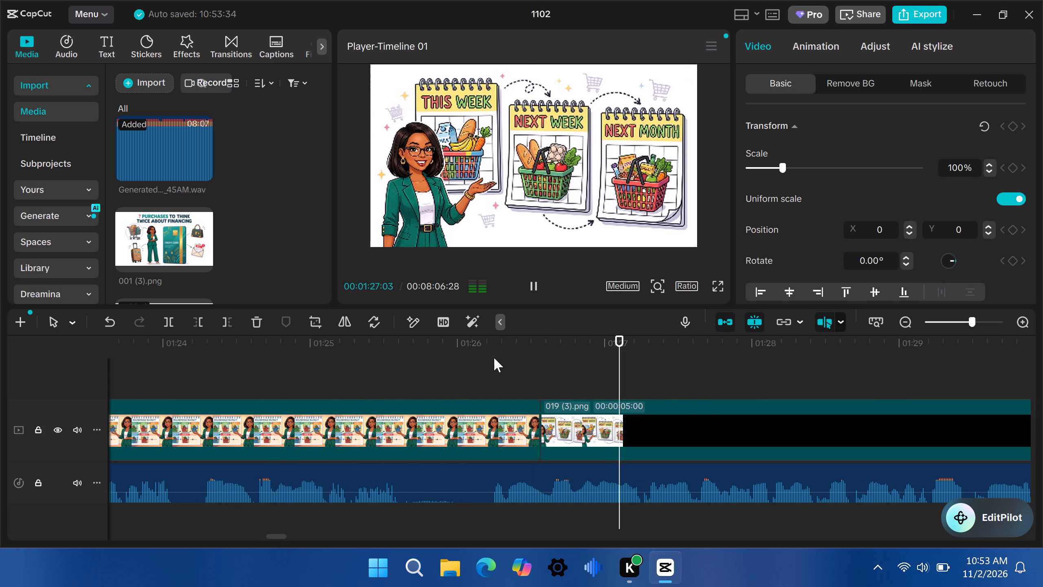
left_click(494, 341)
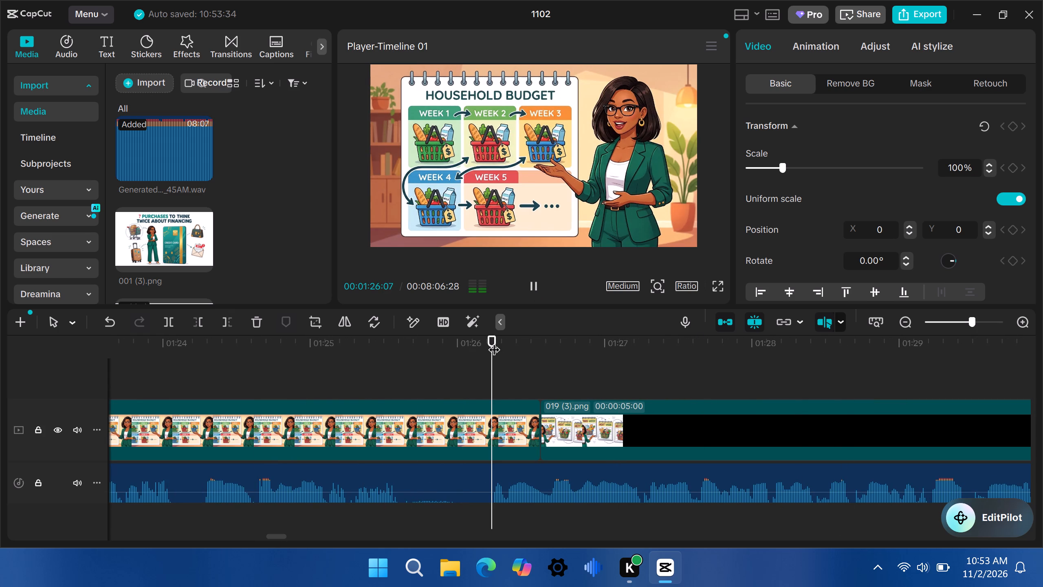
left_click(227, 324)
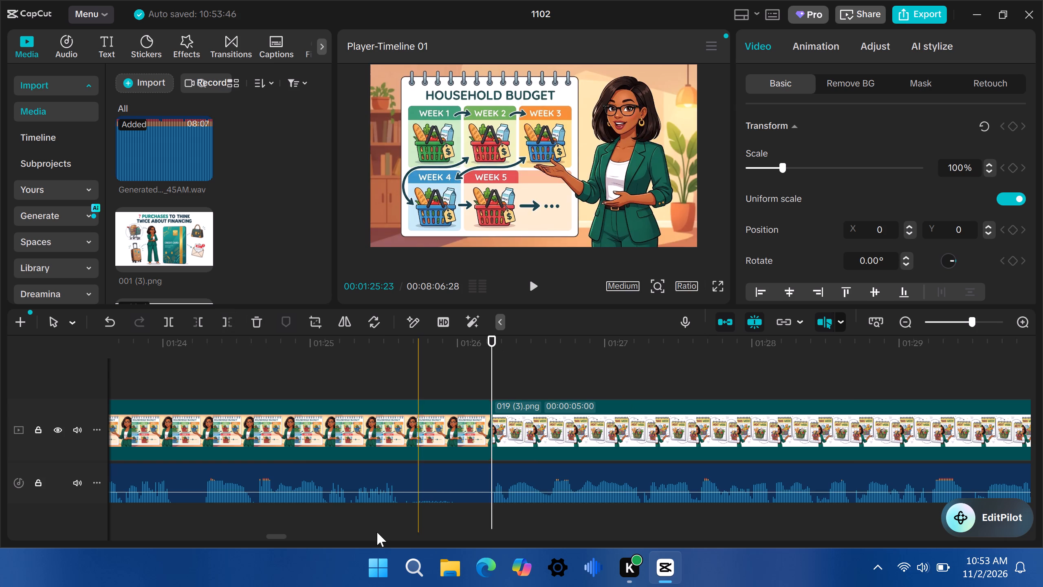
Delete the 019 (3).png clip from the timeline so that 020 (3).png directly follows 018 (3).png.
left_click_drag(278, 536, 281, 536)
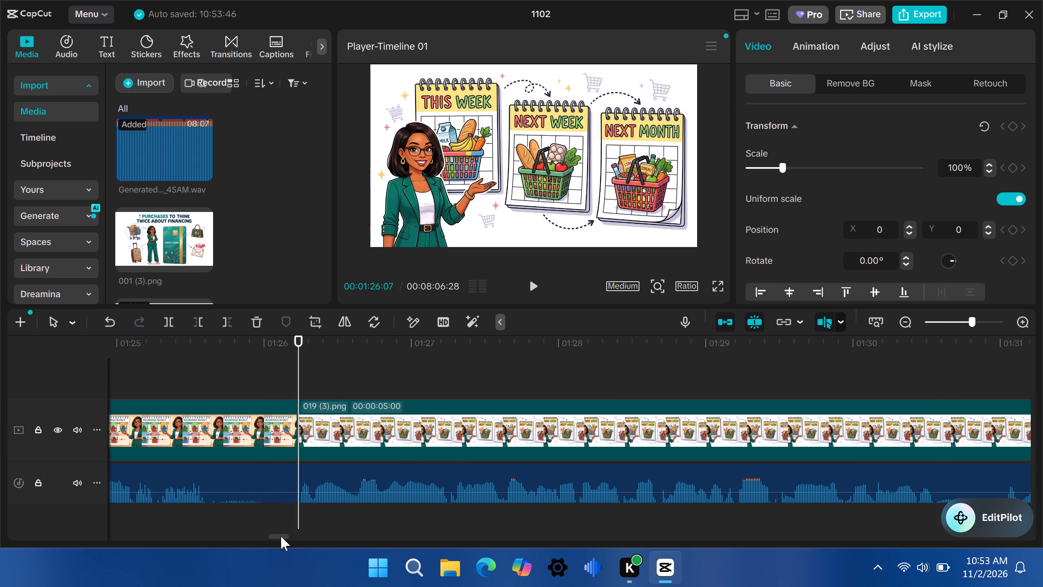
left_click_drag(281, 536, 282, 537)
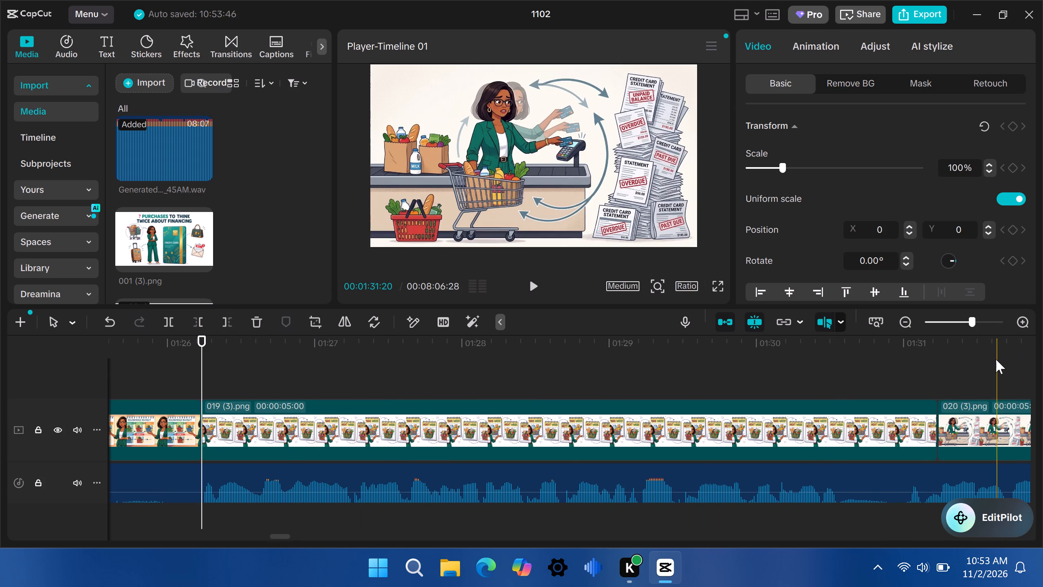
left_click(605, 435)
key("BackSpace")
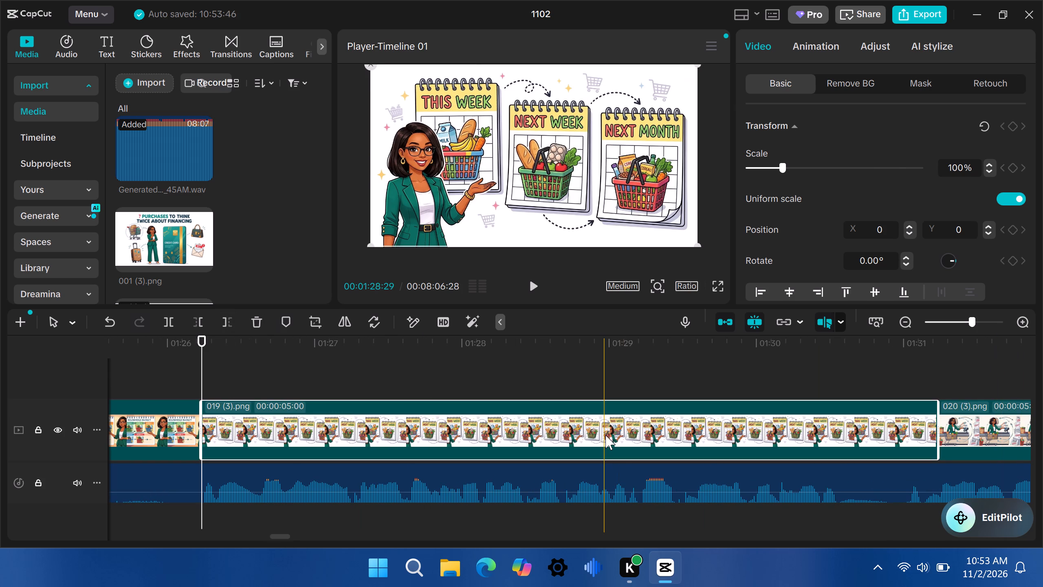
Play the narration past the 020 (3).png clip to find the next cut point and extend that clip's end to 00:01:35:13.
left_click(537, 283)
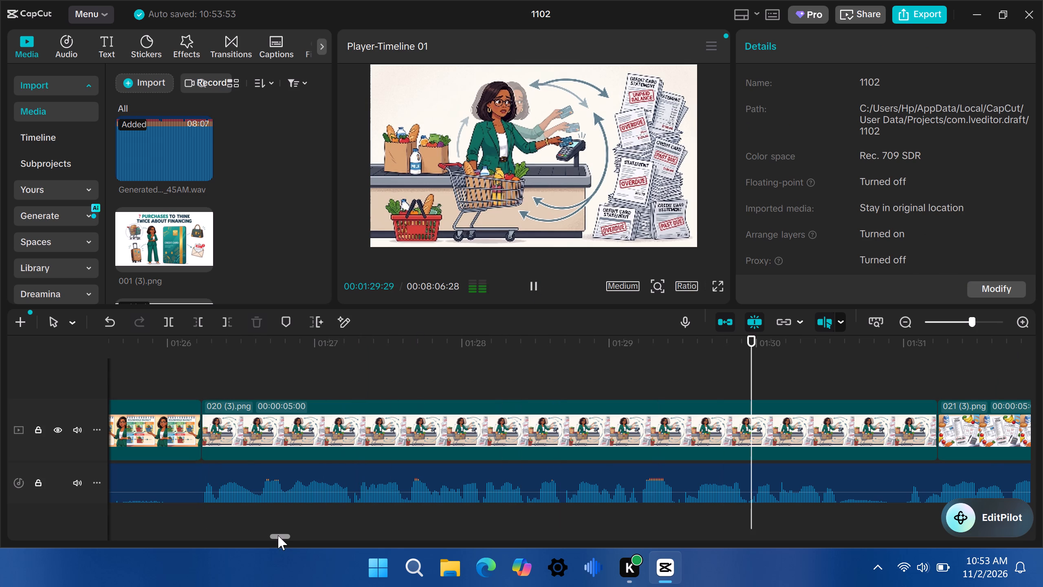
left_click_drag(281, 536, 288, 537)
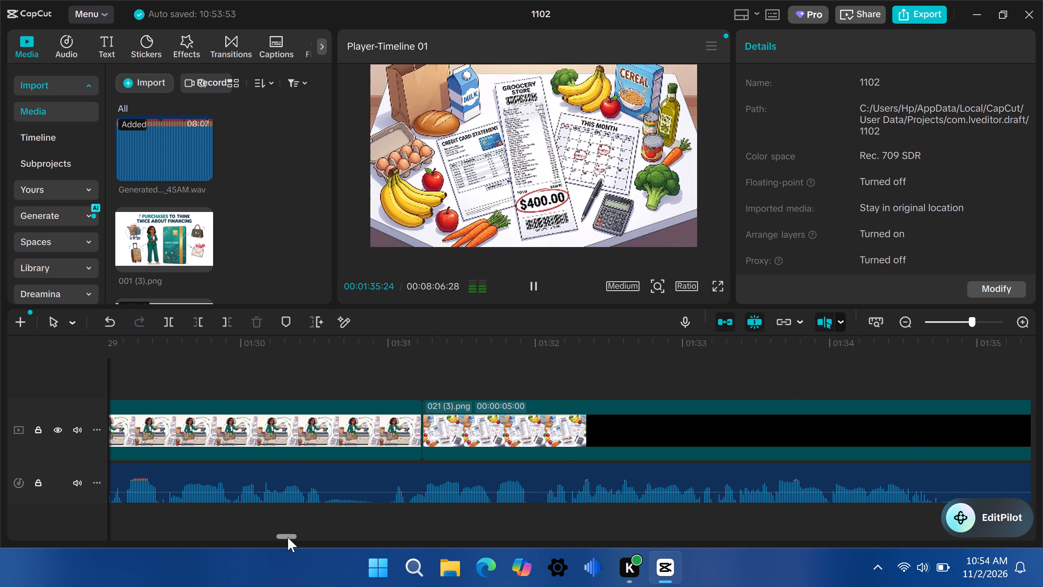
left_click(406, 355)
left_click_drag(407, 355, 394, 357)
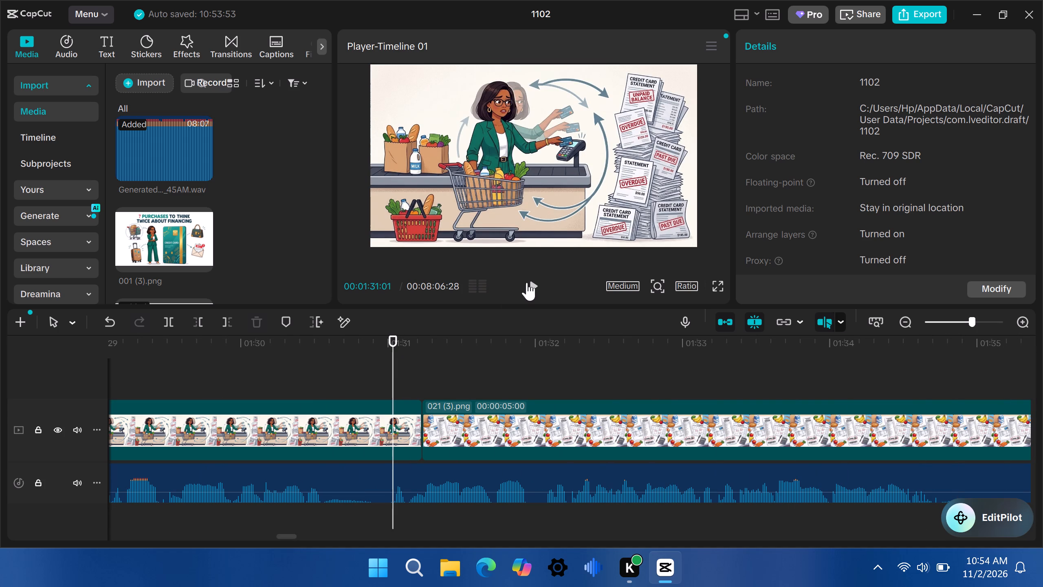
left_click(535, 279)
left_click(394, 350)
left_click(288, 535)
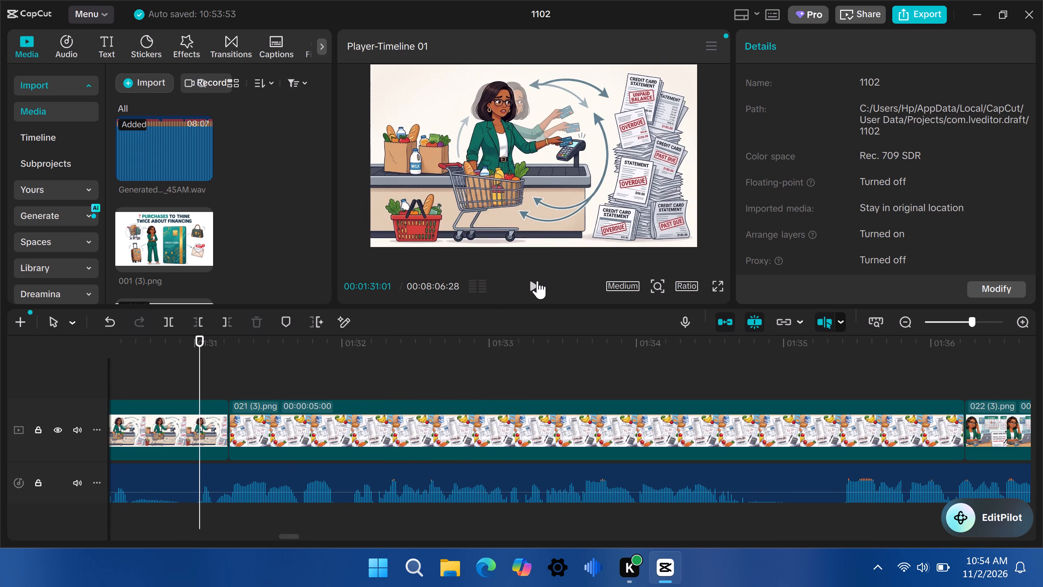
left_click(537, 281)
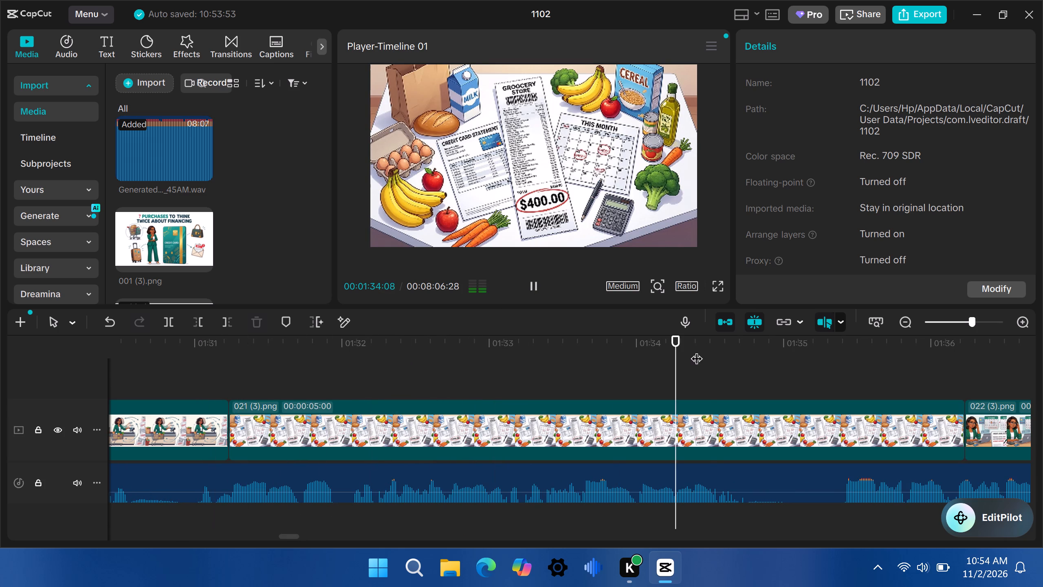
left_click(827, 346)
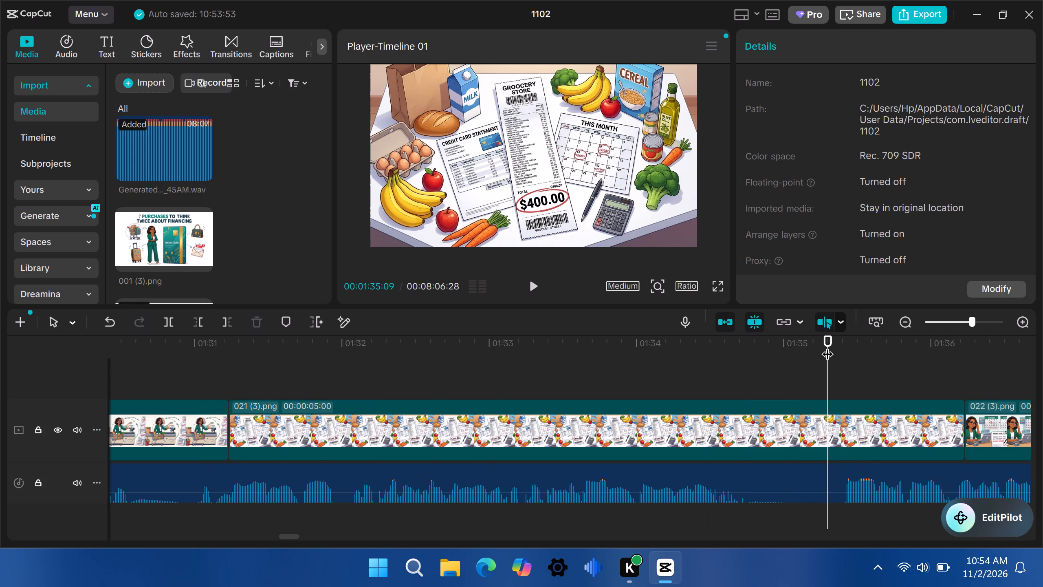
left_click_drag(831, 360, 846, 360)
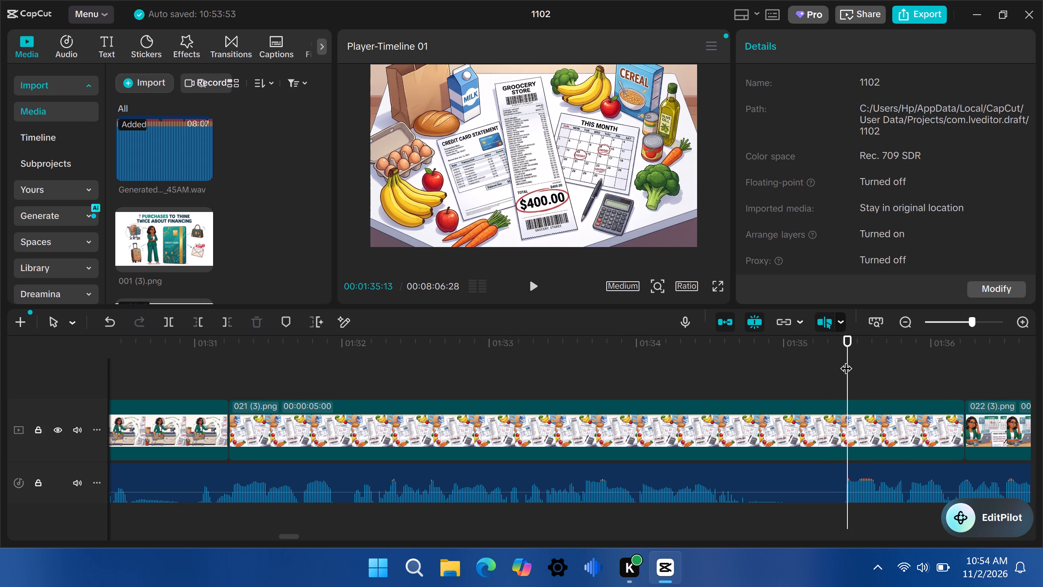
left_click(199, 435)
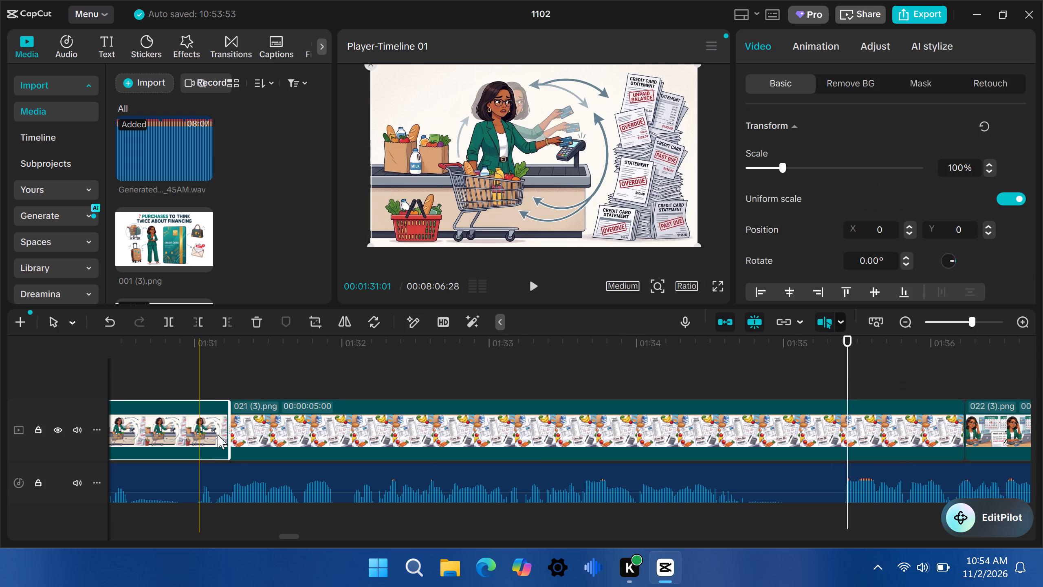
left_click_drag(230, 428, 845, 408)
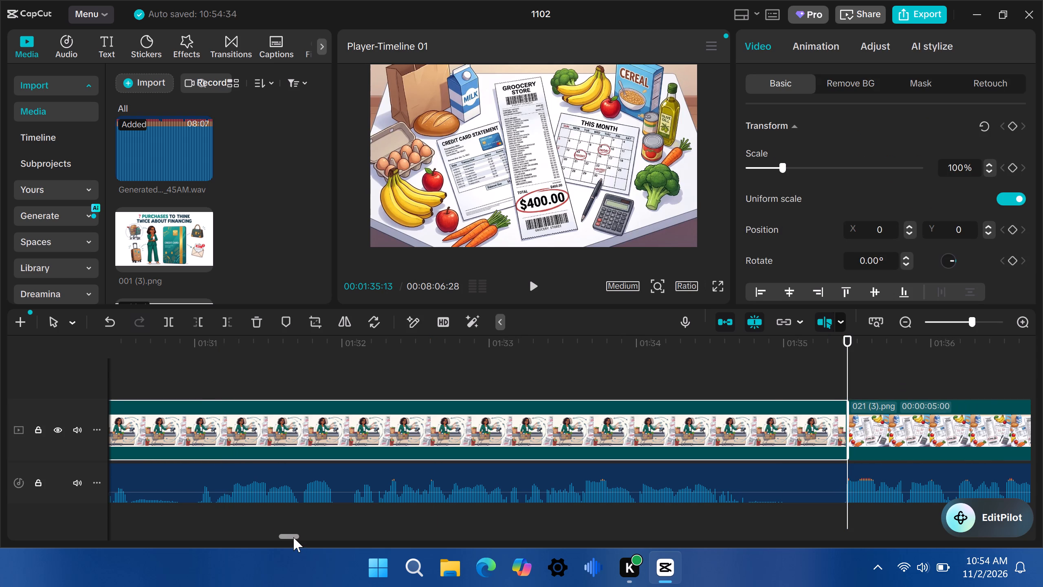
Play the narration over the 021 (3).png clip and beyond to find its cut point and trim the clip's end to 00:01:38:02.
left_click_drag(295, 536, 304, 537)
left_click_drag(304, 537, 301, 538)
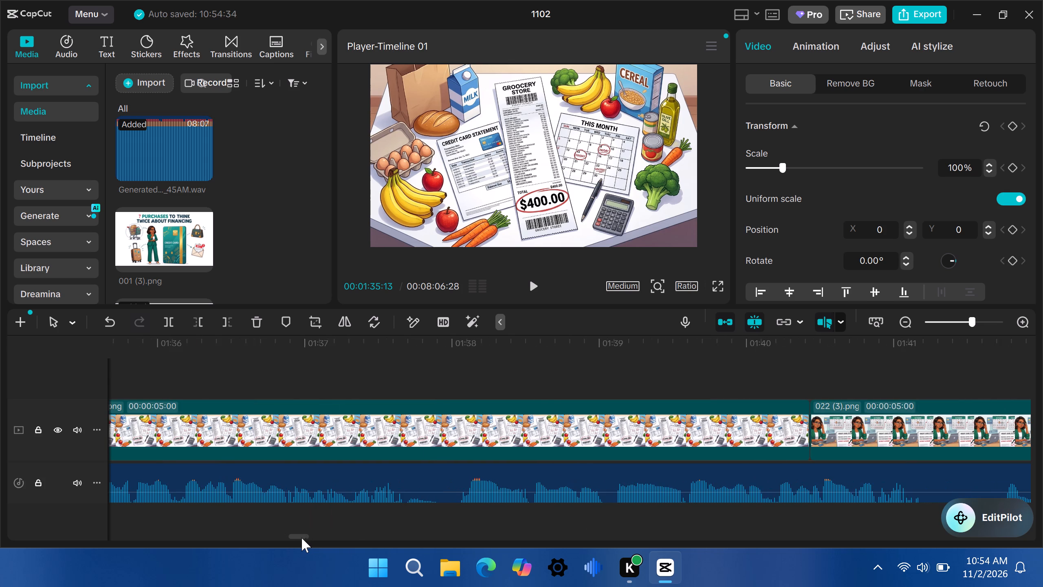
left_click_drag(301, 538, 299, 538)
left_click(538, 285)
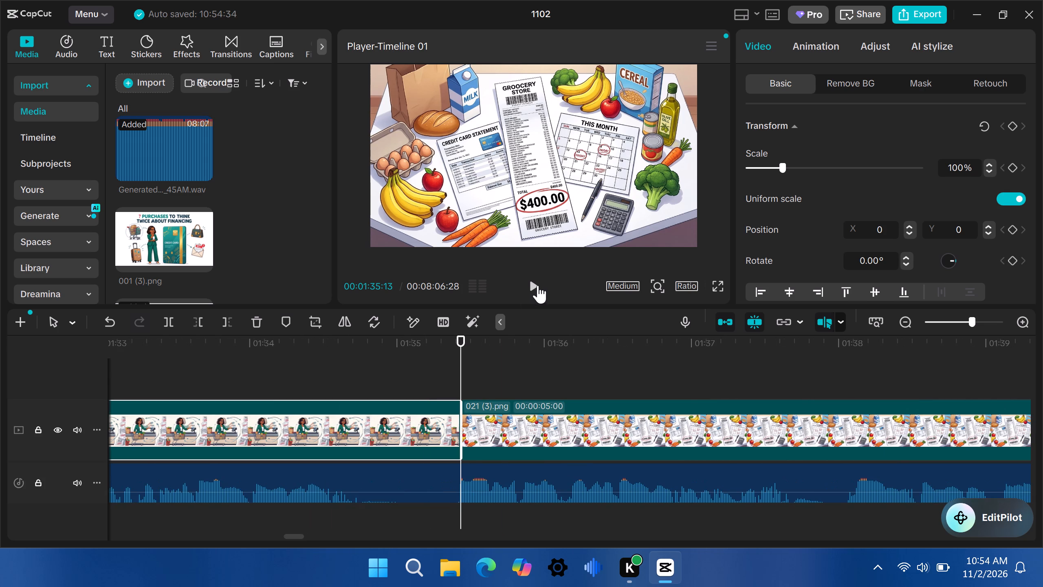
left_click_drag(296, 536, 304, 537)
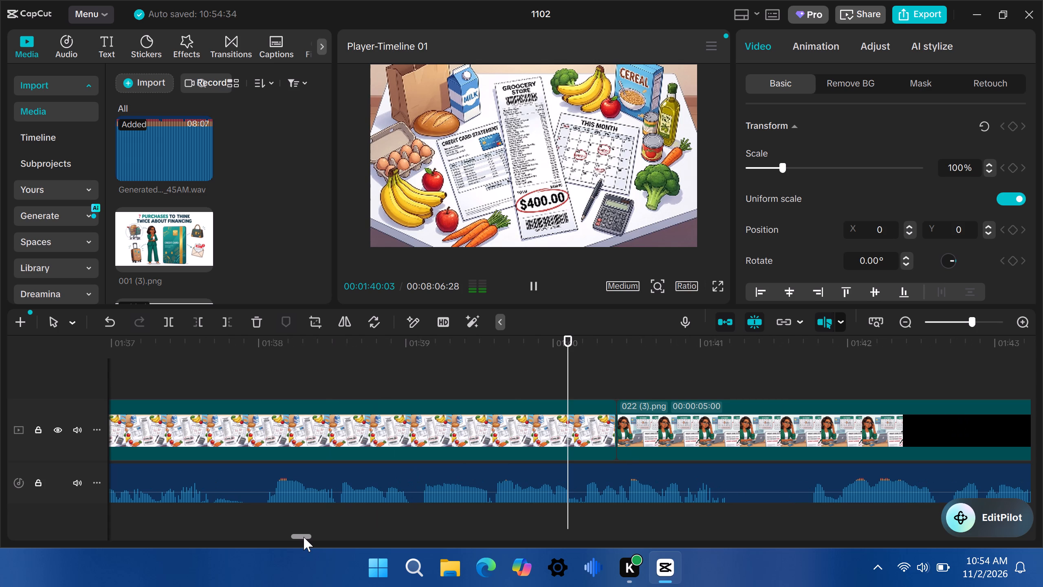
left_click(266, 370)
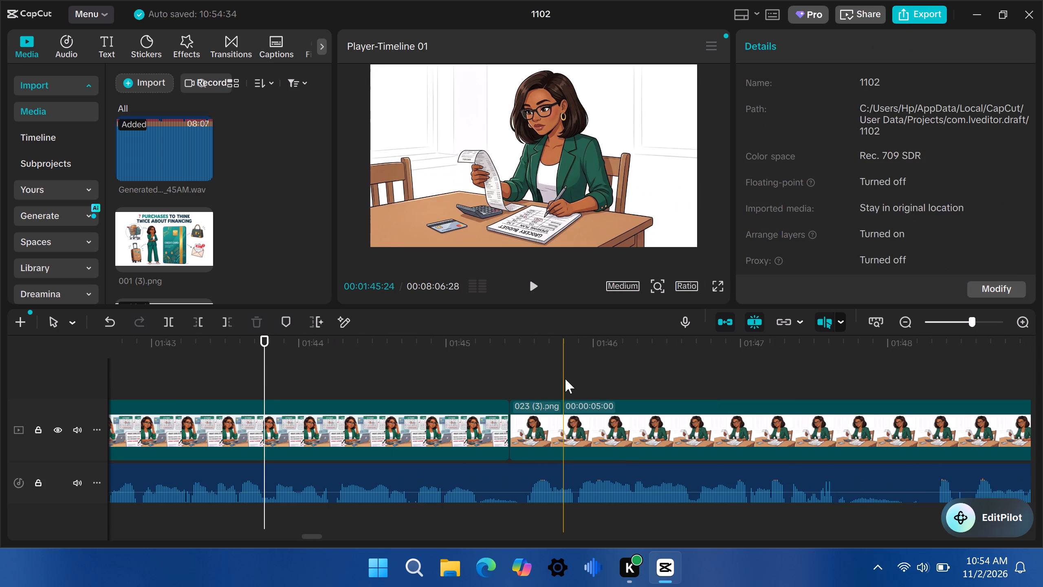
left_click_drag(312, 536, 310, 537)
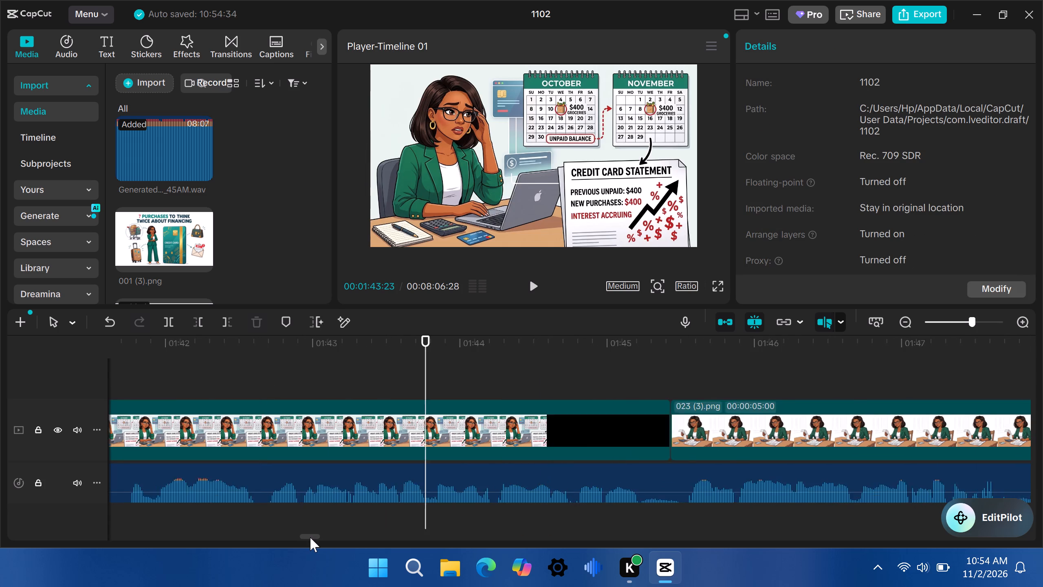
left_click_drag(310, 537, 307, 538)
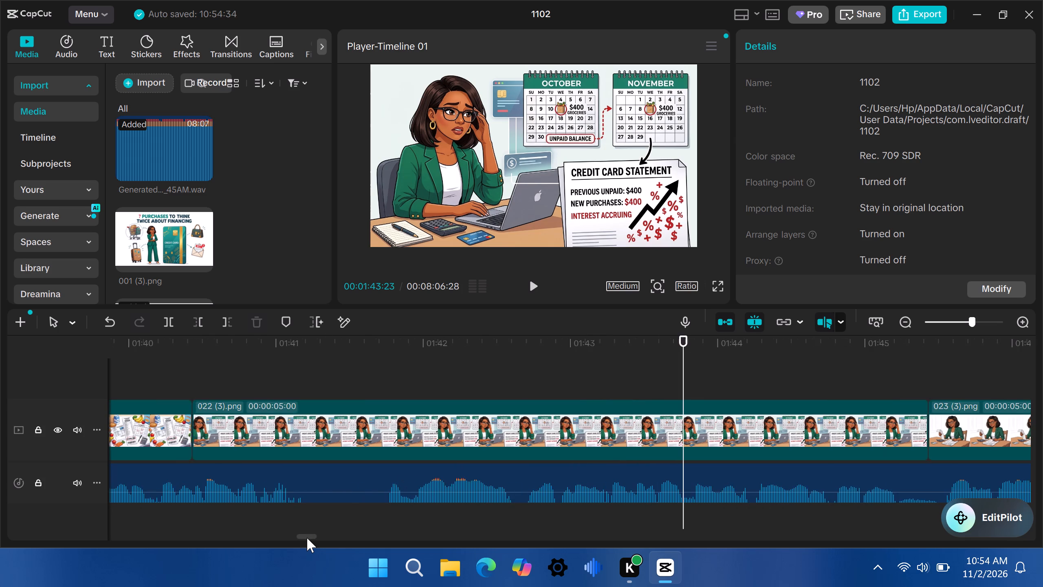
left_click_drag(307, 538, 306, 538)
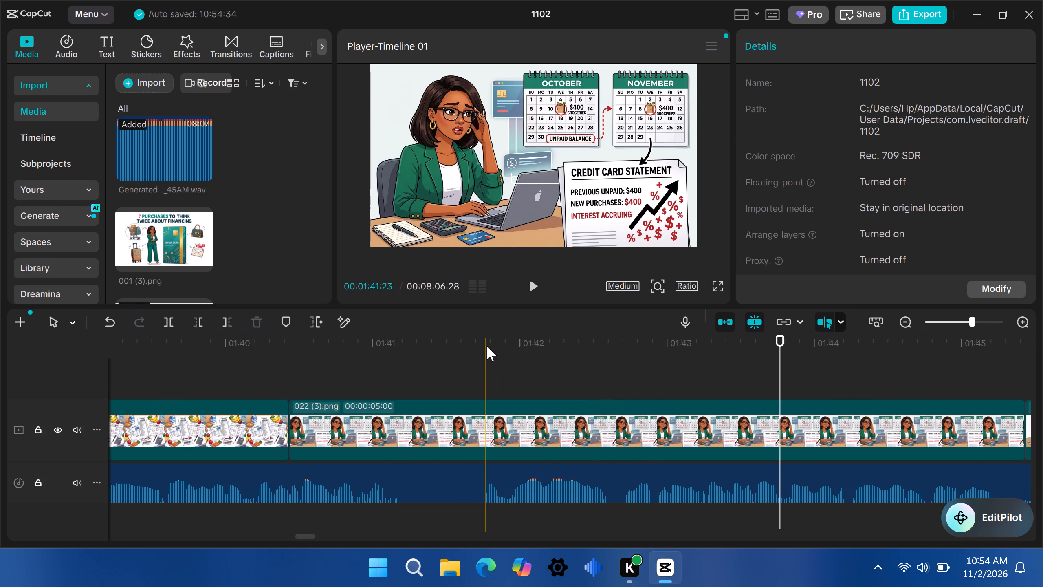
left_click(488, 349)
left_click(535, 278)
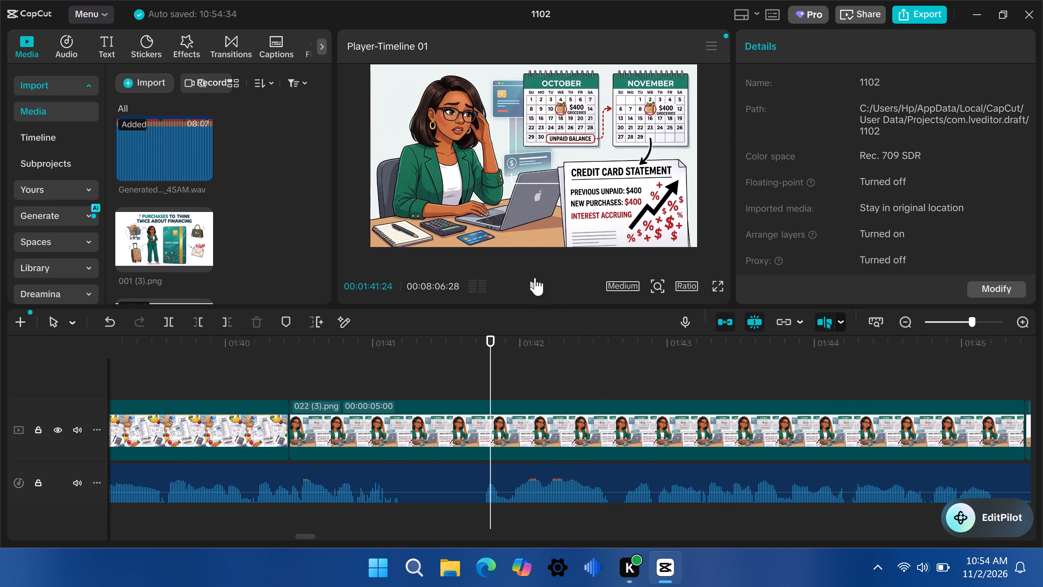
left_click(484, 352)
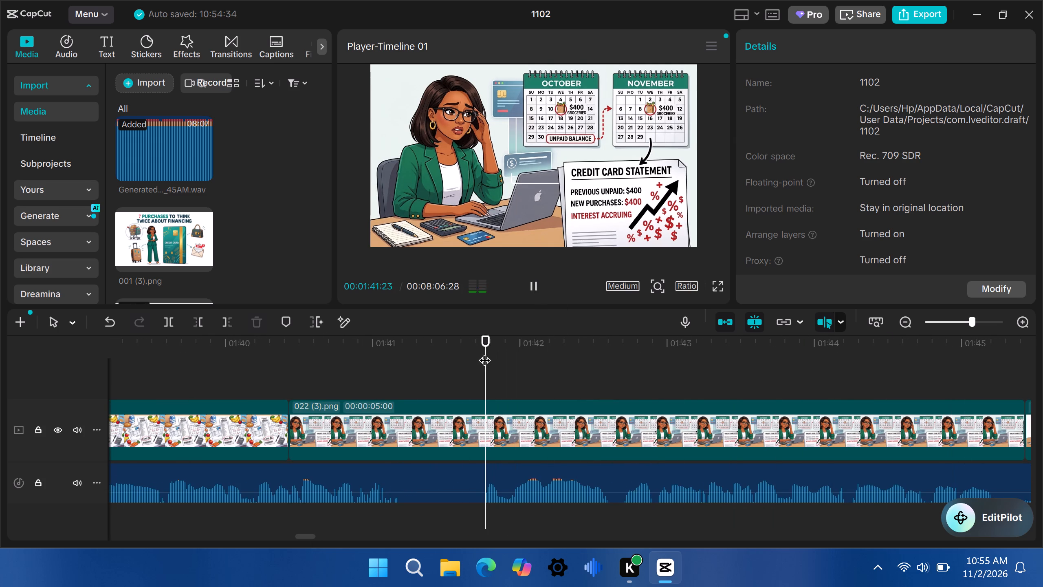
left_click_drag(301, 540, 296, 542)
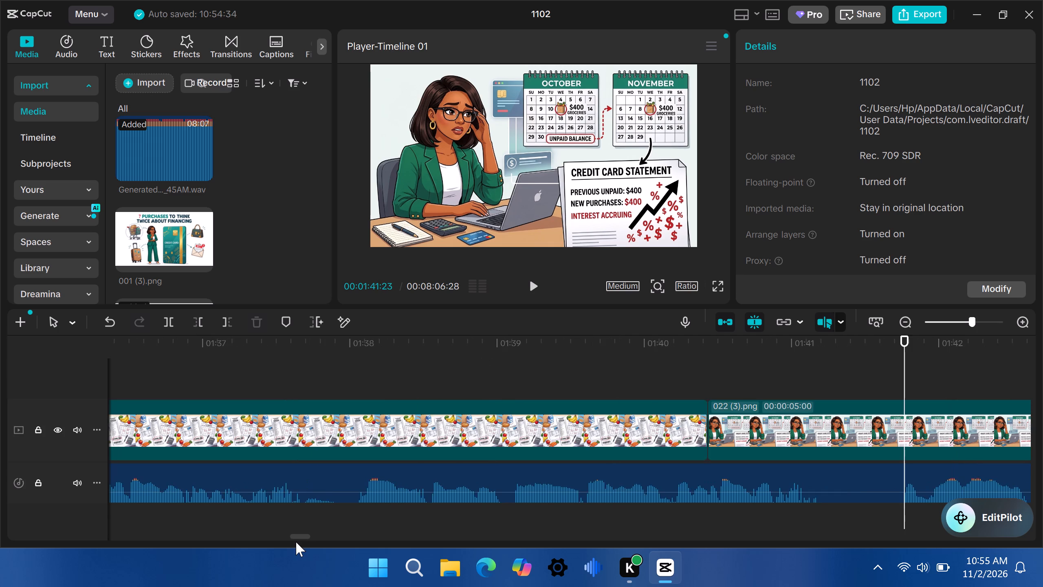
left_click_drag(296, 542, 290, 544)
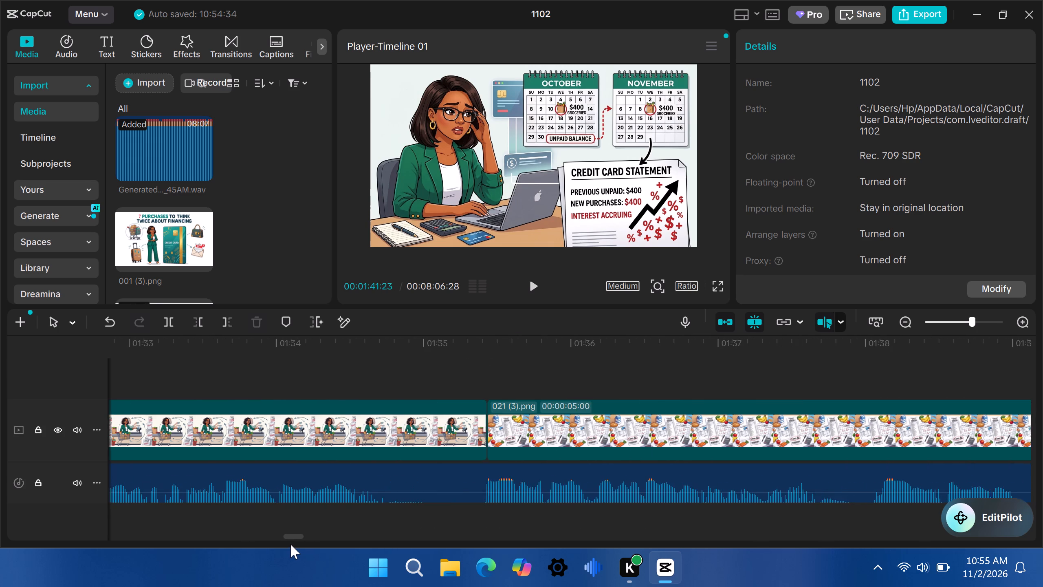
left_click_drag(290, 544, 295, 544)
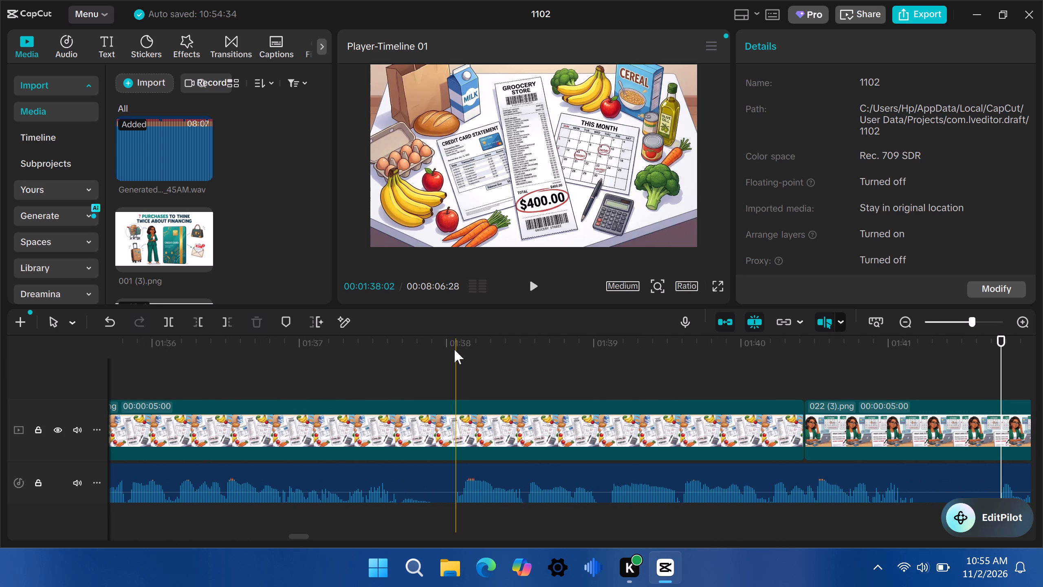
left_click(455, 349)
left_click(226, 322)
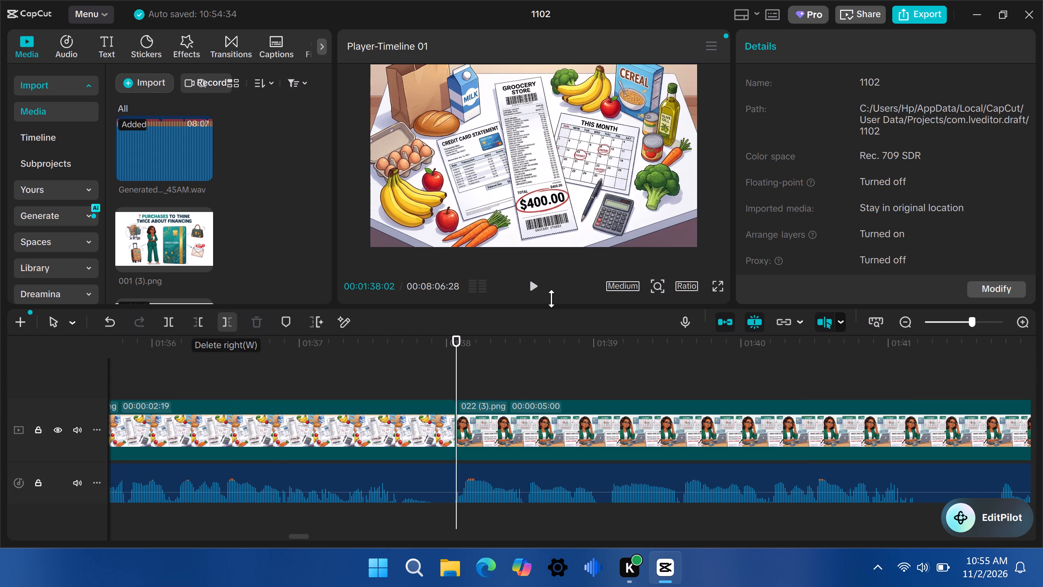
Play the narration over the 022 (3).png clip to find the next cut point and trim the clip's end to 00:01:41:23.
left_click(534, 284)
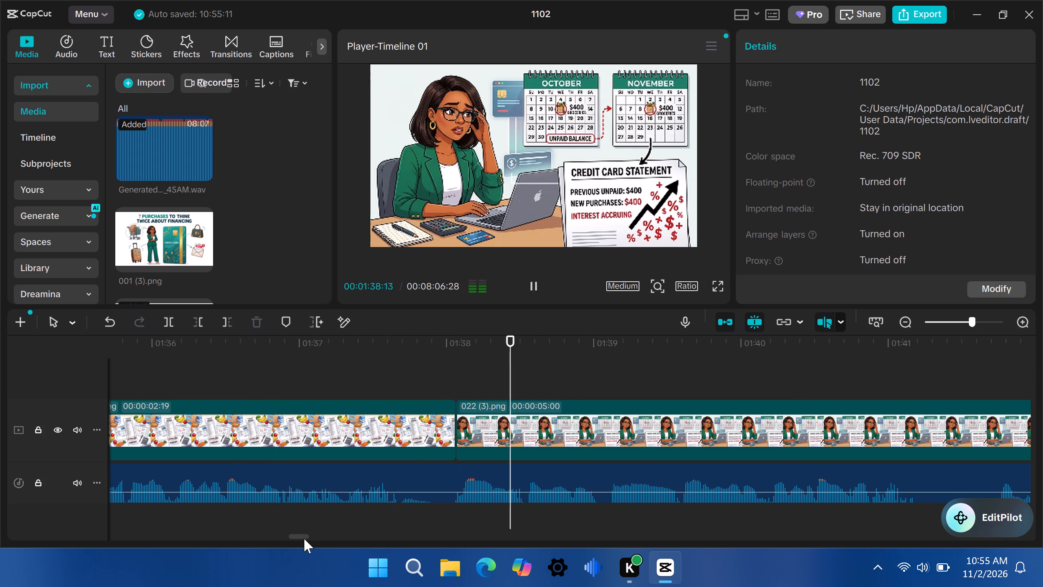
left_click_drag(300, 538, 308, 537)
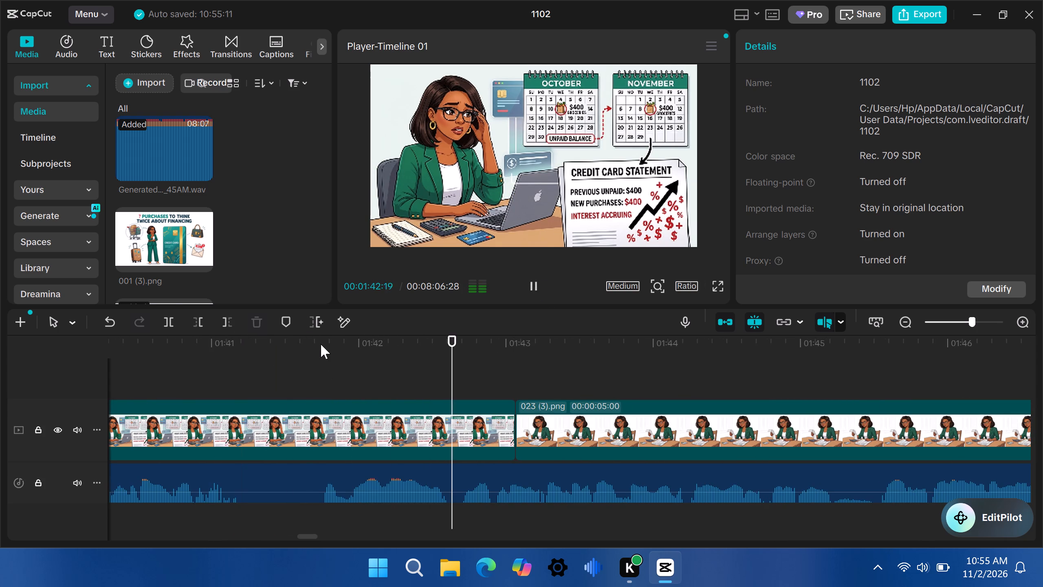
left_click(321, 344)
left_click(321, 344)
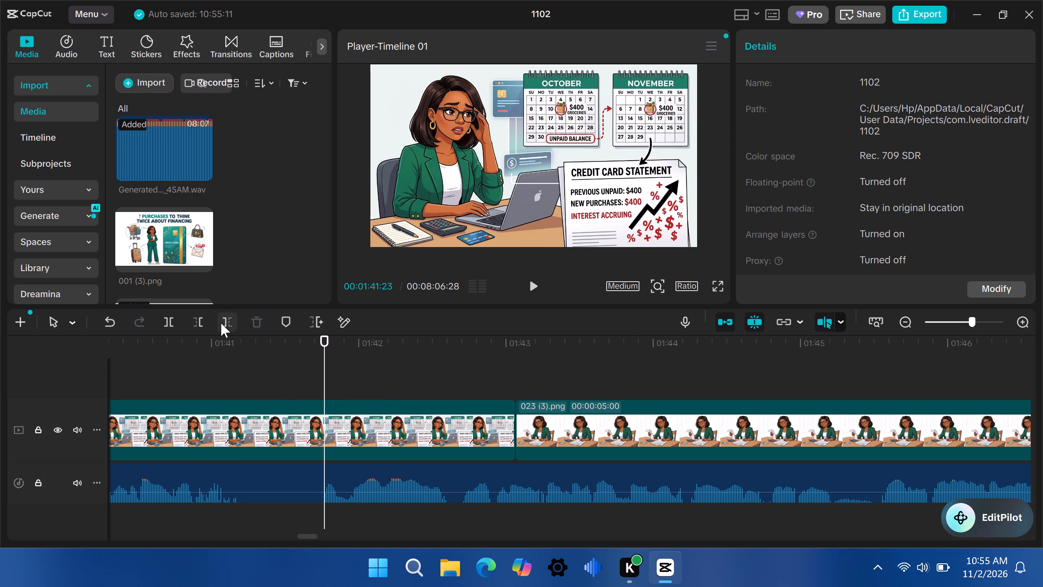
left_click(222, 323)
Play the narration over the 023 (3).png and 024 (3).png clips and check candidate cut points back to about 00:01:45:15.
left_click(536, 281)
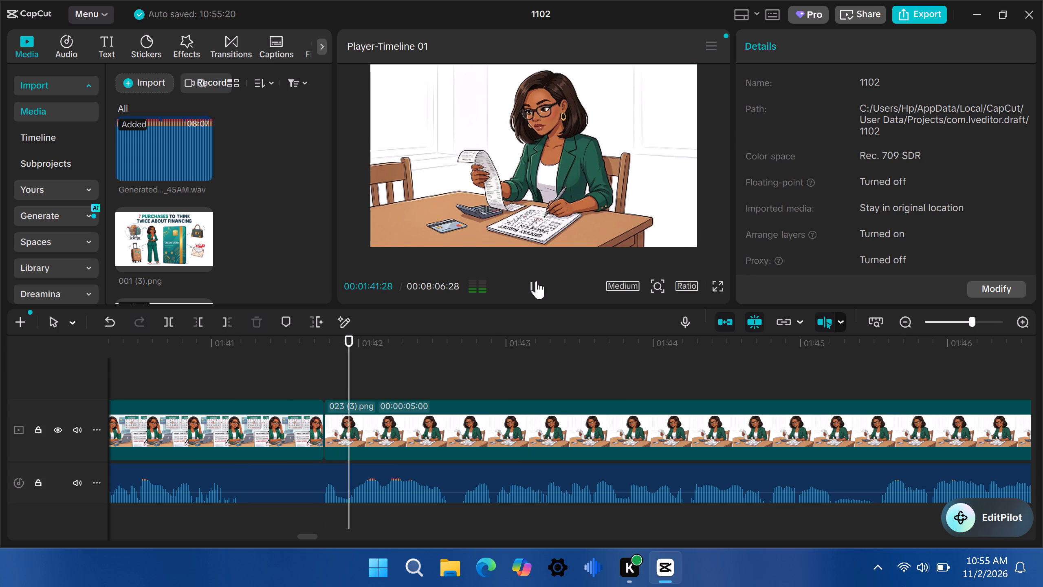
left_click_drag(306, 536, 315, 536)
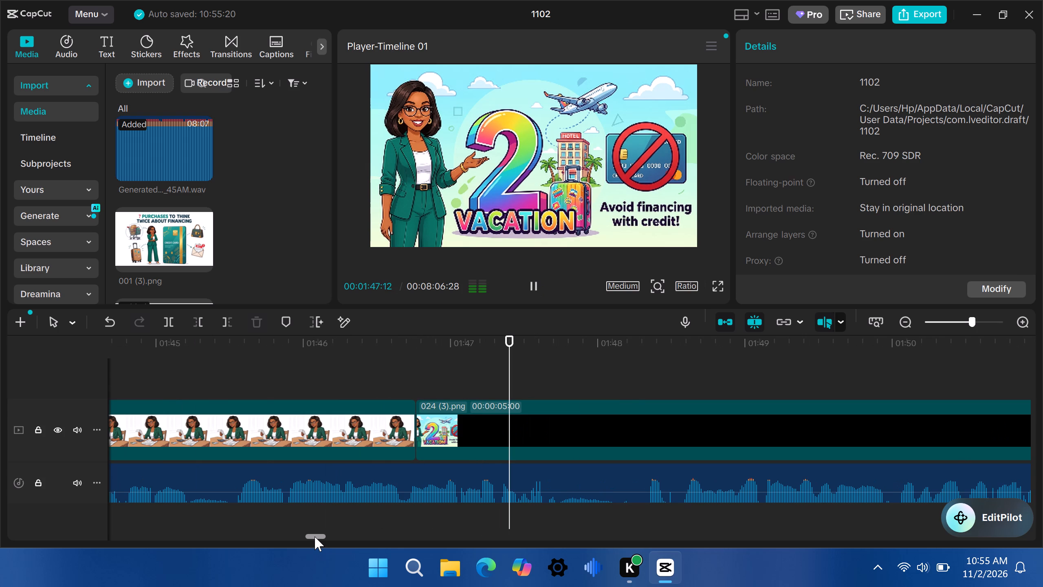
left_click_drag(316, 537, 322, 536)
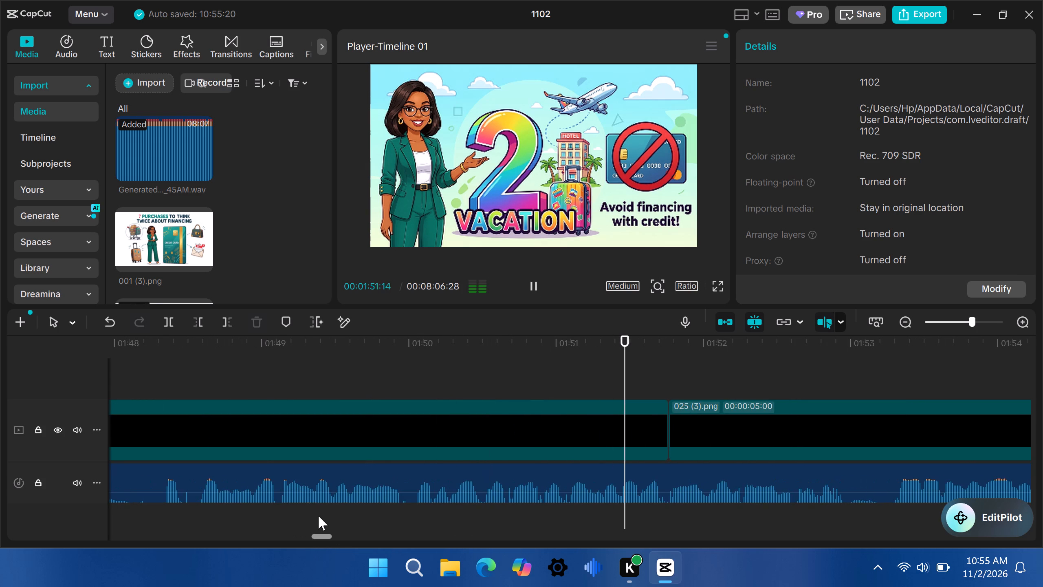
left_click_drag(323, 536, 315, 540)
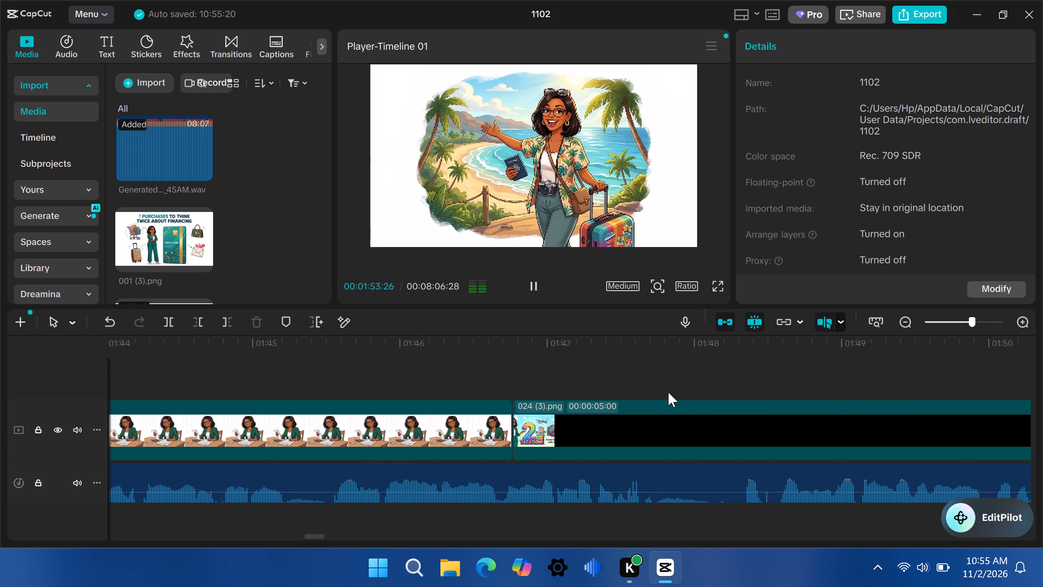
left_click(677, 363)
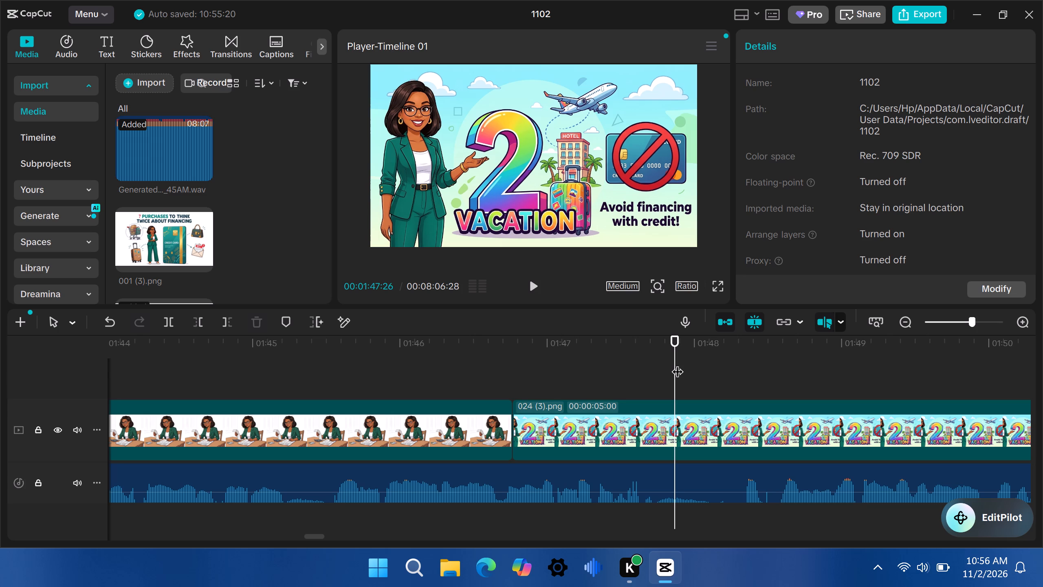
left_click(436, 351)
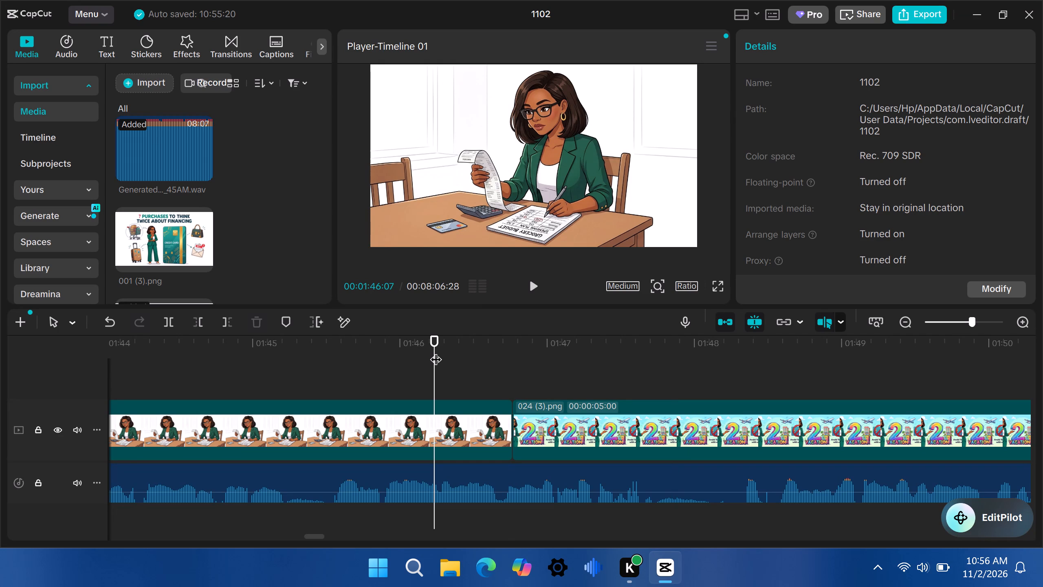
left_click(383, 342)
left_click_drag(383, 342, 324, 364)
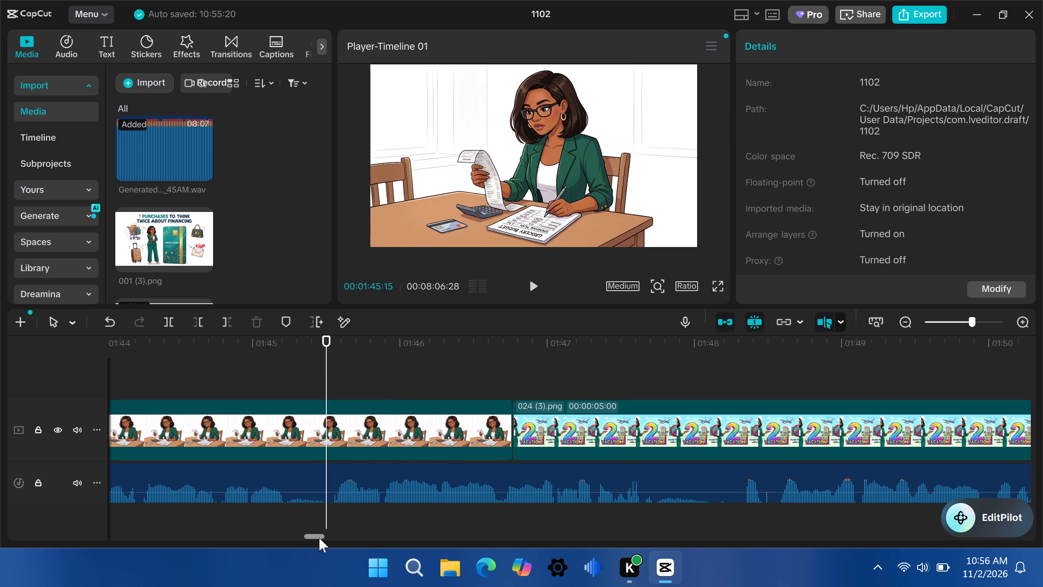
Return to the 021 (3).png clip and extend its end to the narration cut point at about 00:01:41:23.
left_click_drag(317, 538, 308, 539)
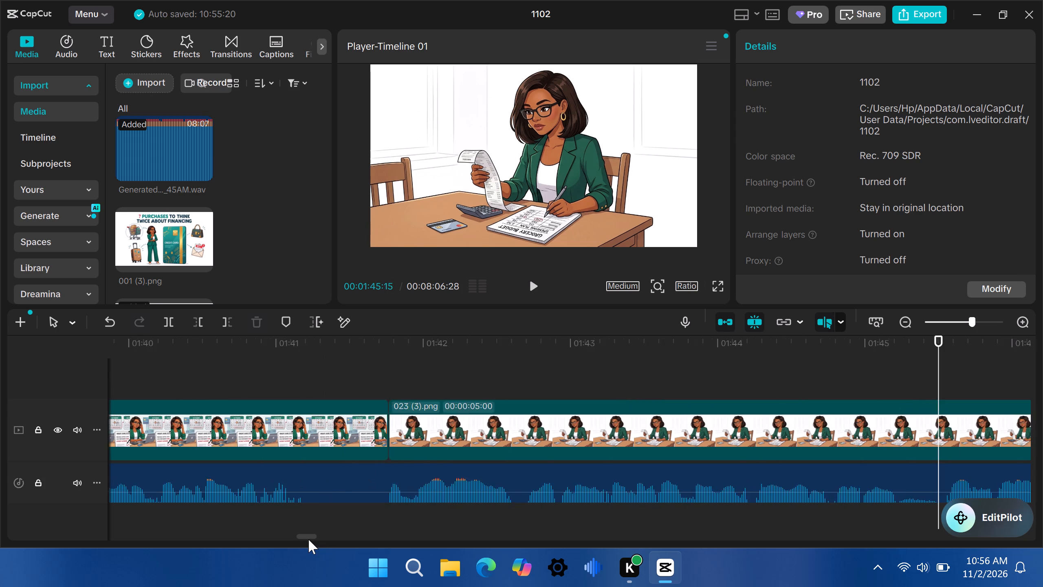
left_click_drag(308, 539, 301, 541)
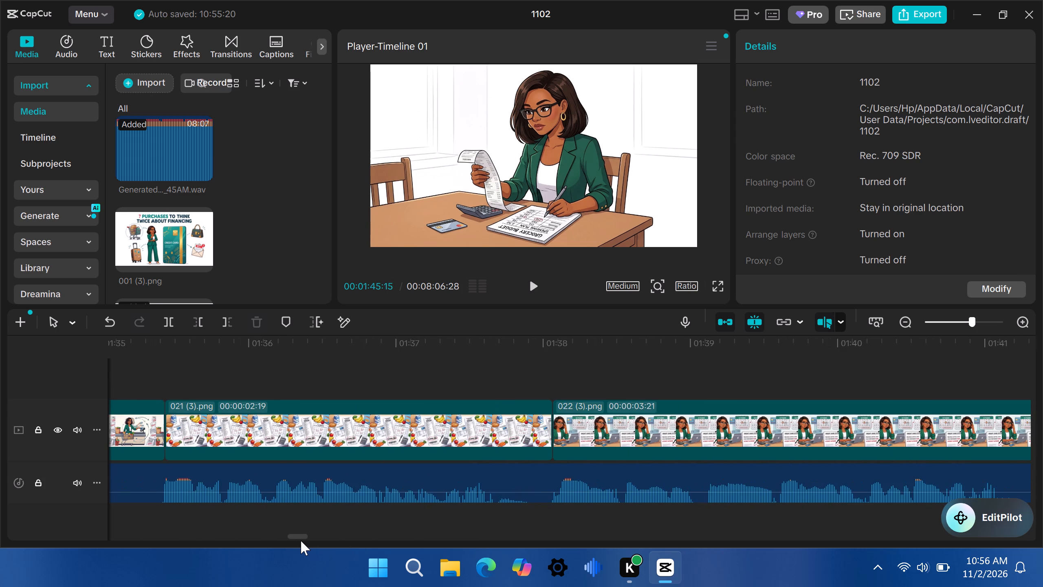
left_click_drag(301, 541, 306, 541)
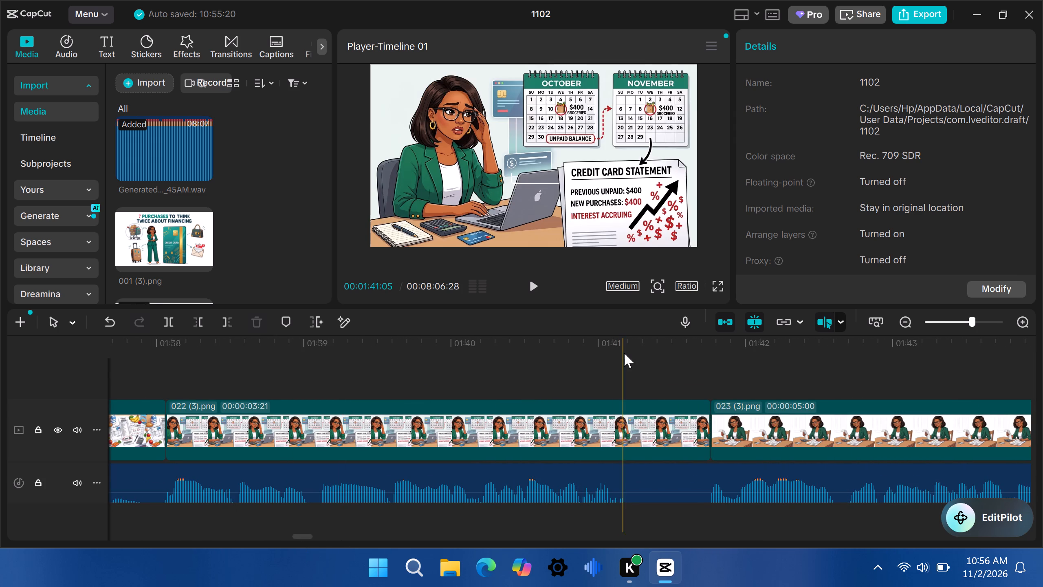
left_click(624, 353)
left_click_drag(624, 353, 716, 361)
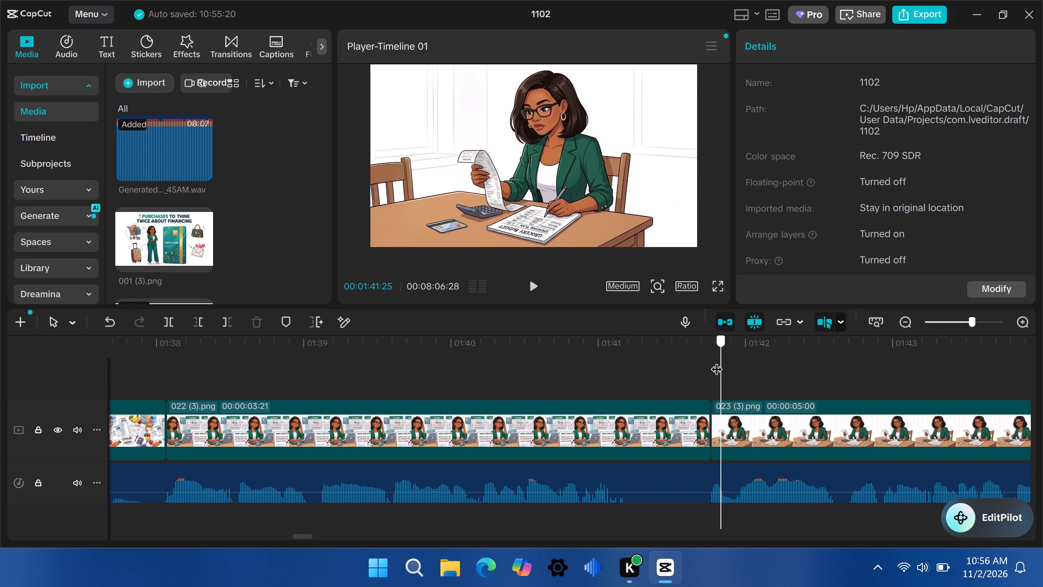
left_click_drag(716, 361, 713, 361)
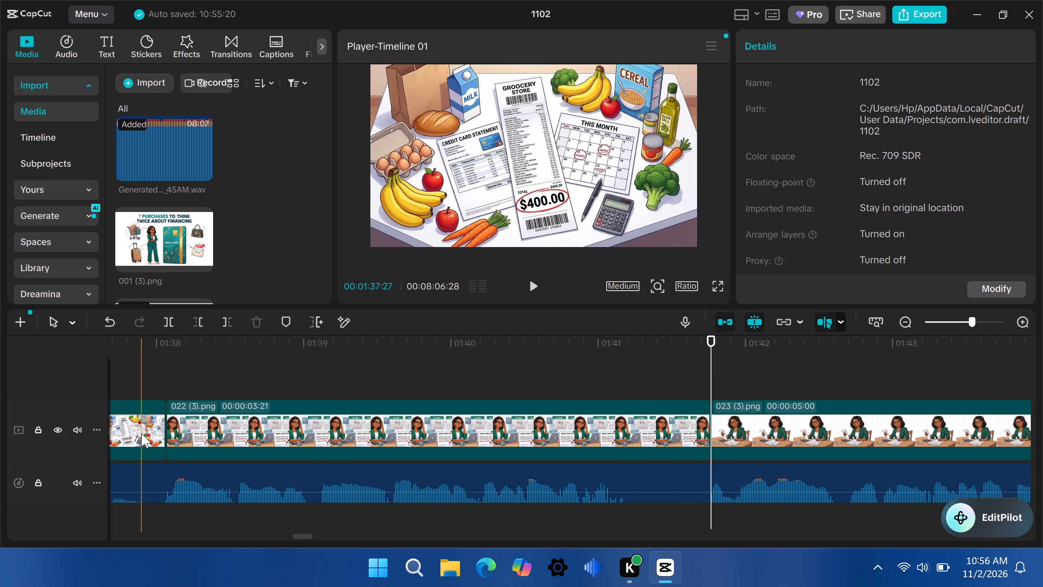
left_click(141, 433)
left_click_drag(165, 432, 476, 448)
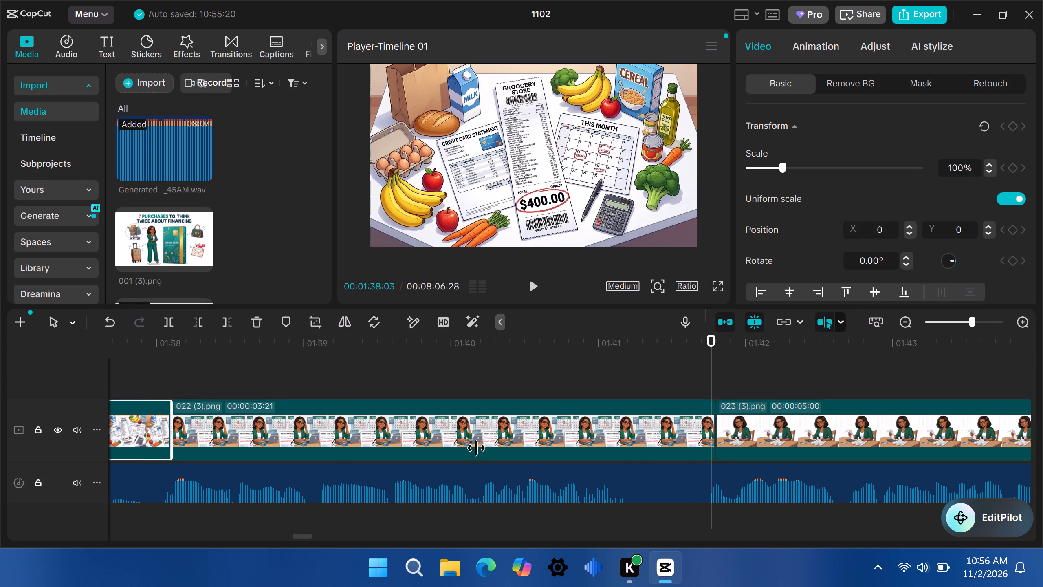
left_click_drag(476, 448, 706, 428)
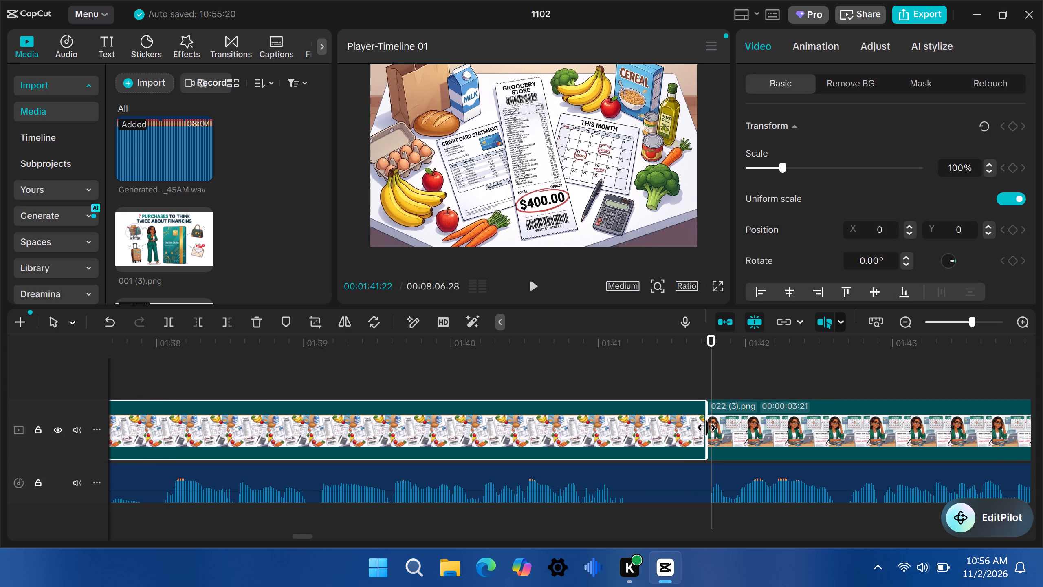
left_click_drag(706, 428, 708, 428)
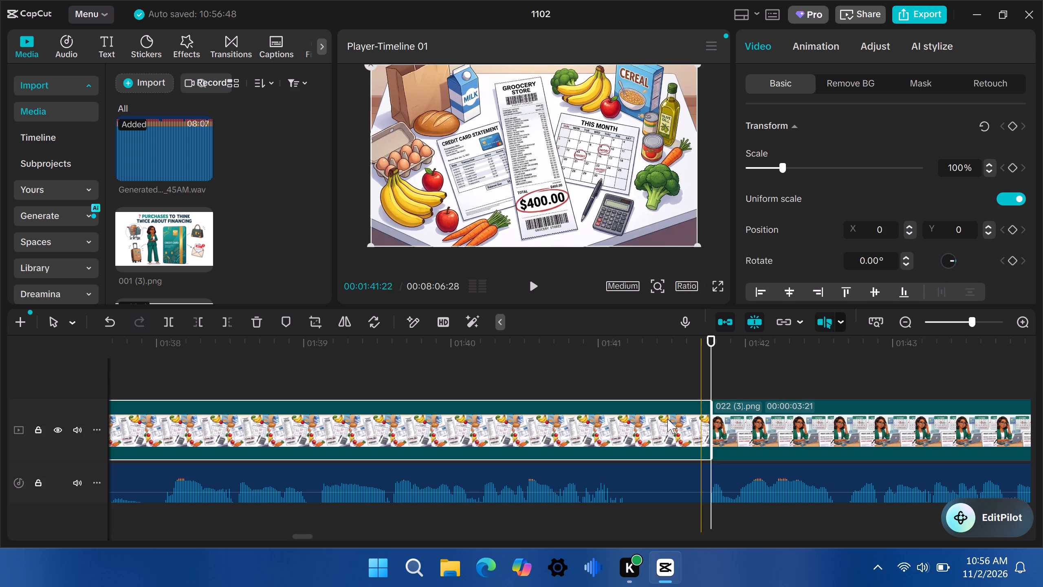
Play the narration past the 022 (3).png clip to find the next cut point and extend that clip's end to about 00:01:48:11.
left_click(534, 283)
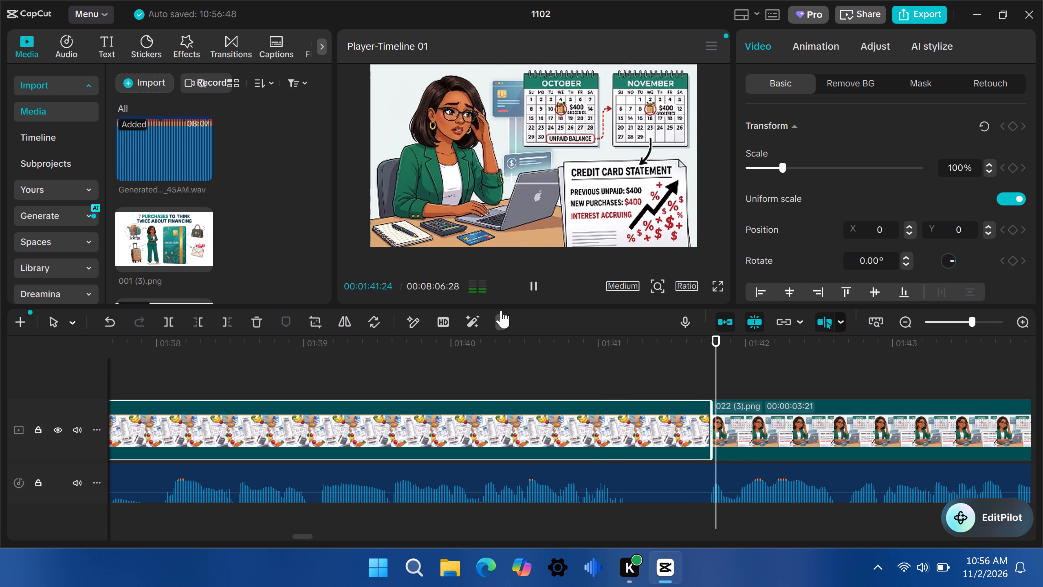
left_click_drag(305, 534, 309, 534)
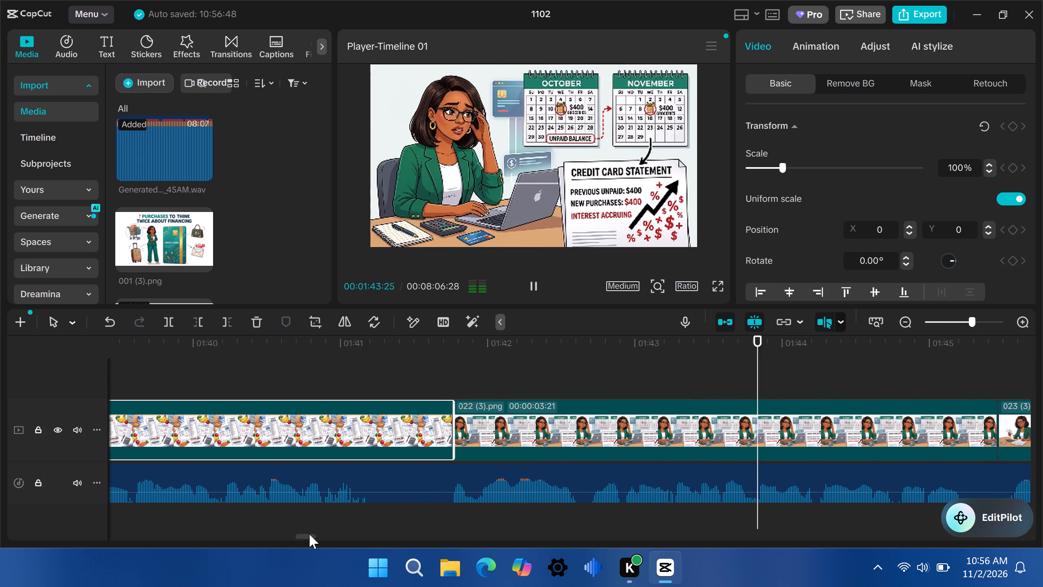
left_click_drag(309, 534, 317, 536)
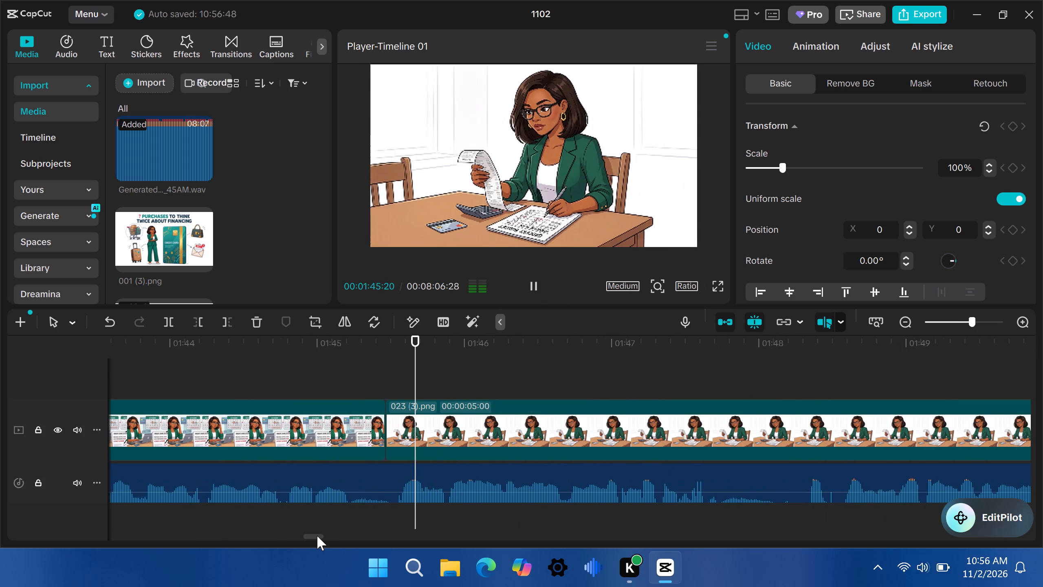
left_click_drag(317, 536, 319, 536)
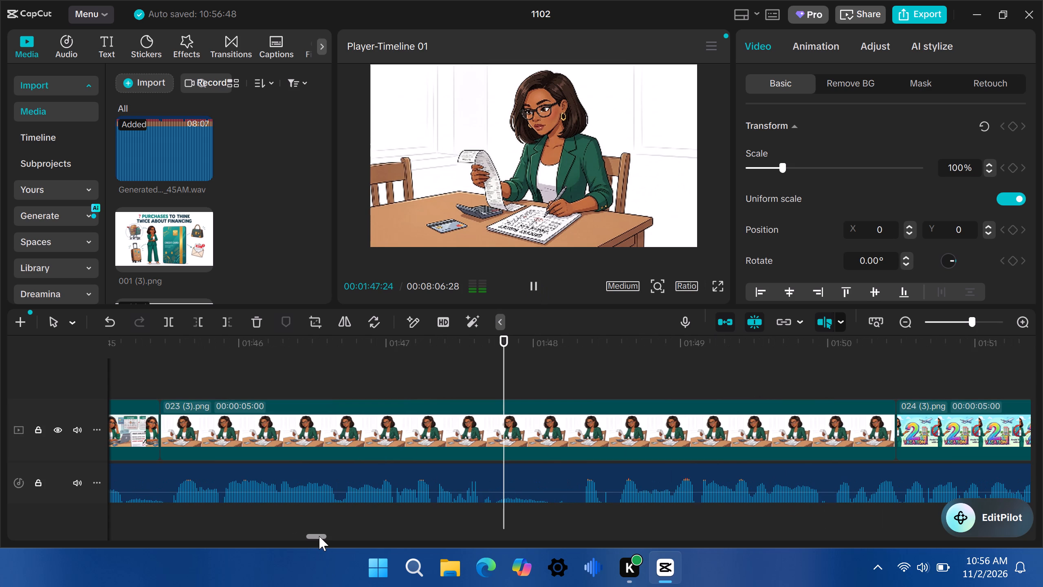
left_click(579, 360)
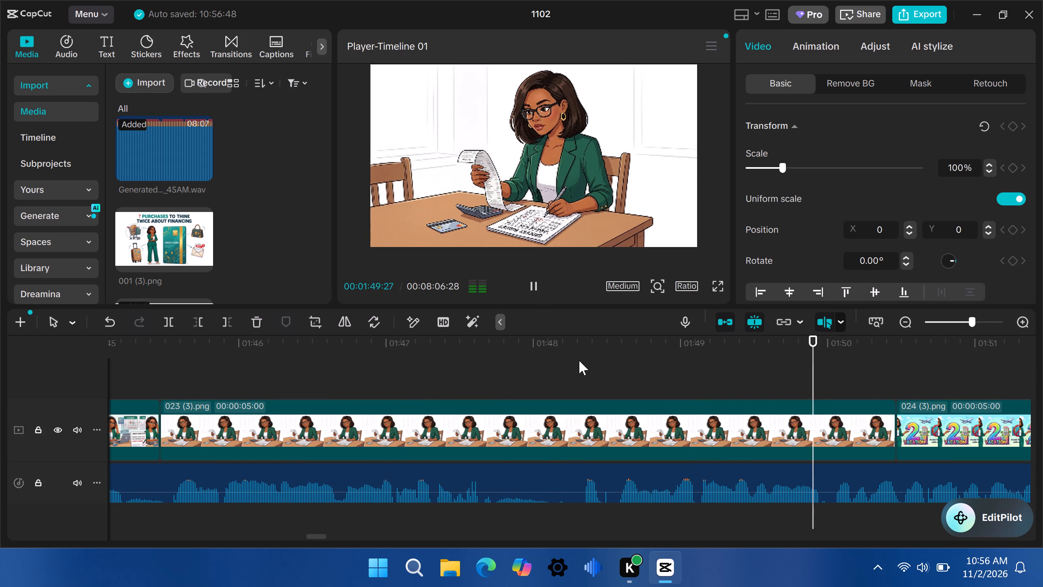
left_click_drag(579, 360, 585, 361)
left_click(129, 430)
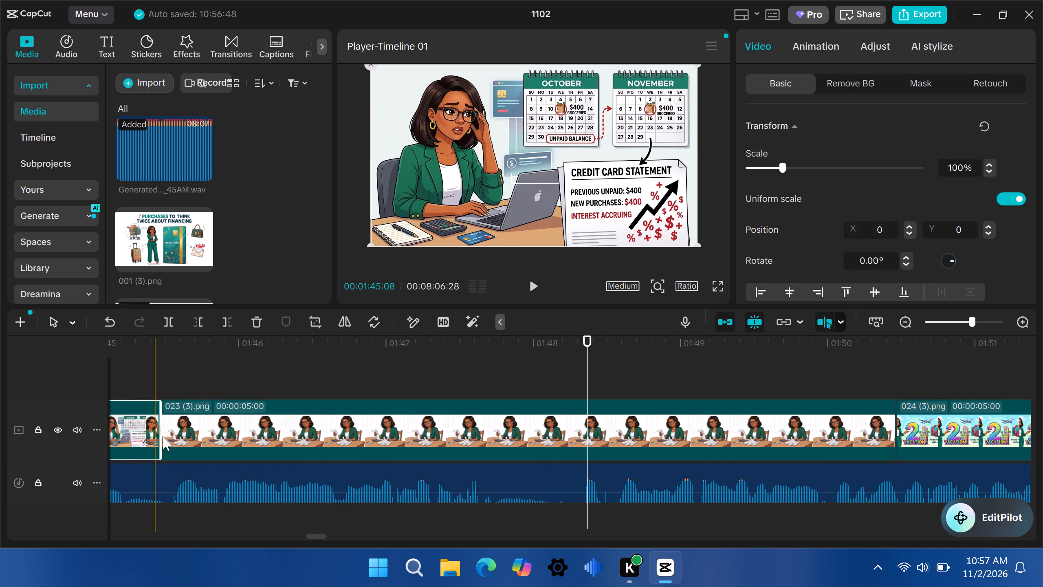
left_click_drag(159, 431, 587, 426)
Play the narration past the 023 (3).png clip to find the next cut point and extend that clip's end to 00:01:56:08.
left_click(525, 282)
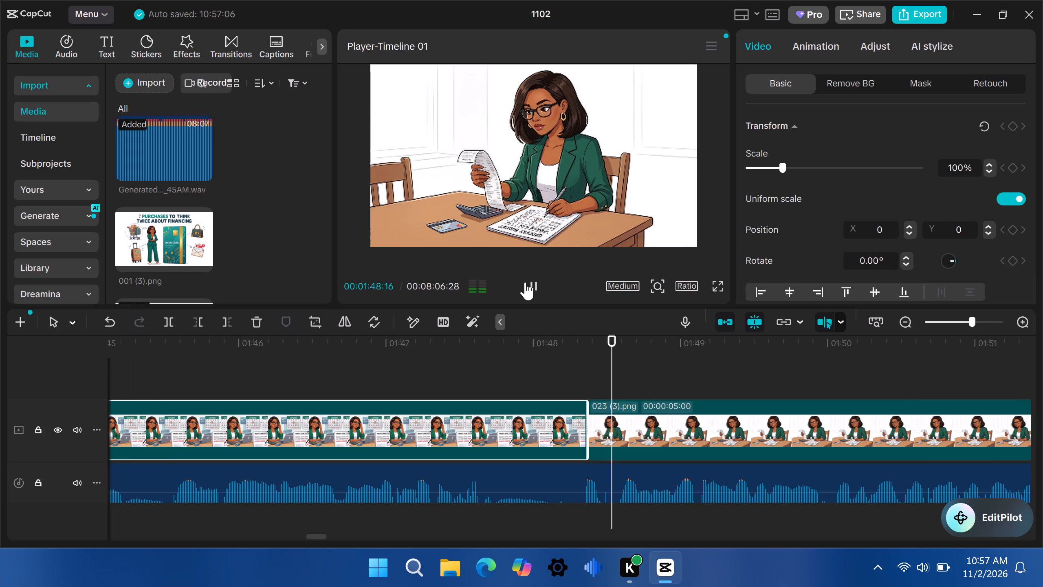
left_click_drag(321, 539, 333, 539)
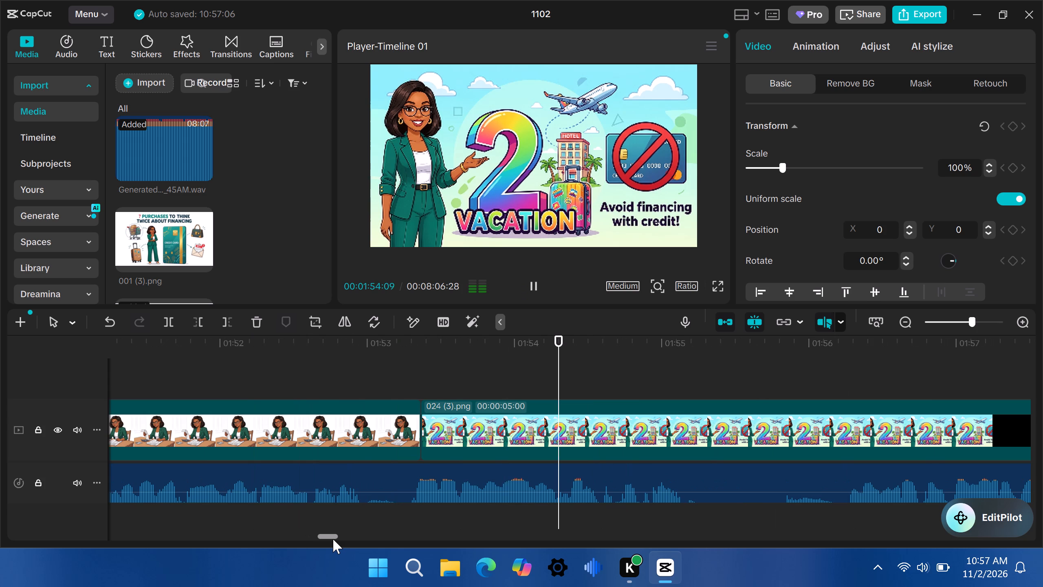
left_click_drag(334, 538, 338, 538)
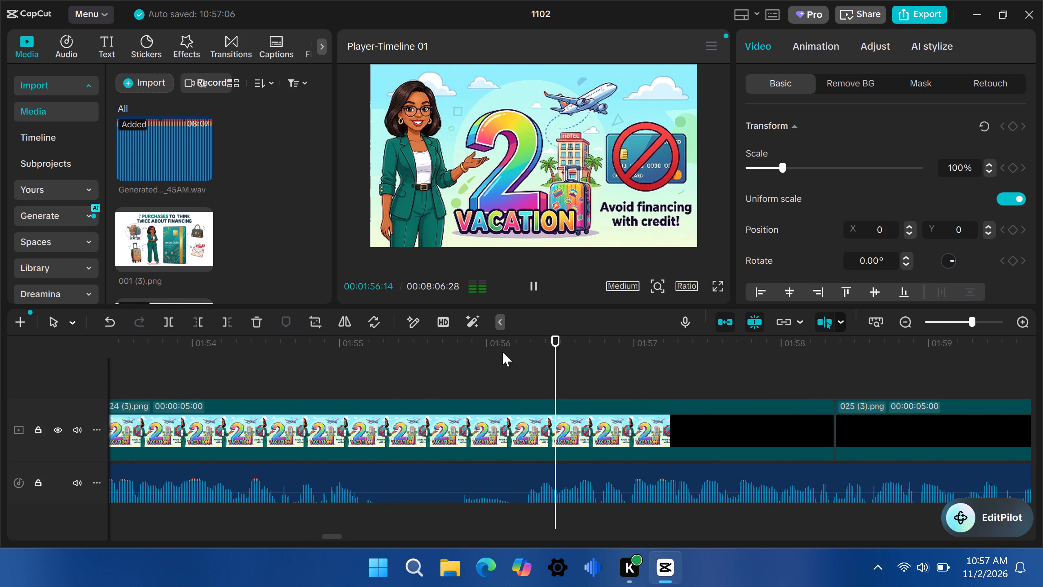
left_click(523, 342)
left_click(523, 342)
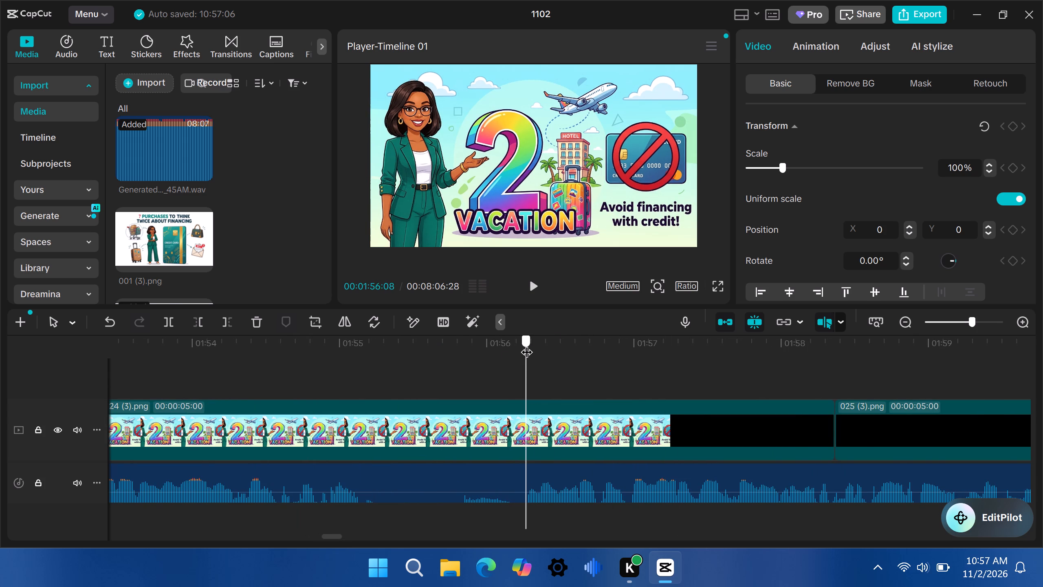
left_click_drag(332, 532, 328, 534)
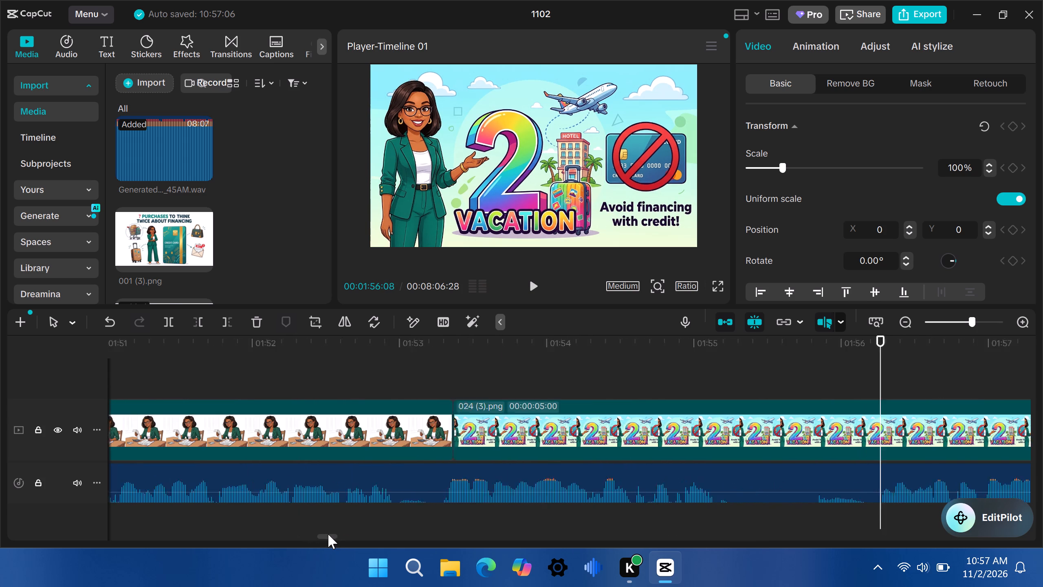
left_click_drag(328, 534, 328, 534)
left_click(328, 534)
left_click(419, 442)
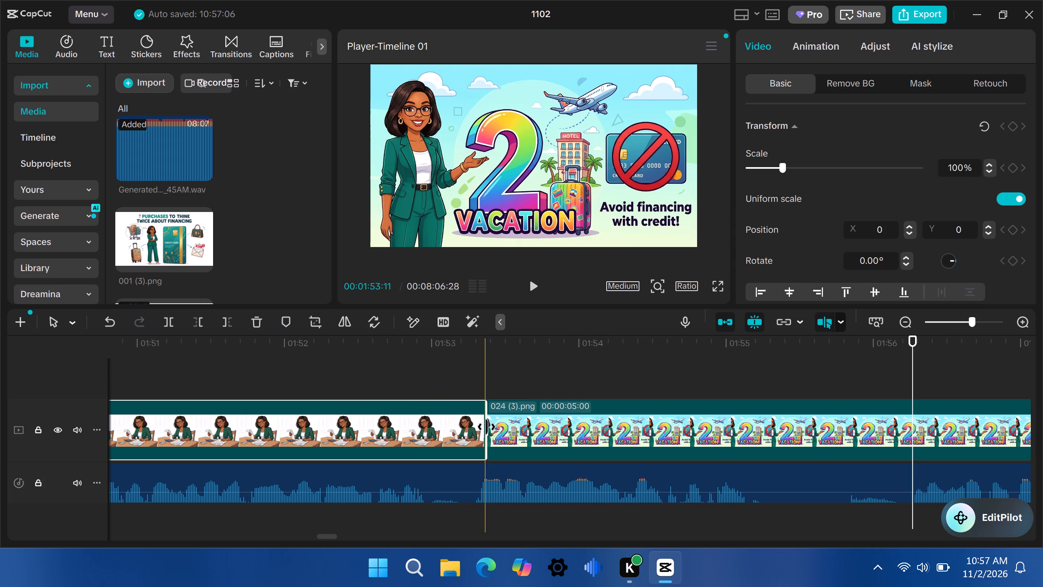
left_click_drag(486, 428, 909, 402)
Play the narration past the 024 (3).png clip to find the next cut point and extend that clip's end to 00:02:01:17.
left_click_drag(330, 537, 332, 536)
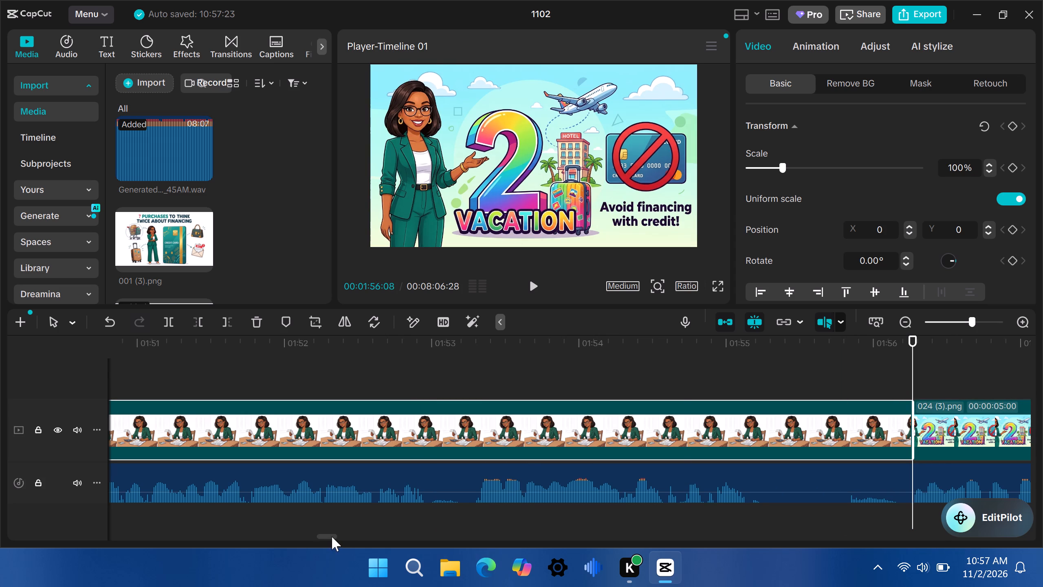
left_click_drag(332, 536, 337, 536)
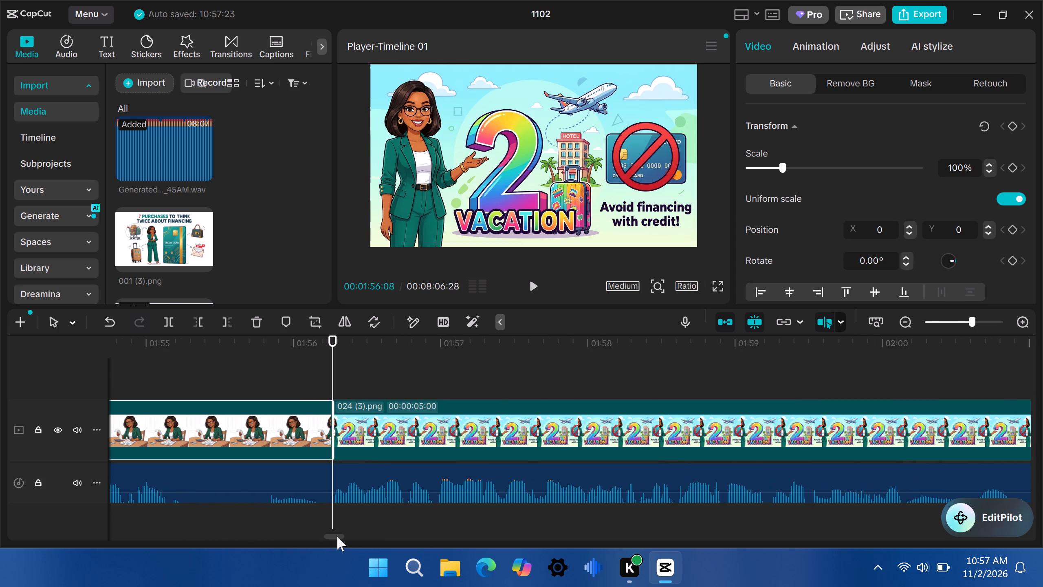
left_click_drag(337, 536, 338, 536)
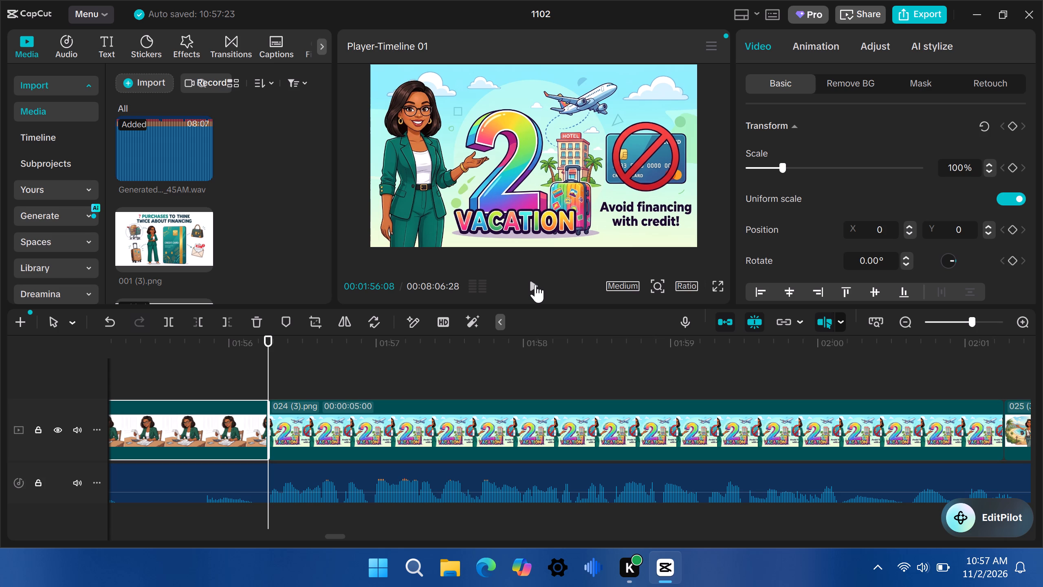
left_click(535, 285)
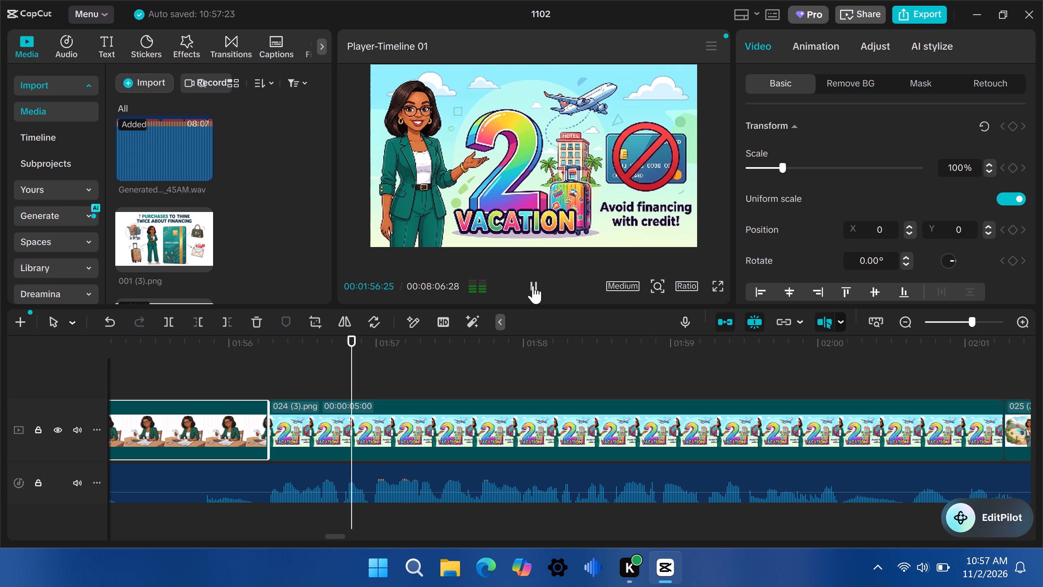
left_click_drag(337, 535, 345, 536)
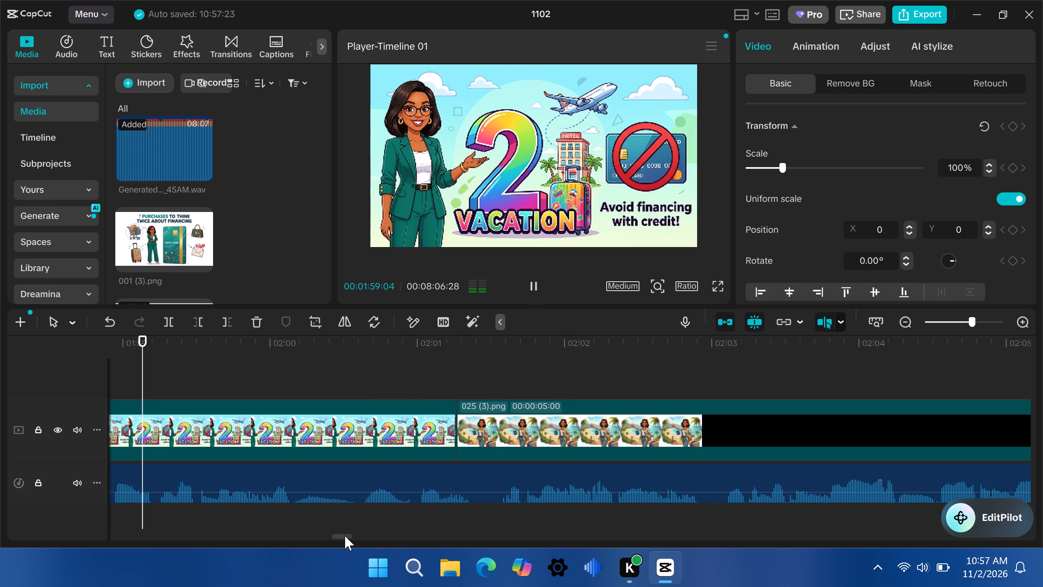
left_click_drag(345, 536, 345, 536)
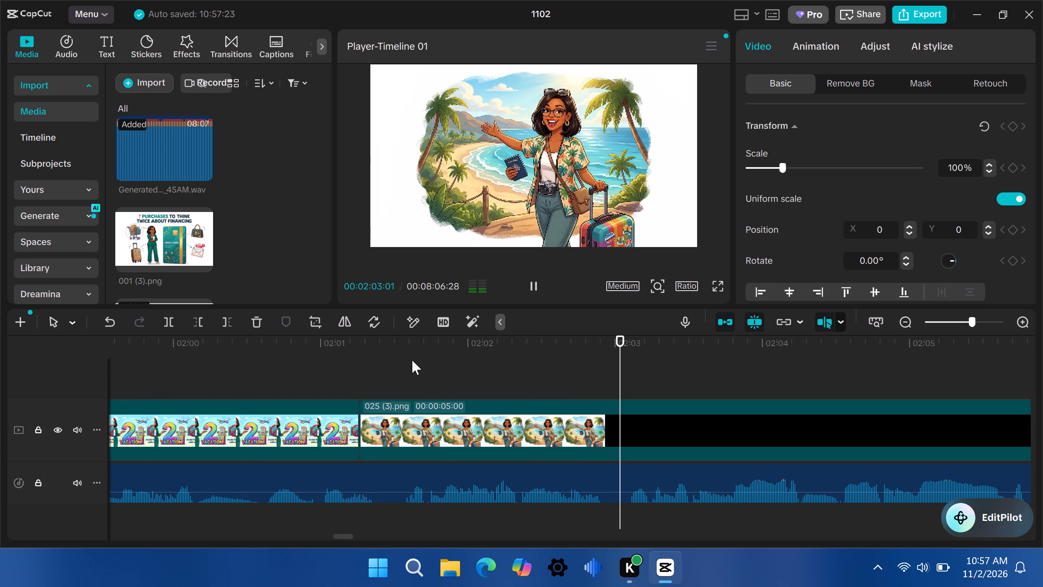
left_click(404, 353)
left_click(404, 353)
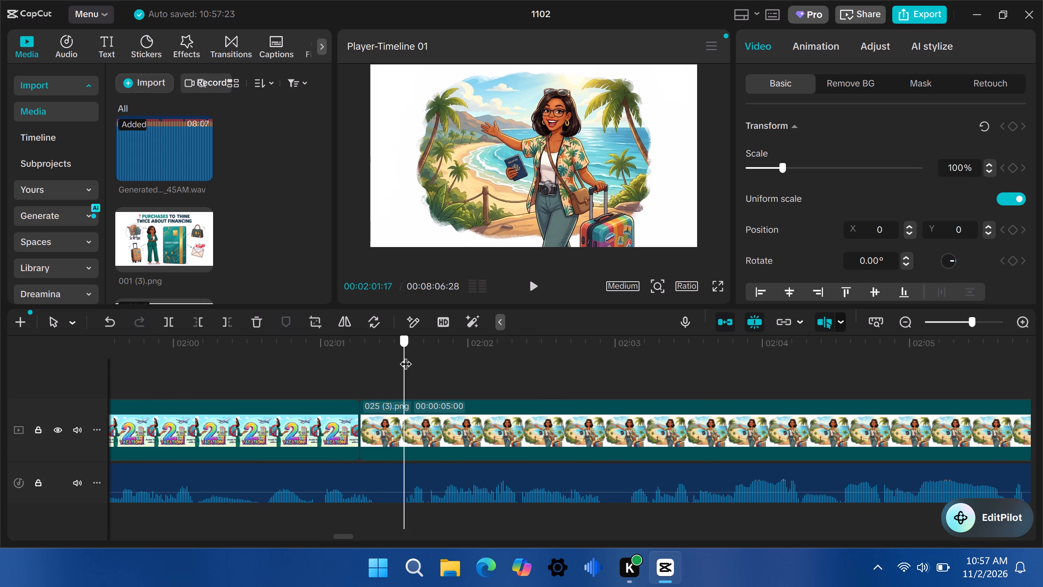
left_click(333, 435)
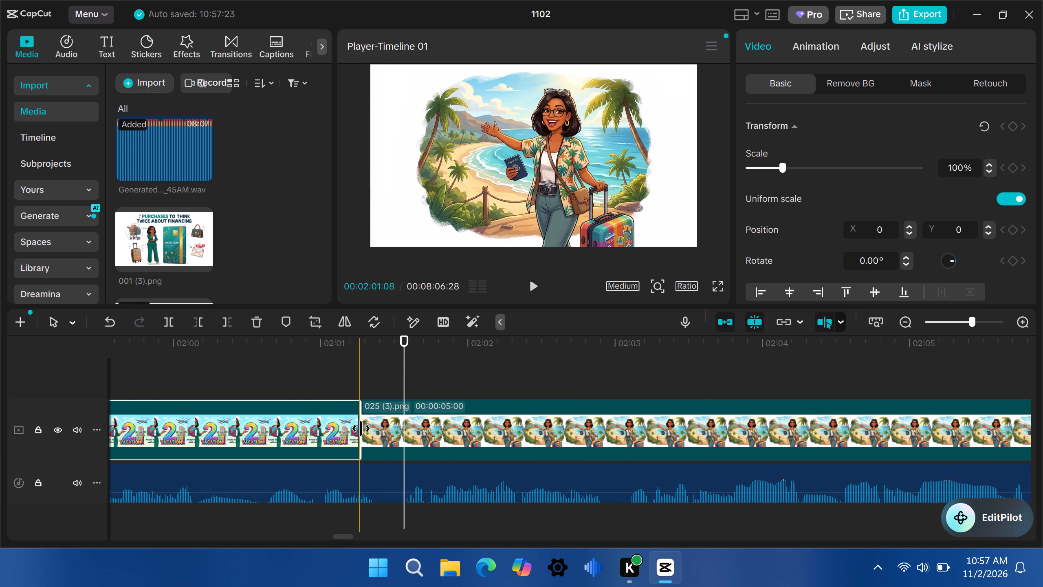
left_click_drag(361, 428, 402, 424)
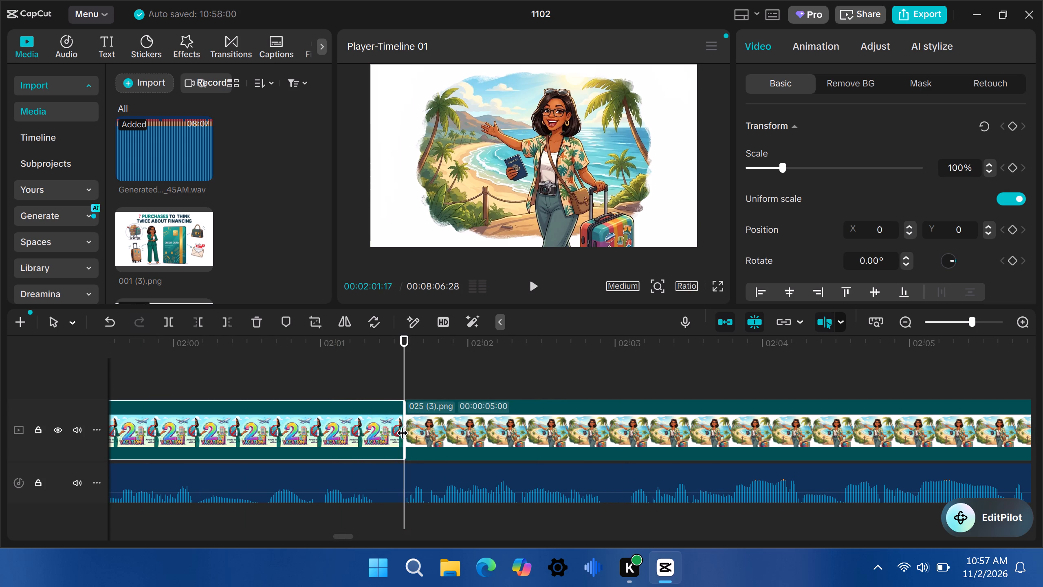
Play and replay the narration over the 025 (3).png clip to find its cut point and trim off everything after 00:02:03:03.
left_click(537, 282)
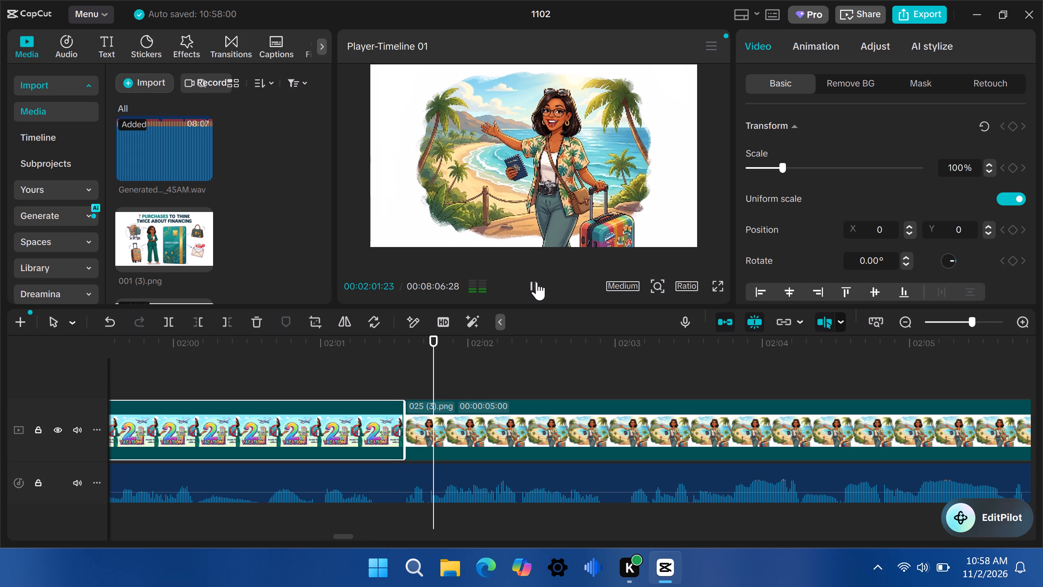
left_click_drag(346, 538, 352, 537)
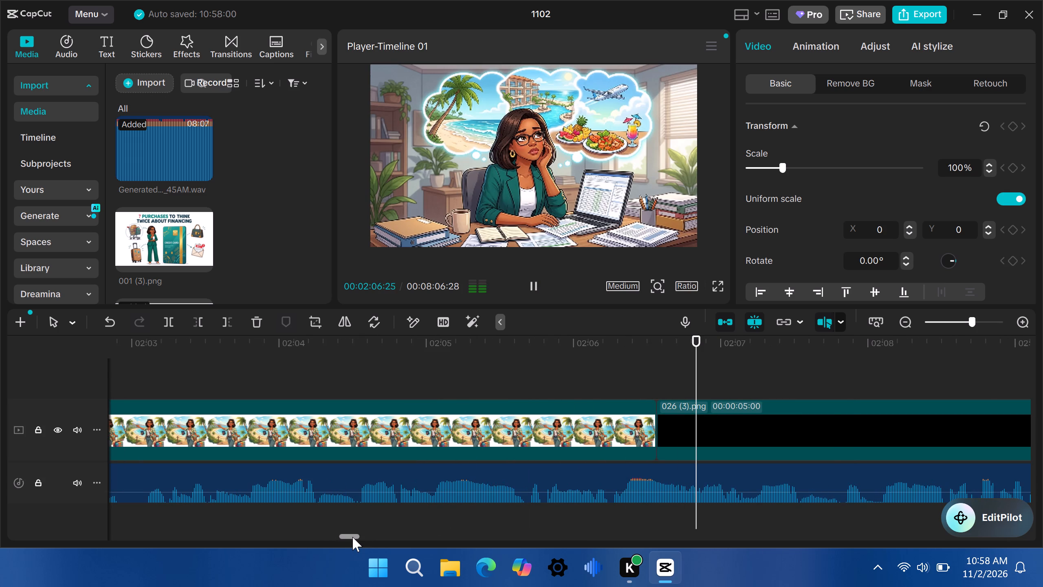
left_click_drag(352, 537, 343, 542)
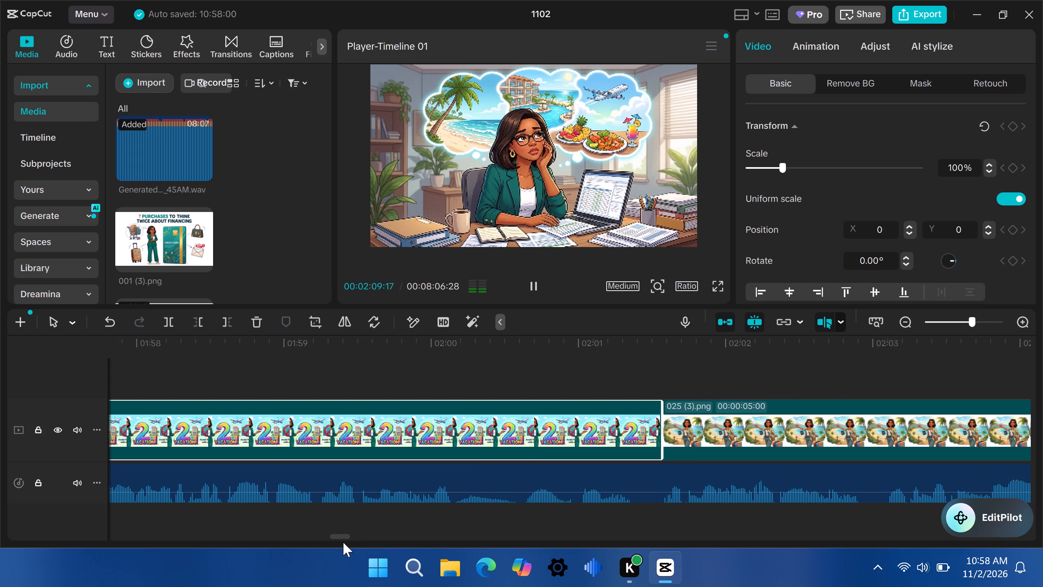
left_click(341, 349)
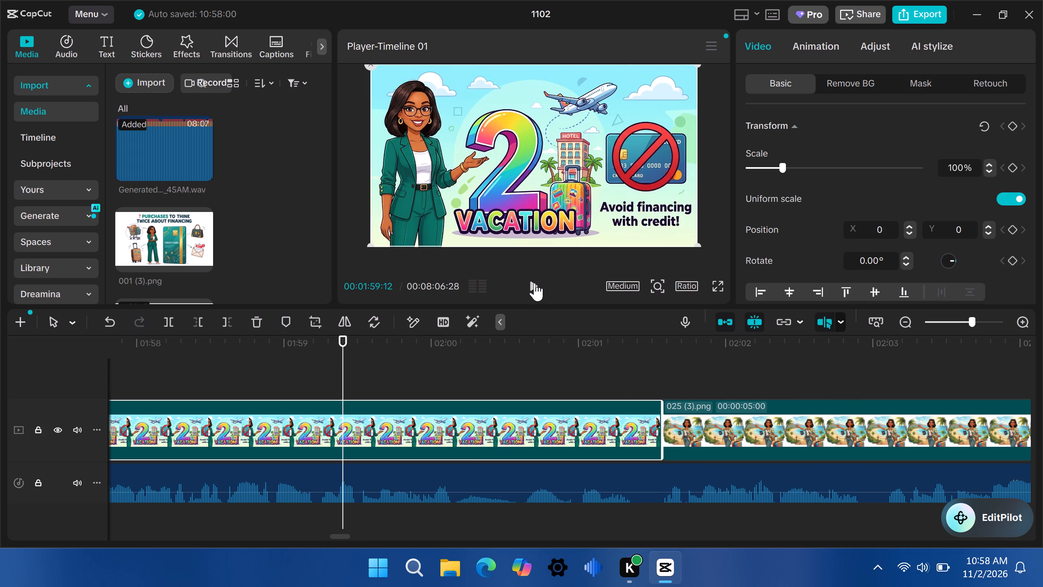
left_click(536, 282)
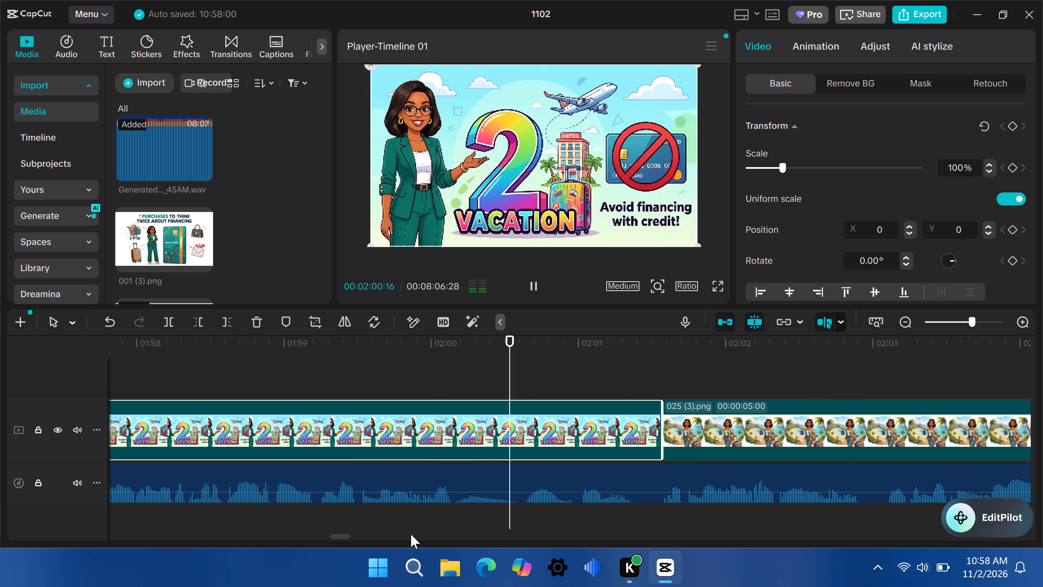
left_click_drag(342, 540, 347, 541)
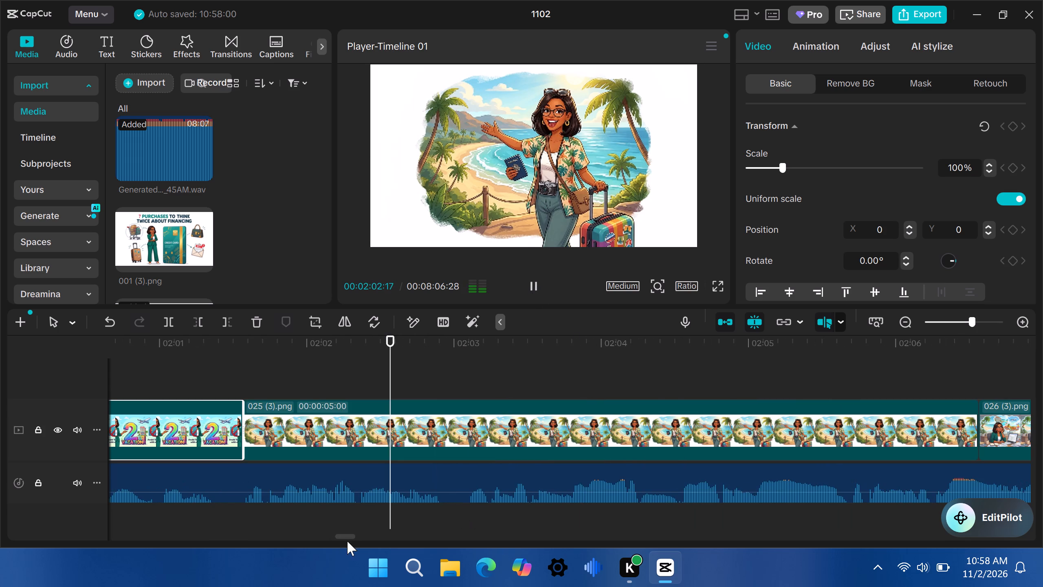
left_click(465, 349)
left_click(465, 349)
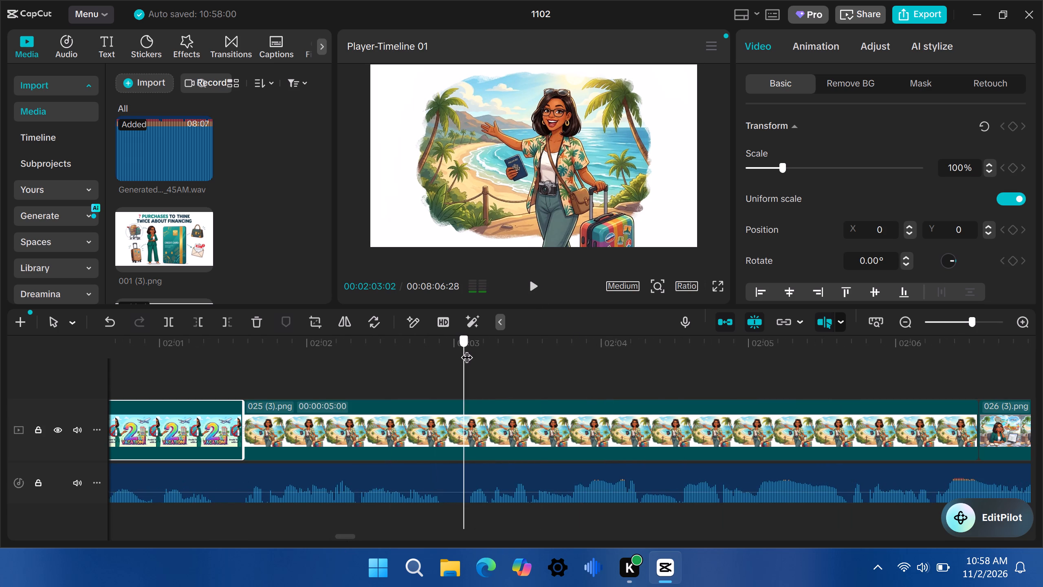
left_click(229, 323)
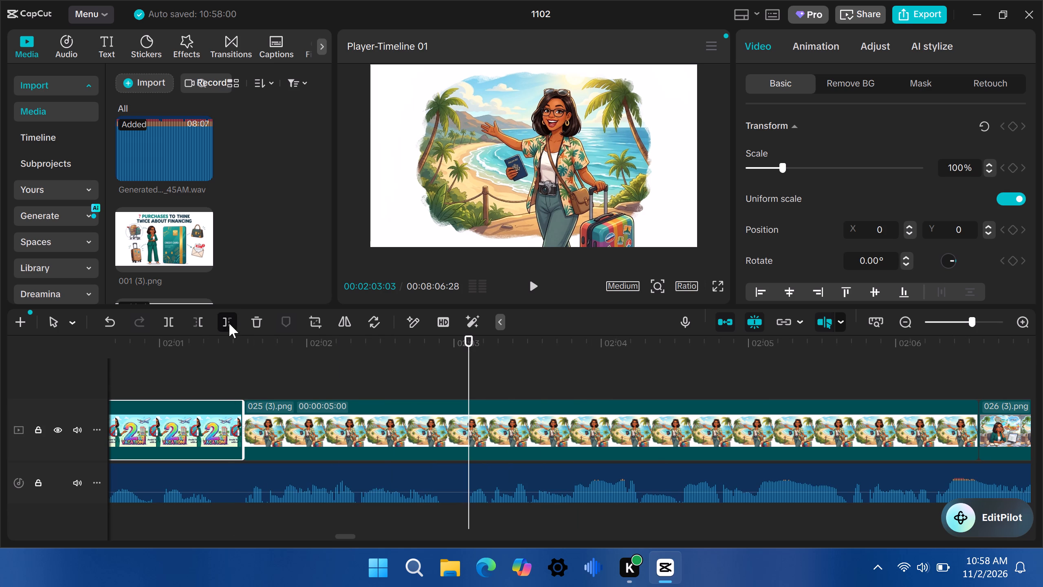
Play the narration past the 026 (3).png clip to find the next cut point and extend that clip's end to about 00:02:10:09.
left_click(534, 279)
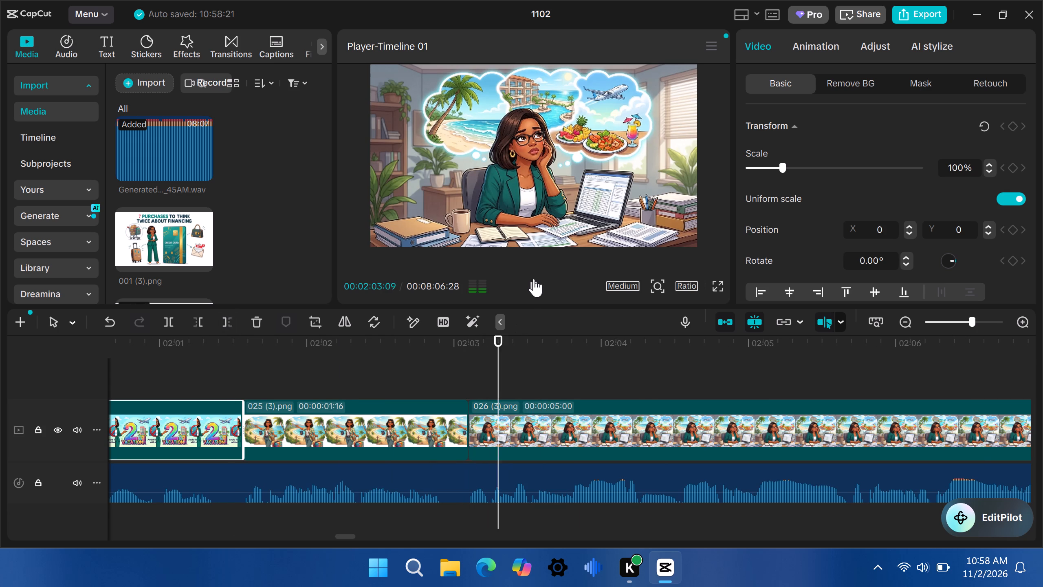
left_click_drag(345, 539, 349, 539)
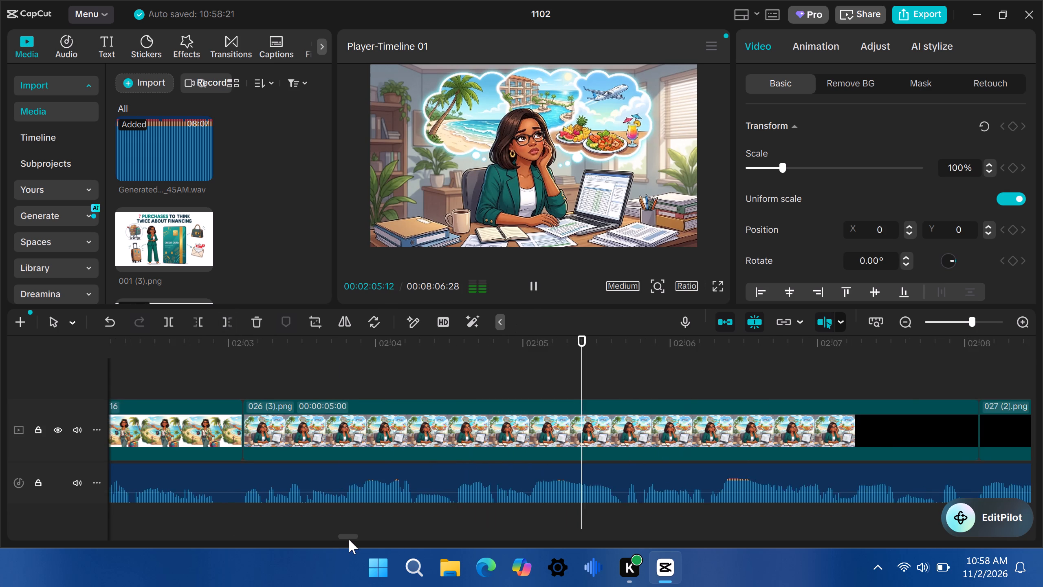
left_click_drag(349, 539, 355, 539)
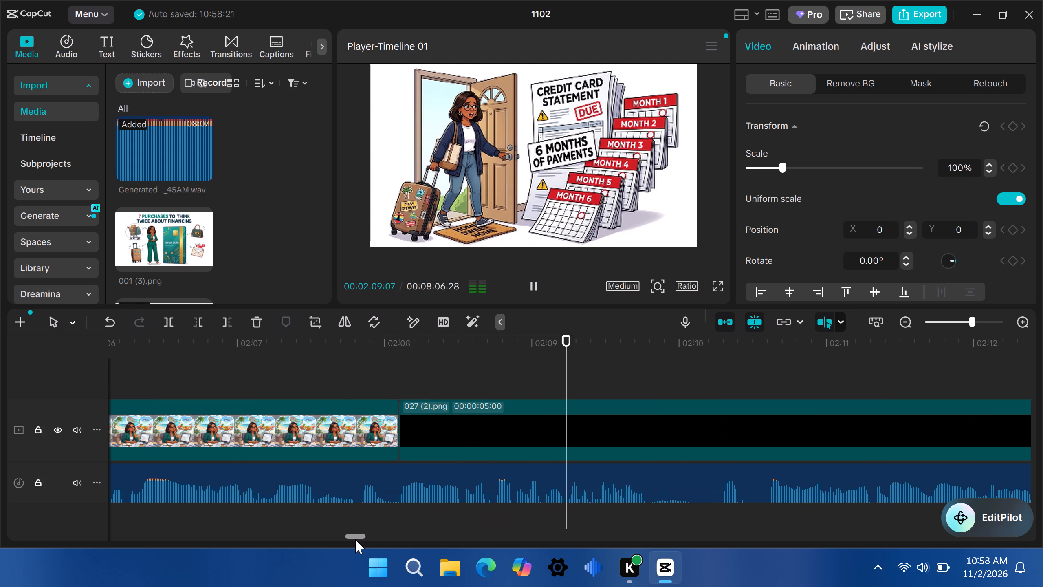
left_click(722, 351)
left_click(356, 436)
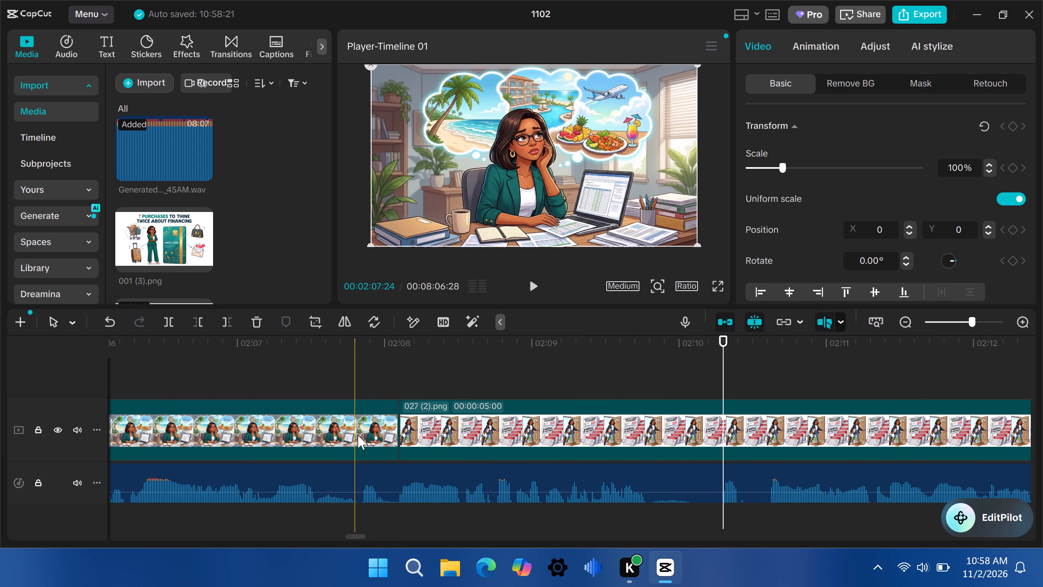
left_click_drag(399, 431, 755, 406)
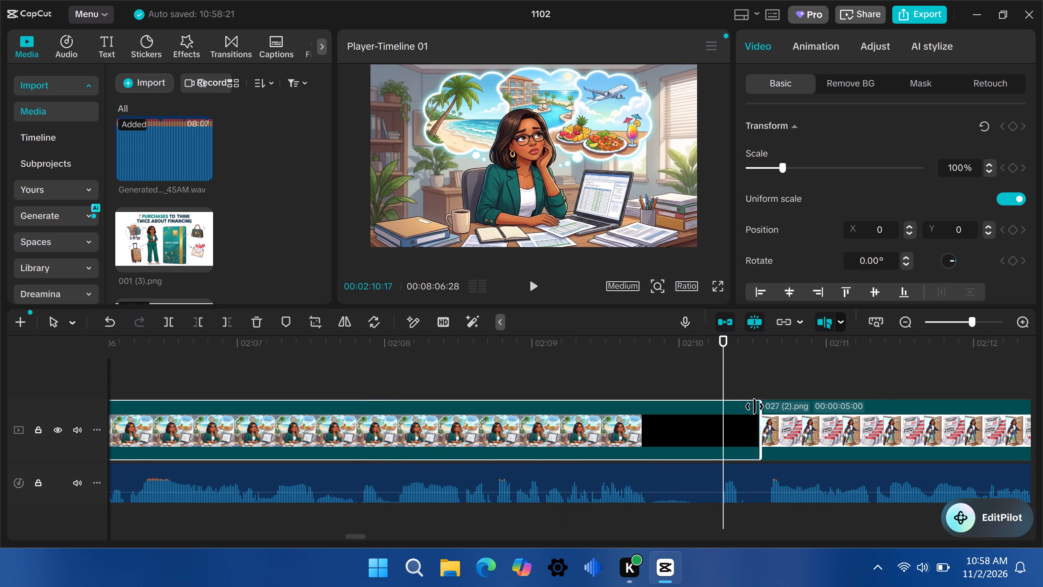
left_click_drag(755, 406, 720, 412)
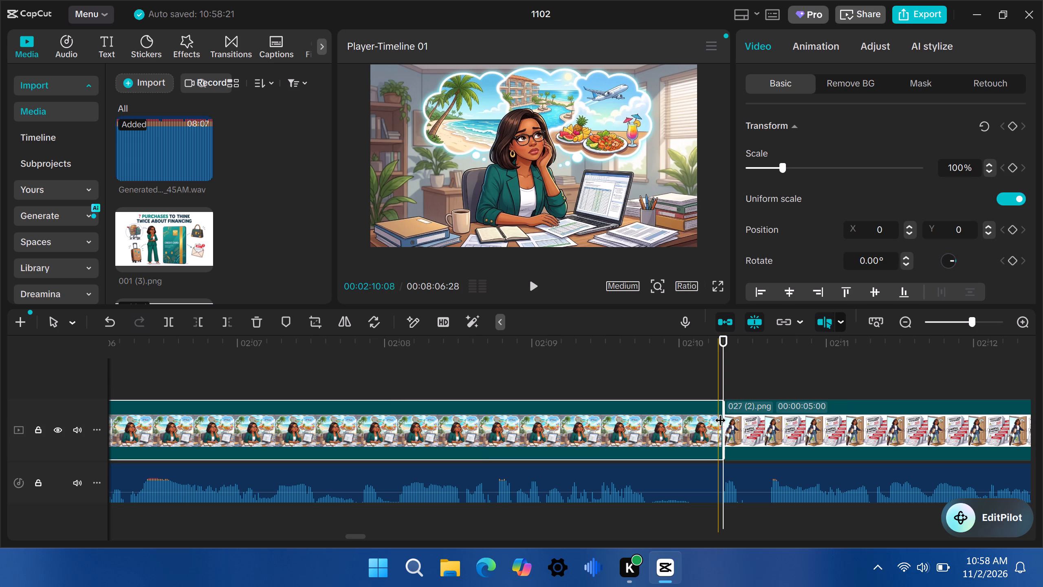
Play the narration over the 027 (2).png clip, return to the 026 (3).png clip and extend its end to 00:02:10:18.
left_click(532, 287)
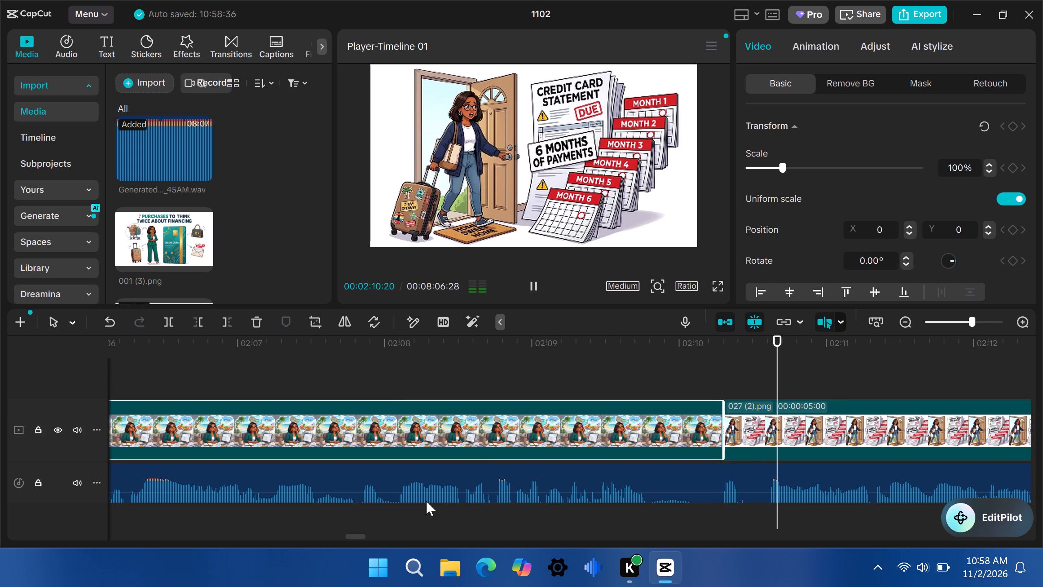
left_click_drag(355, 539, 363, 538)
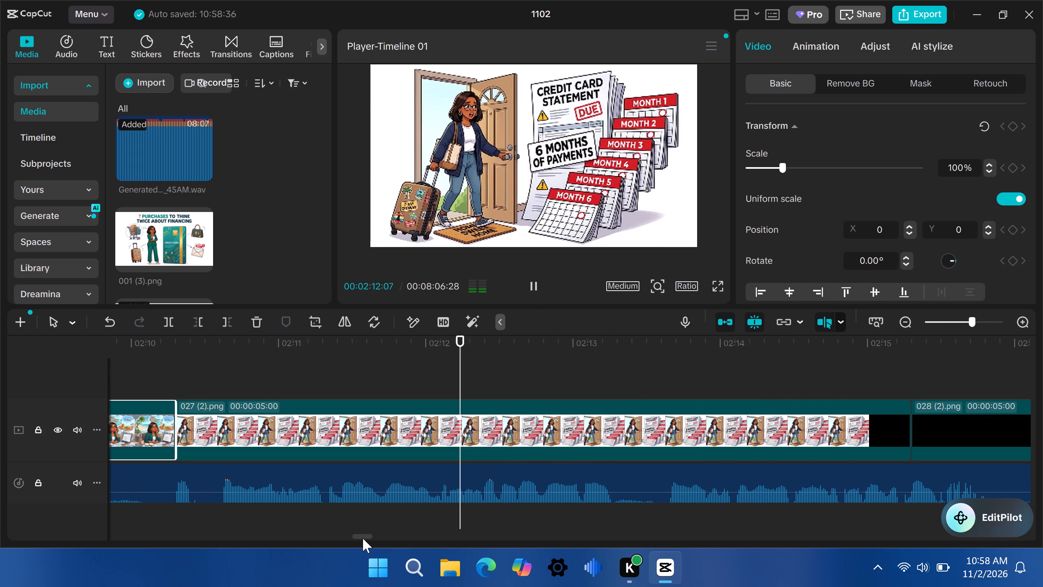
left_click_drag(363, 538, 361, 538)
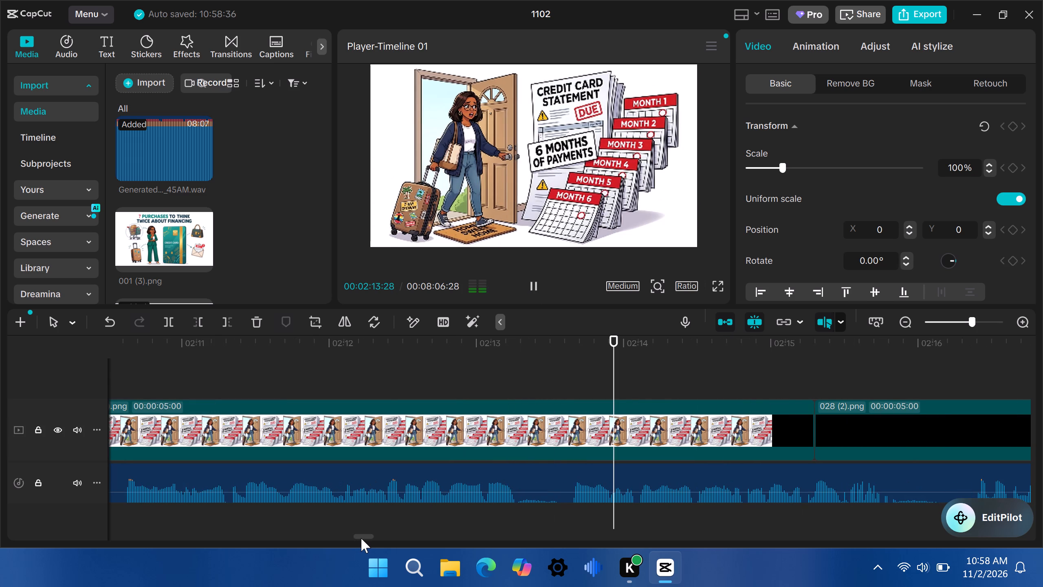
left_click_drag(361, 538, 361, 538)
left_click(255, 351)
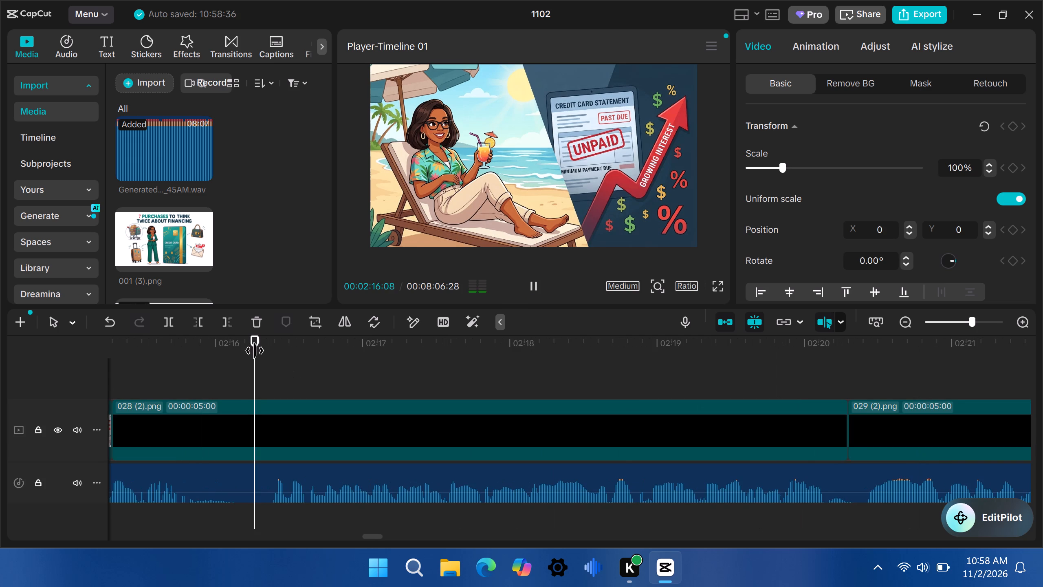
left_click_drag(375, 535, 370, 537)
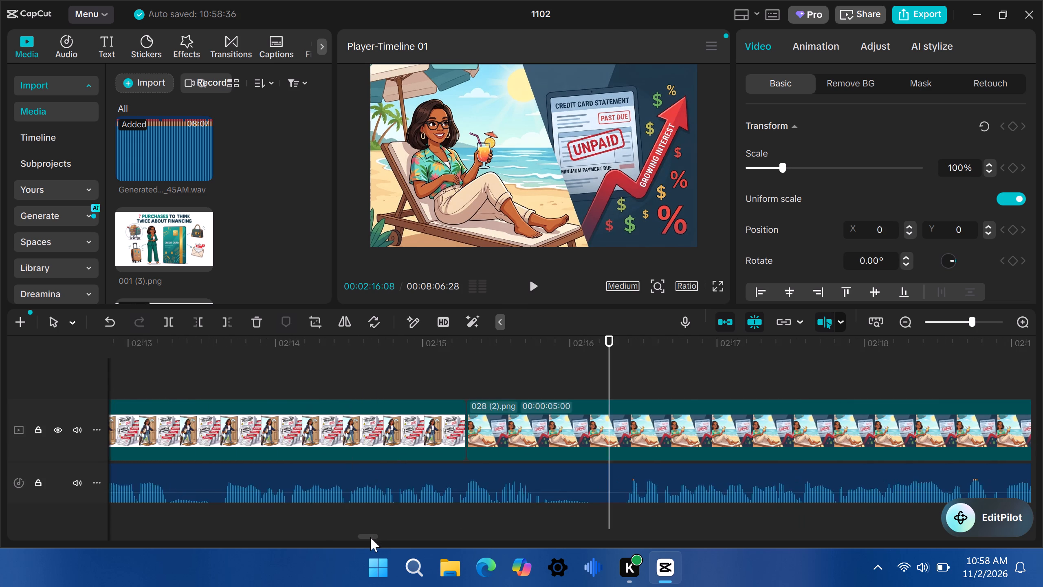
left_click_drag(370, 537, 364, 539)
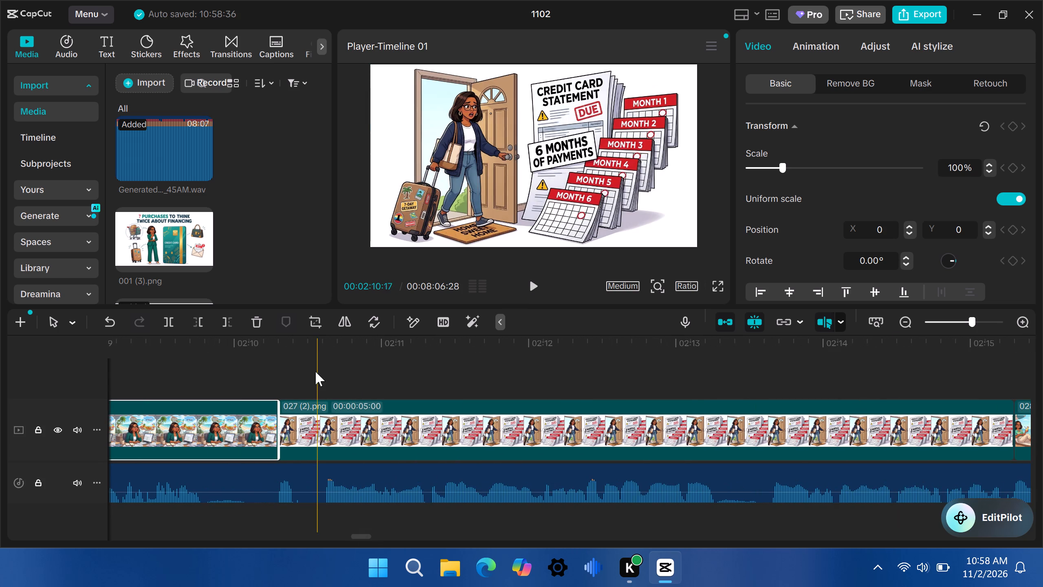
left_click(325, 350)
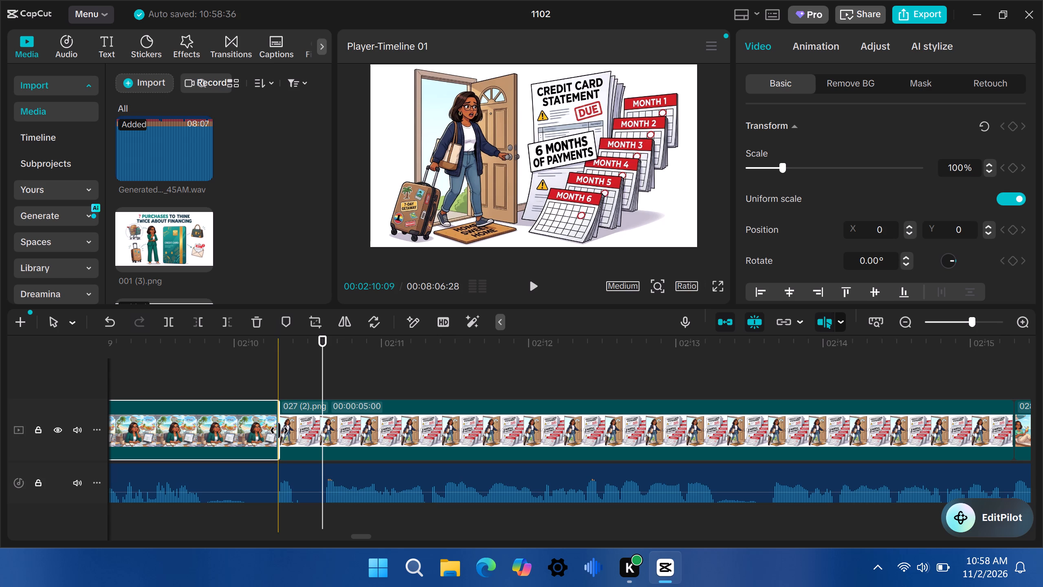
left_click_drag(279, 430, 319, 427)
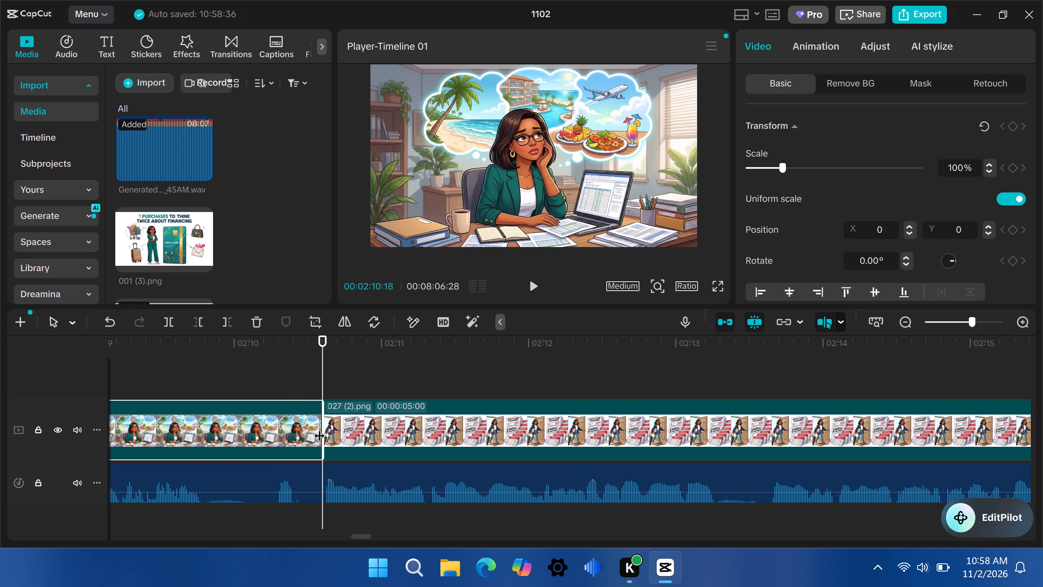
Play the narration past the 027 (2).png clip to find the next cut point and extend that clip's end to 00:02:16:12.
left_click(534, 287)
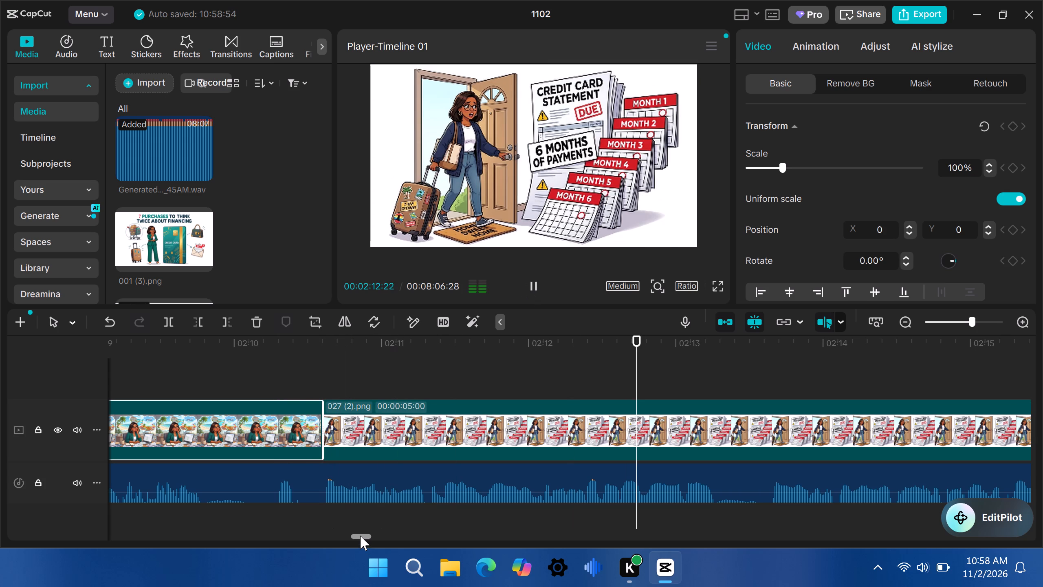
left_click_drag(360, 536, 367, 536)
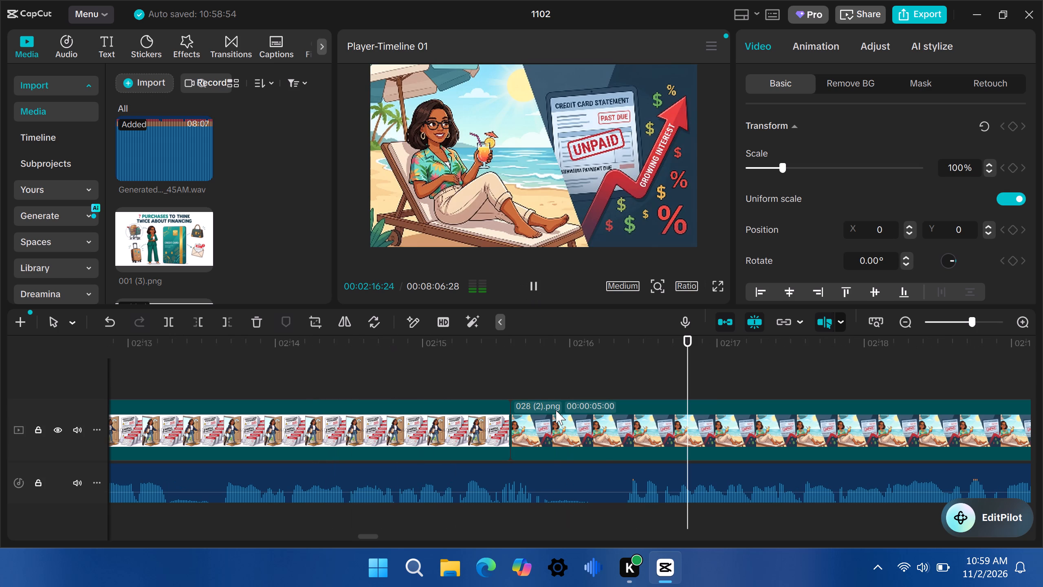
left_click(625, 350)
left_click_drag(625, 350, 629, 354)
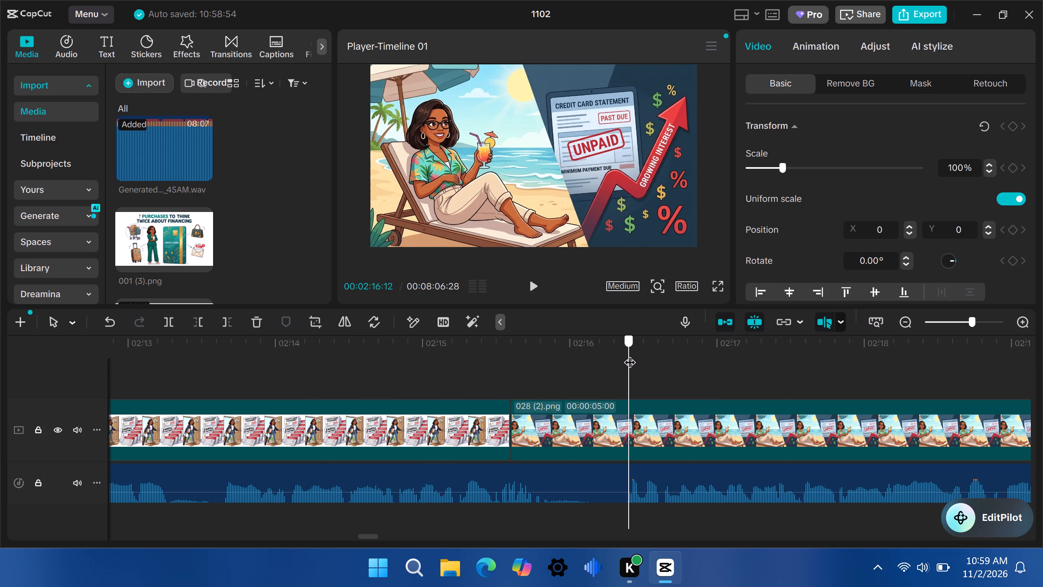
left_click_drag(629, 354, 629, 355)
left_click(461, 435)
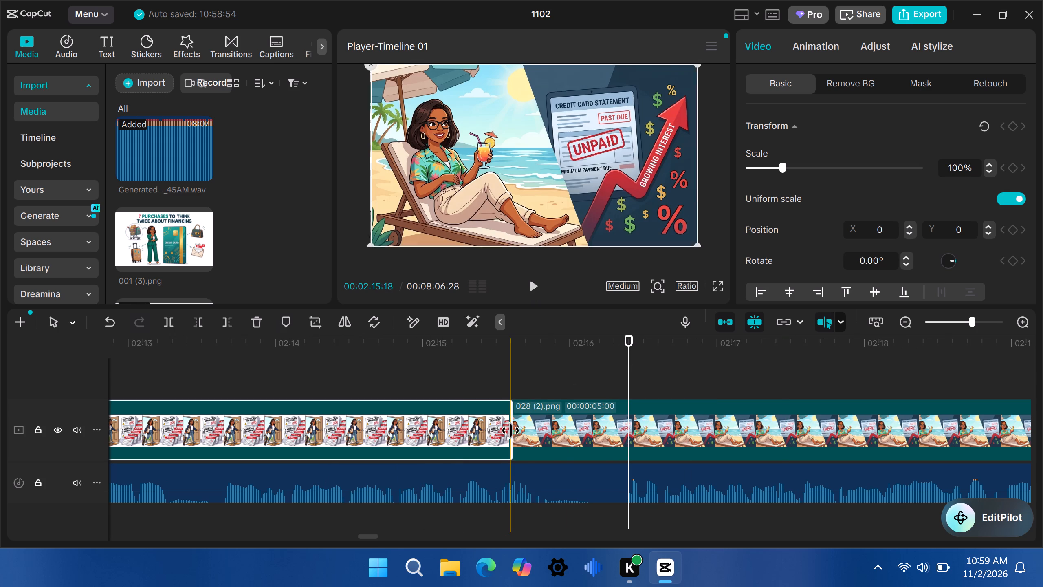
left_click_drag(510, 430, 623, 424)
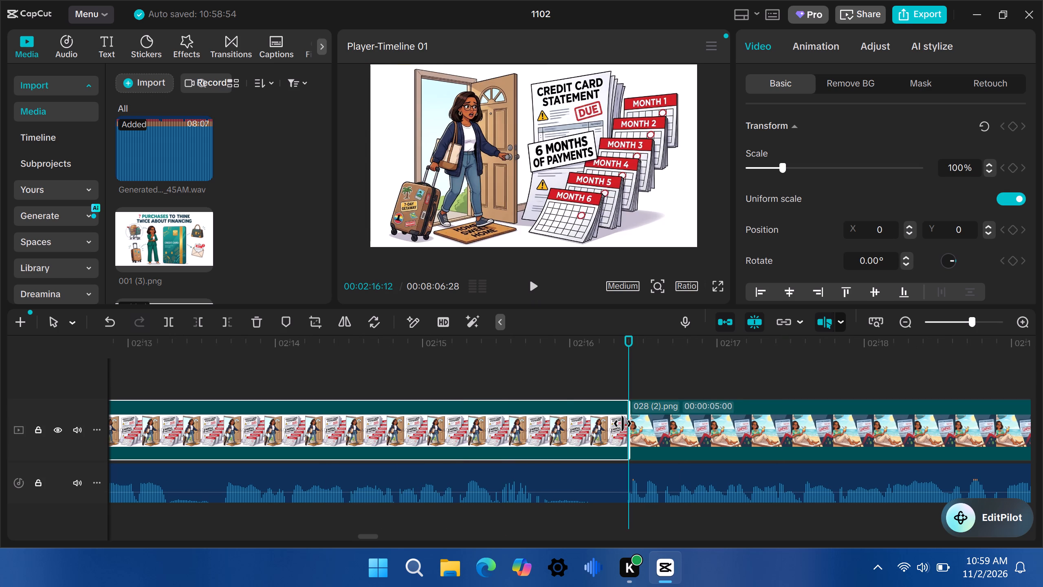
Play the narration past the 028 (2).png clip to find the next cut point and extend that clip's end to 00:02:22:20.
left_click(535, 288)
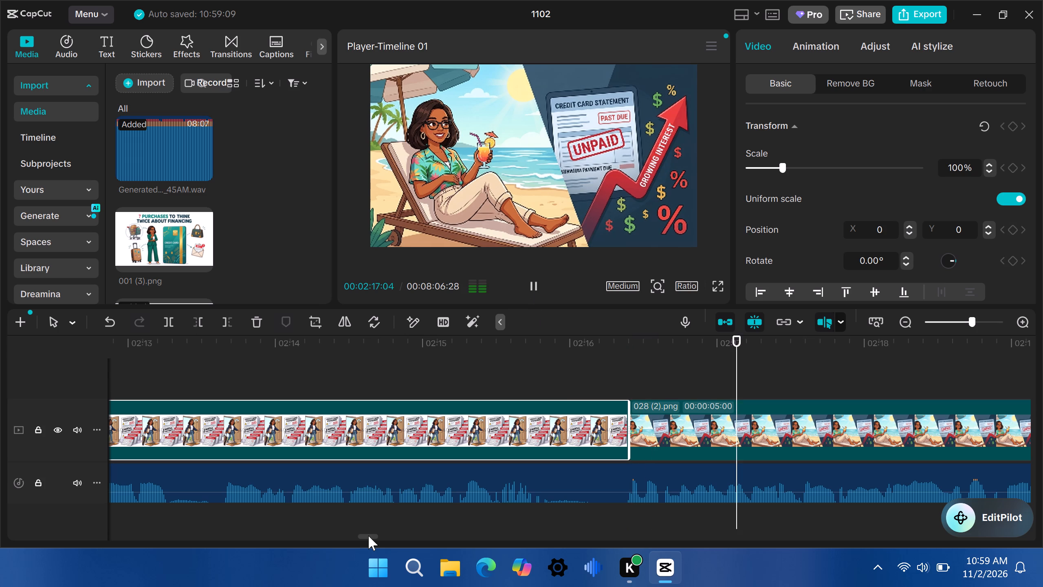
left_click_drag(369, 537, 376, 538)
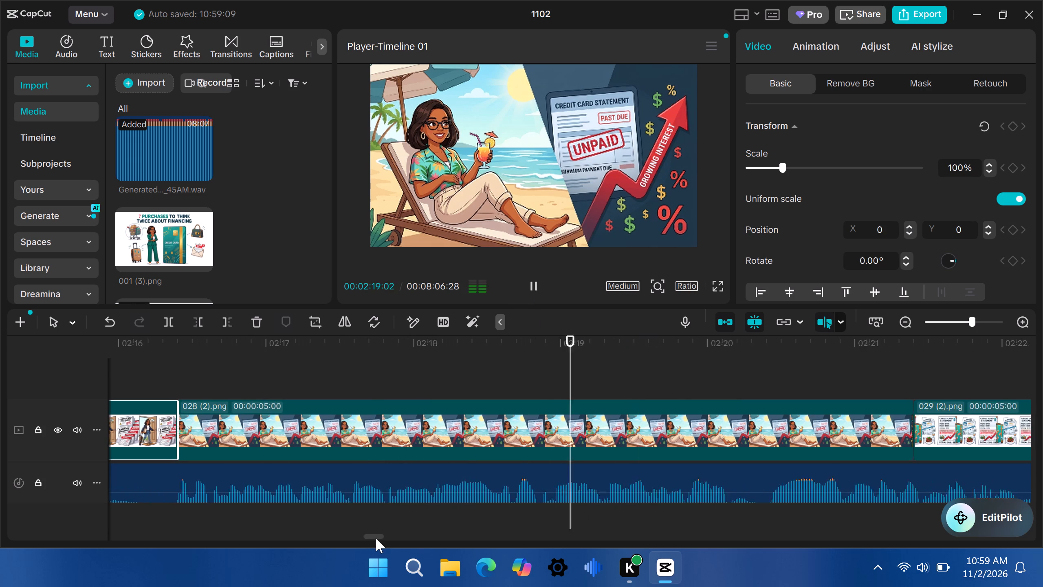
left_click_drag(376, 538, 379, 537)
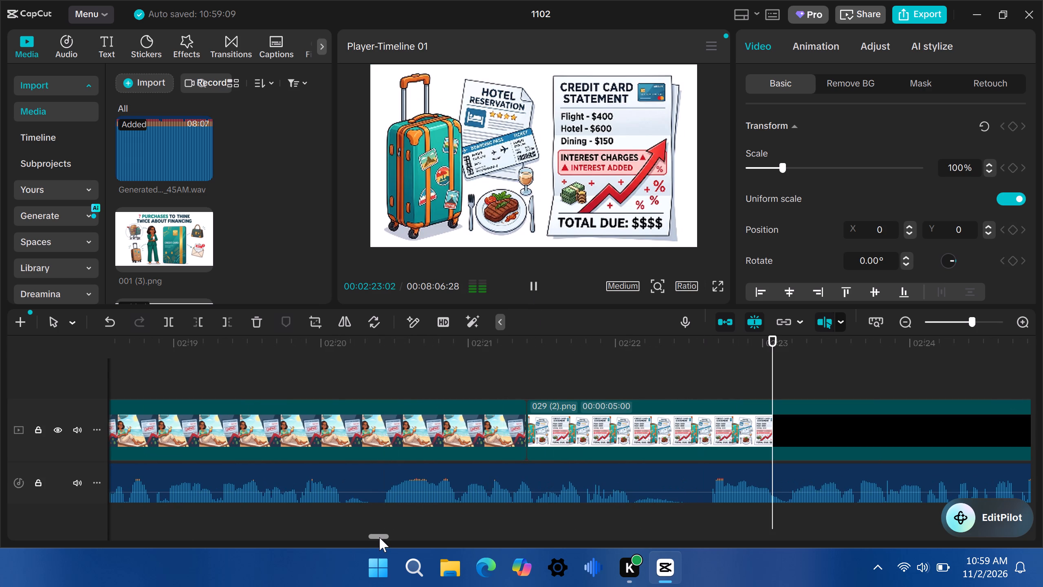
left_click(705, 360)
left_click_drag(705, 360, 710, 361)
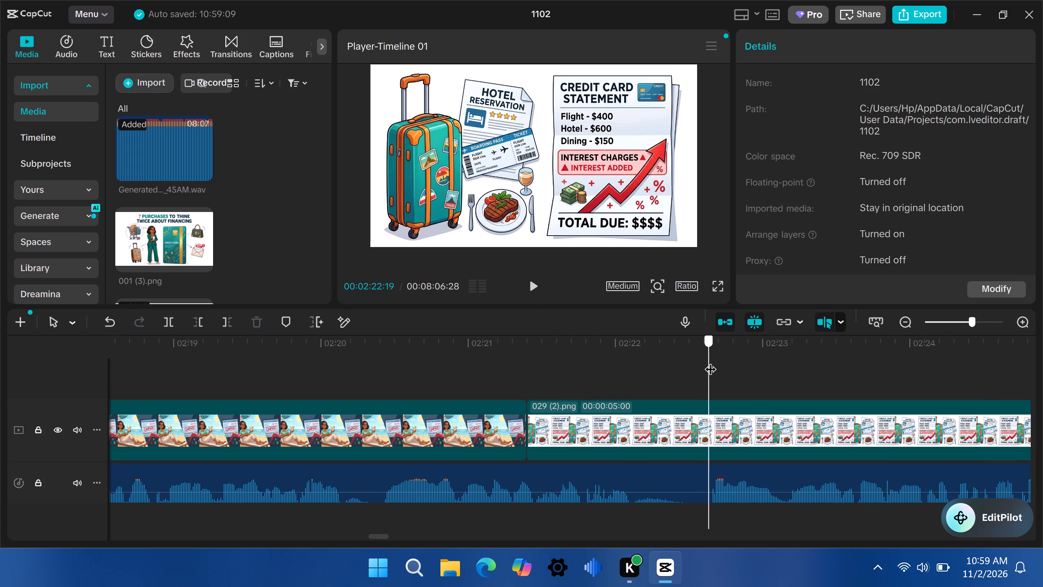
left_click_drag(710, 361, 713, 361)
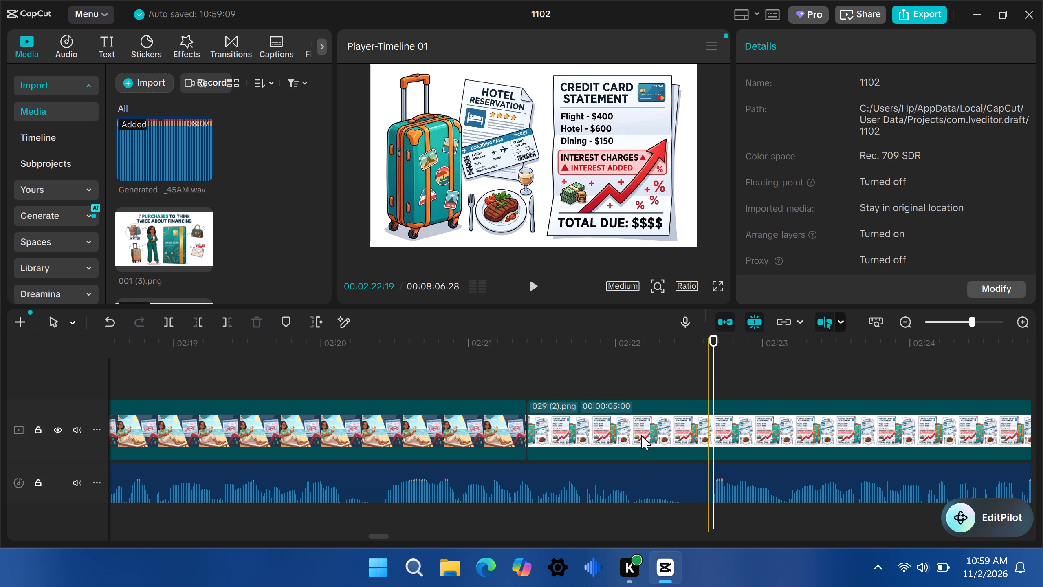
left_click(492, 446)
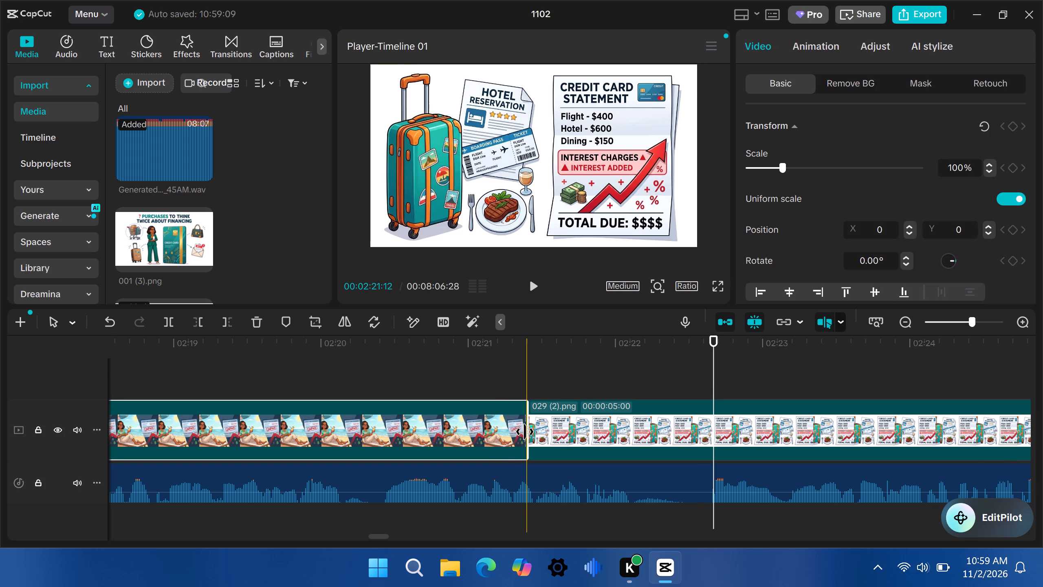
left_click_drag(526, 430, 697, 399)
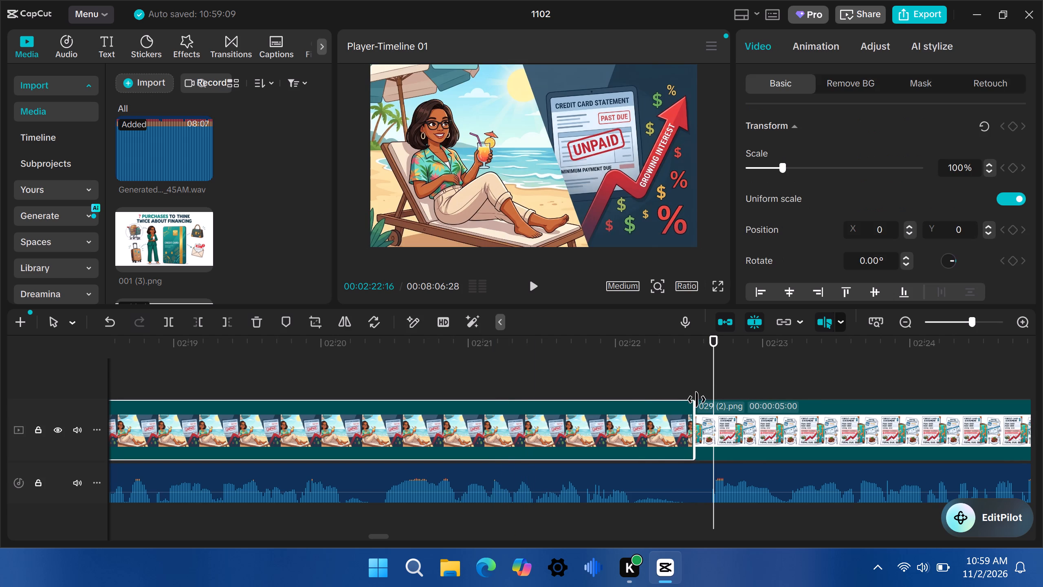
left_click_drag(697, 399, 711, 399)
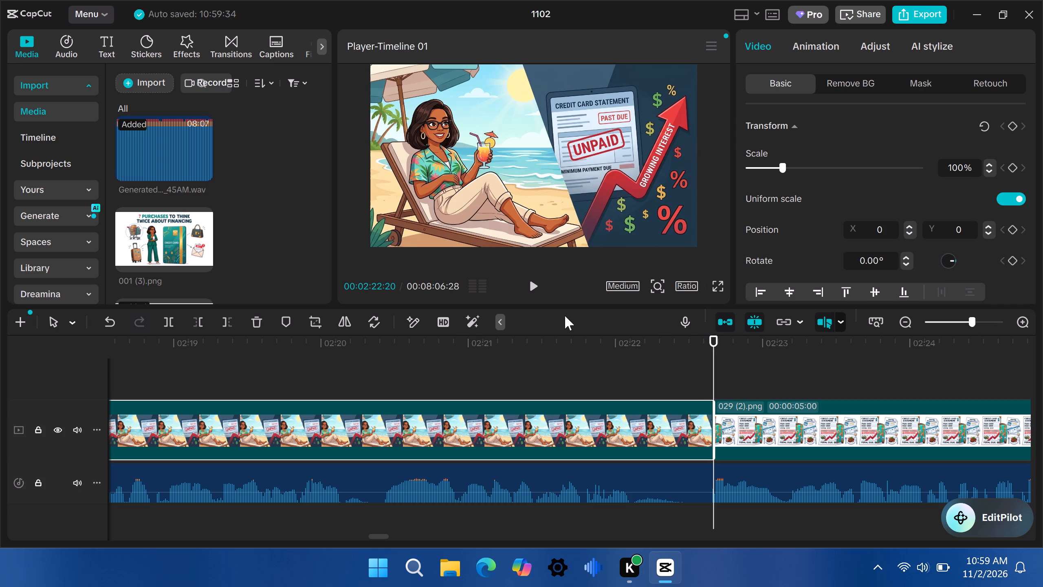
Play the narration past the 029 (2).png clip to find the next cut point and extend that clip's end to about 00:02:29:16.
left_click(535, 285)
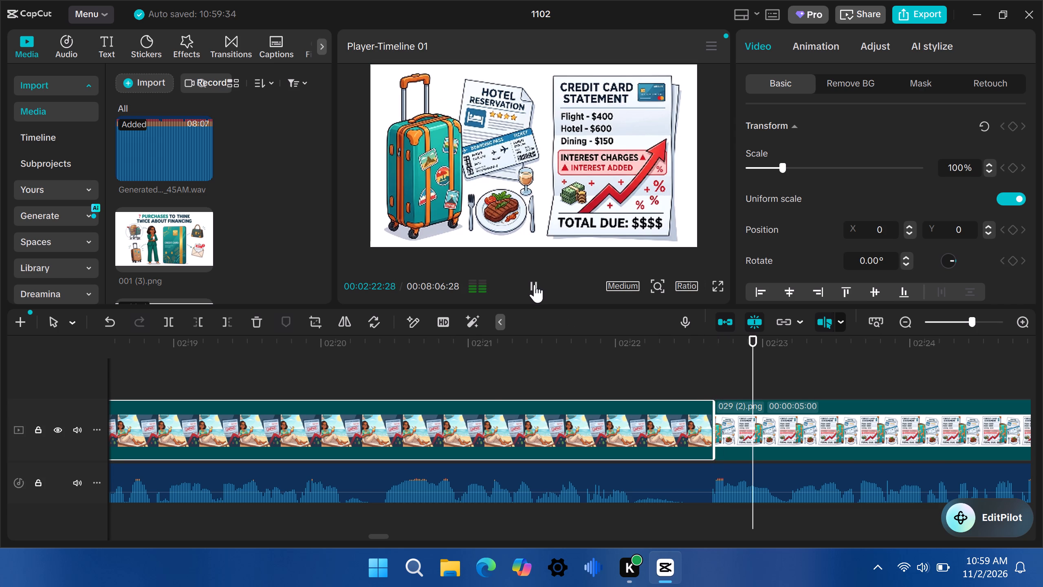
left_click_drag(380, 538, 387, 538)
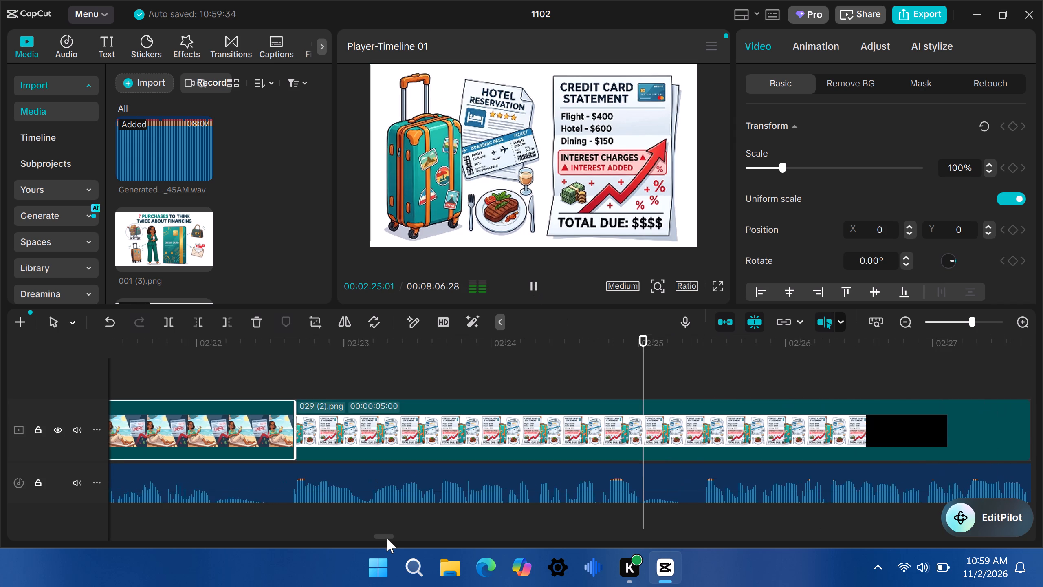
left_click_drag(387, 538, 394, 538)
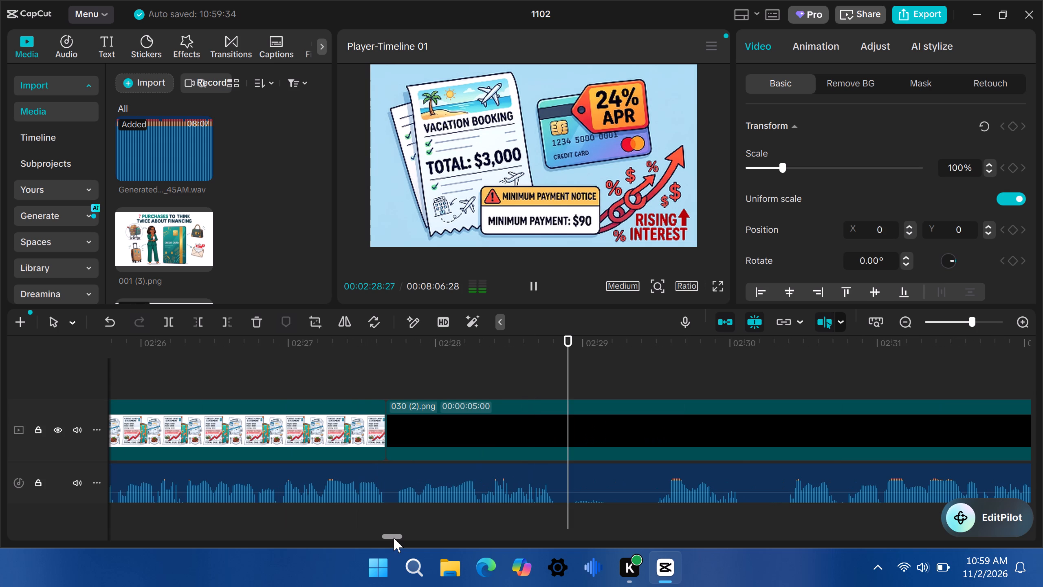
left_click(665, 349)
left_click_drag(665, 349, 657, 354)
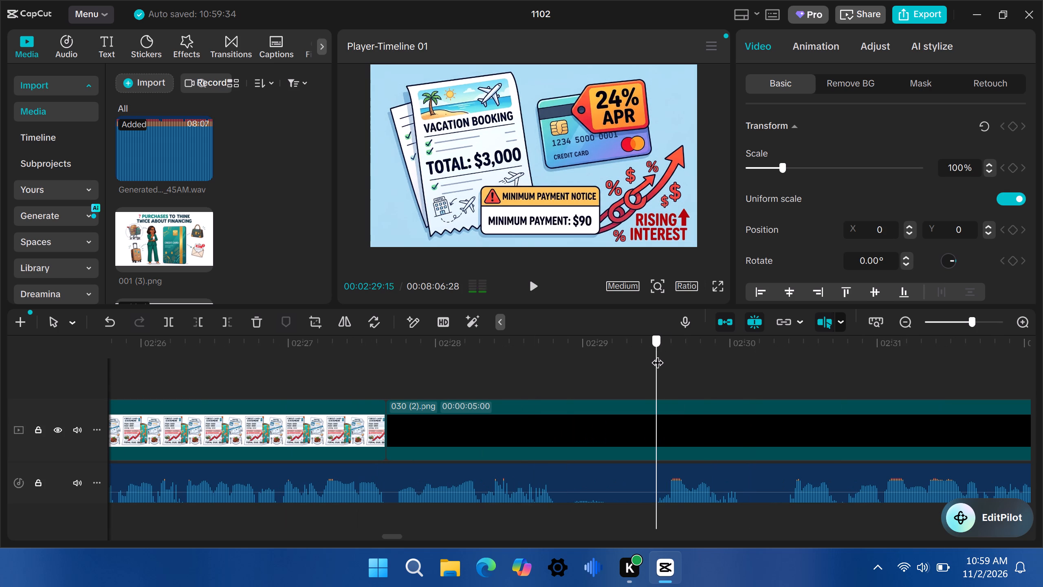
left_click_drag(657, 354, 659, 354)
left_click(352, 439)
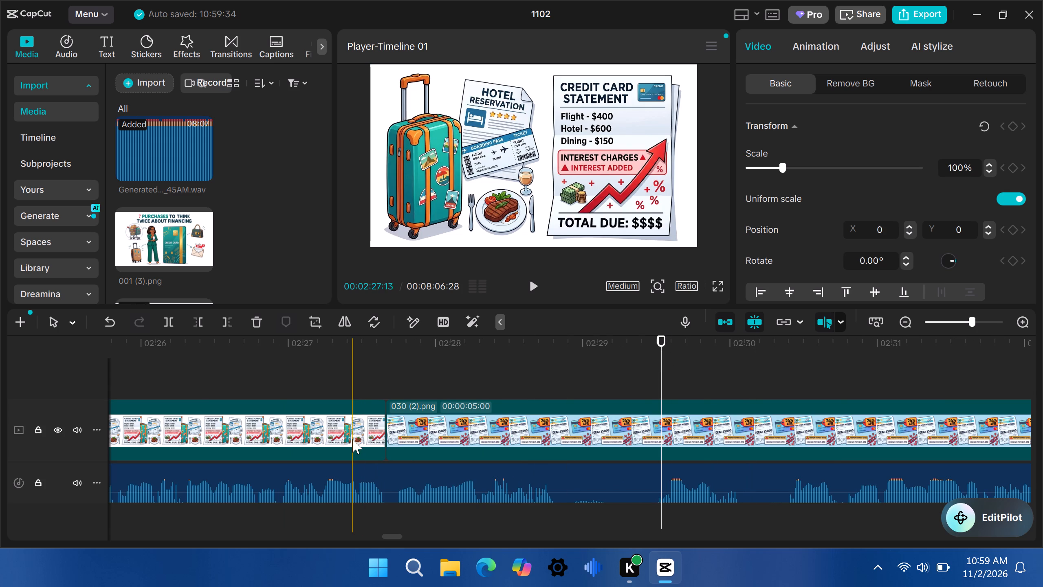
left_click_drag(385, 435, 638, 406)
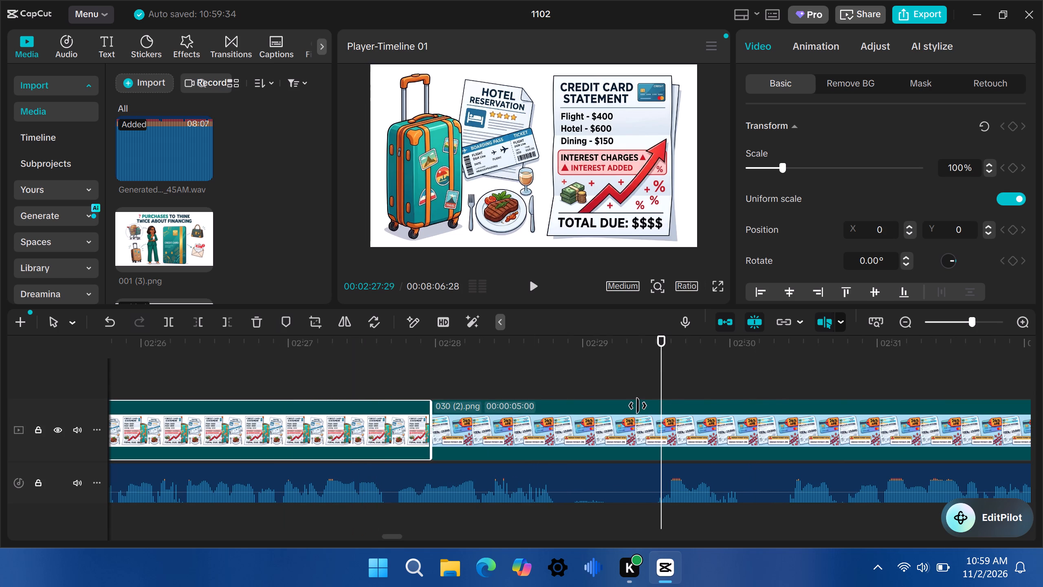
left_click_drag(638, 406, 661, 409)
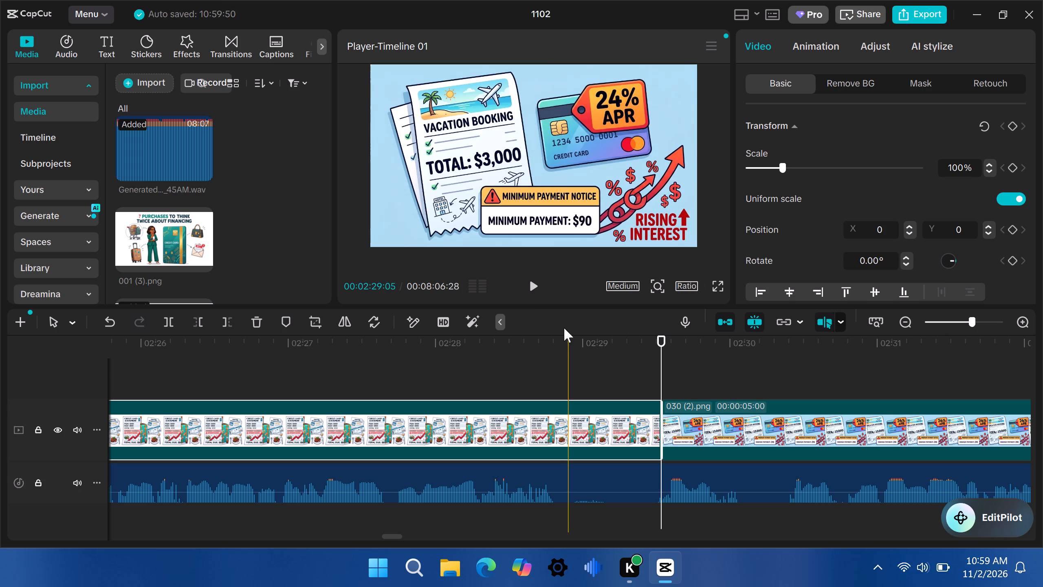
Play the narration over the 030 (2).png clip, return to the 029 (2).png clip and extend its end to 00:02:30:12.
left_click(532, 285)
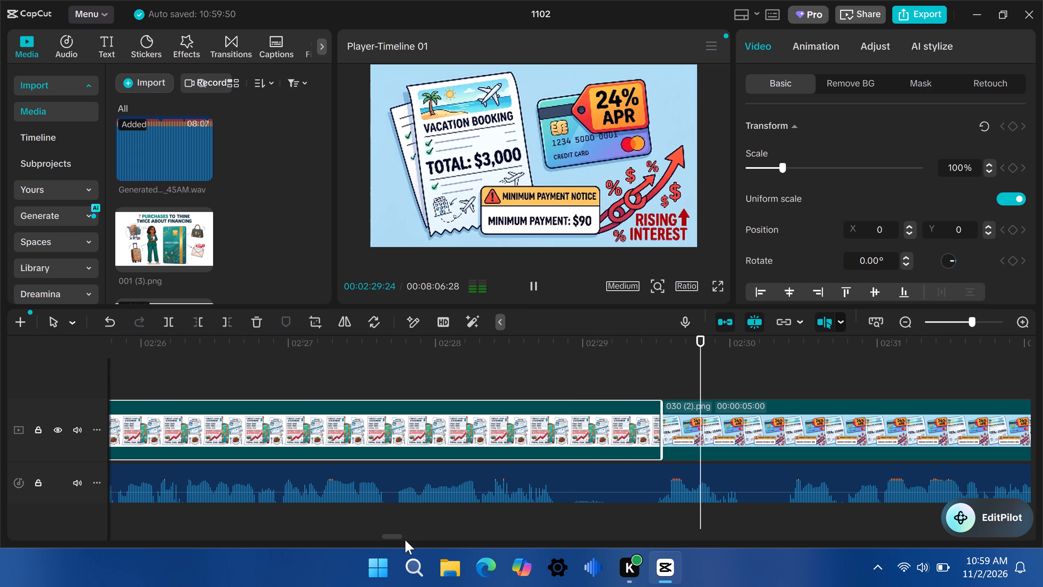
left_click_drag(394, 539, 399, 538)
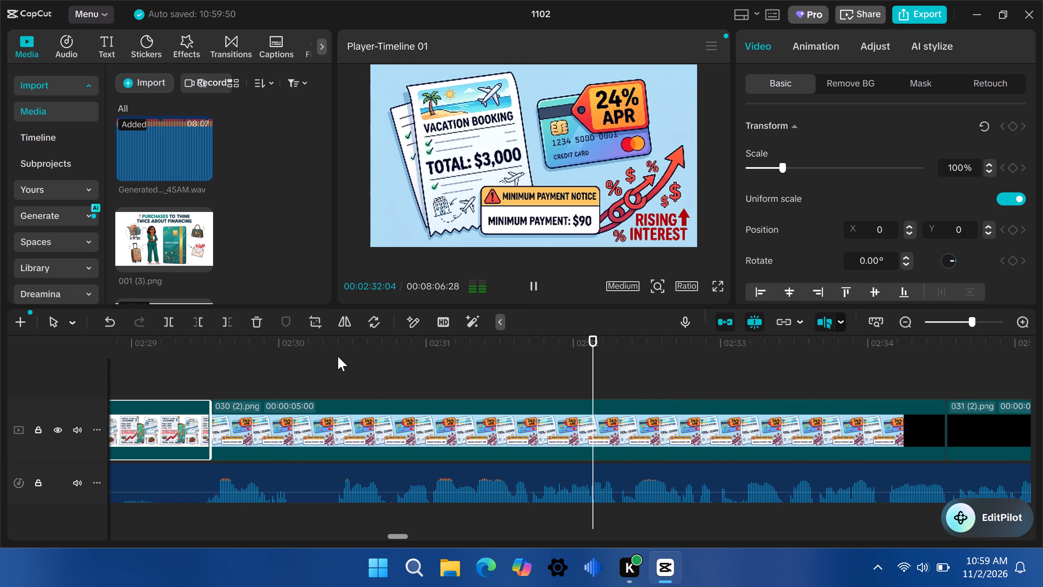
left_click(331, 358)
left_click_drag(331, 358, 339, 357)
left_click(189, 428)
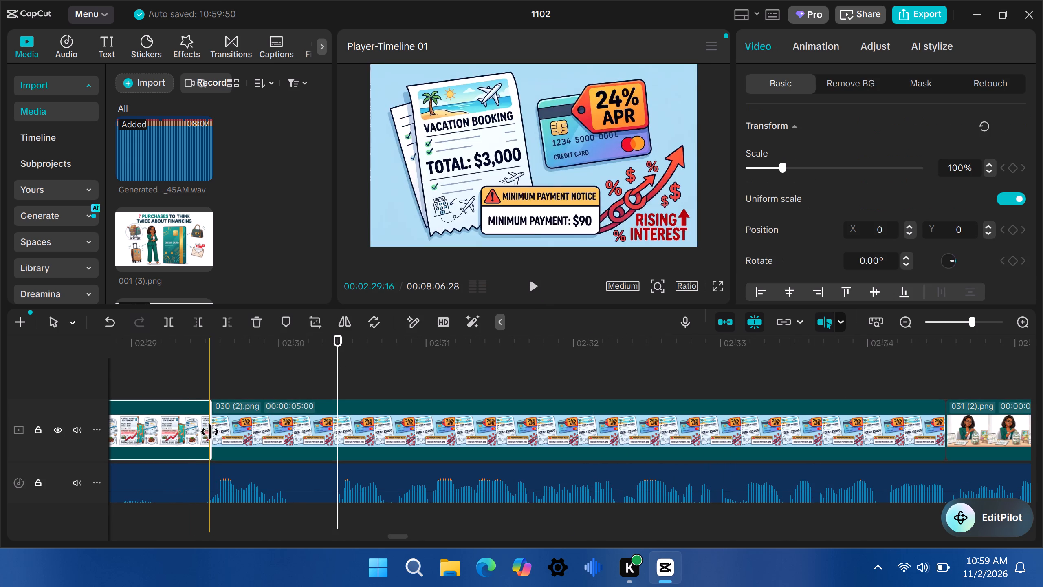
left_click_drag(211, 432, 336, 425)
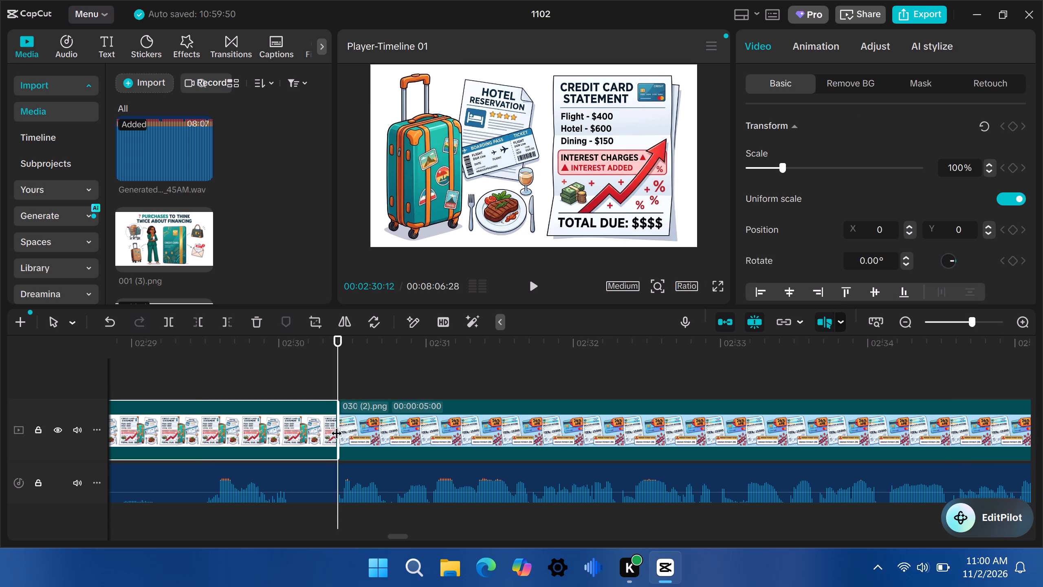
Play and replay the narration past the 030 (2).png clip to find the next cut point and extend that clip's end to about 00:02:38:25.
left_click(536, 278)
left_click_drag(536, 278, 400, 531)
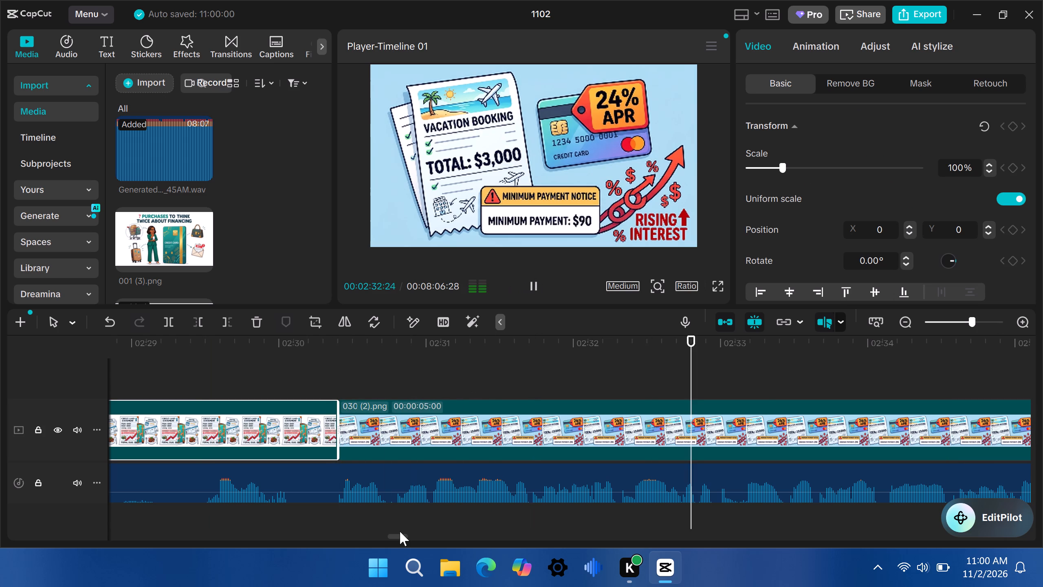
left_click_drag(400, 531, 398, 541)
left_click(493, 353)
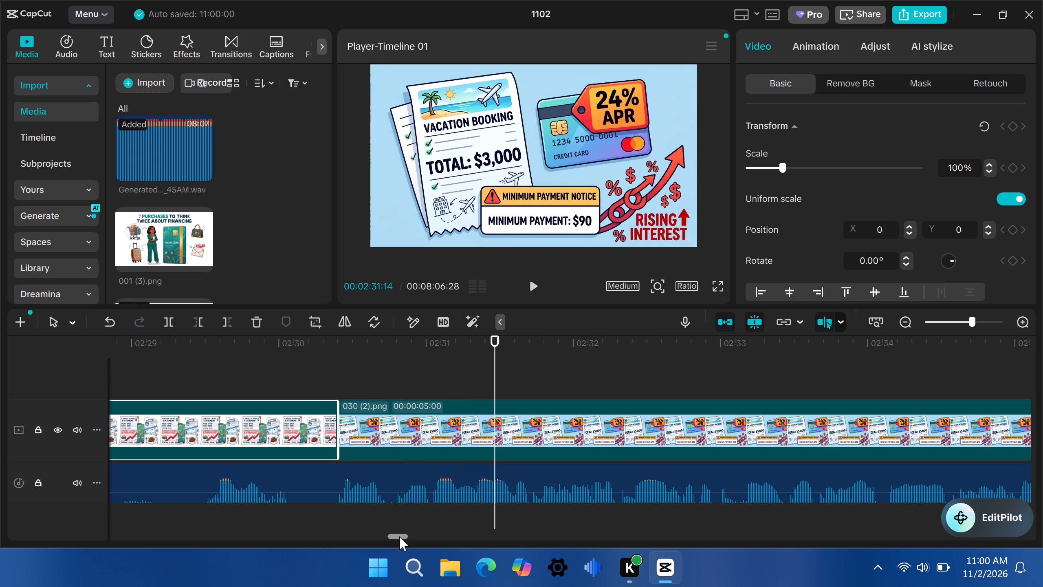
left_click(338, 350)
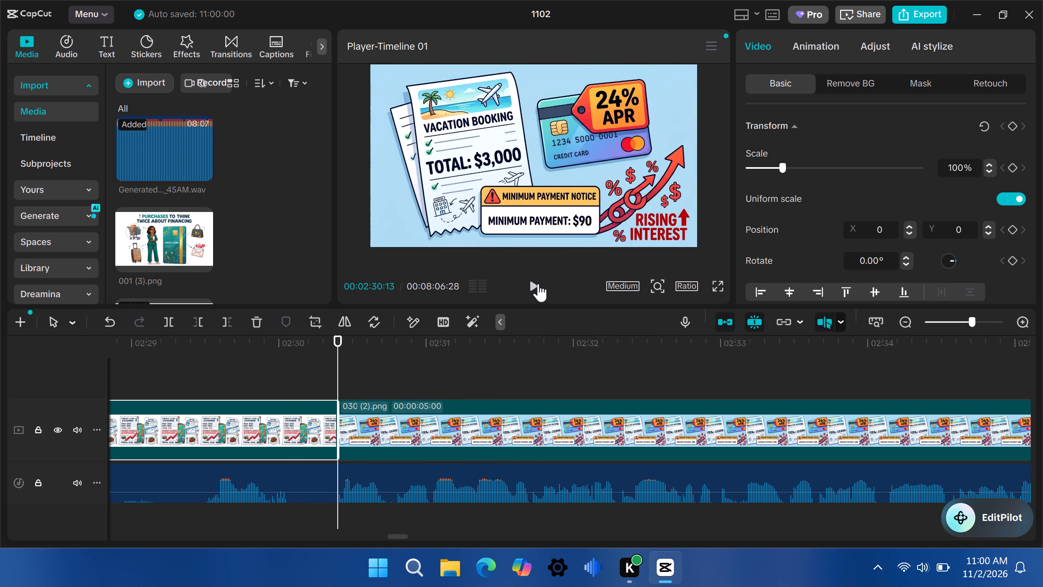
left_click(535, 283)
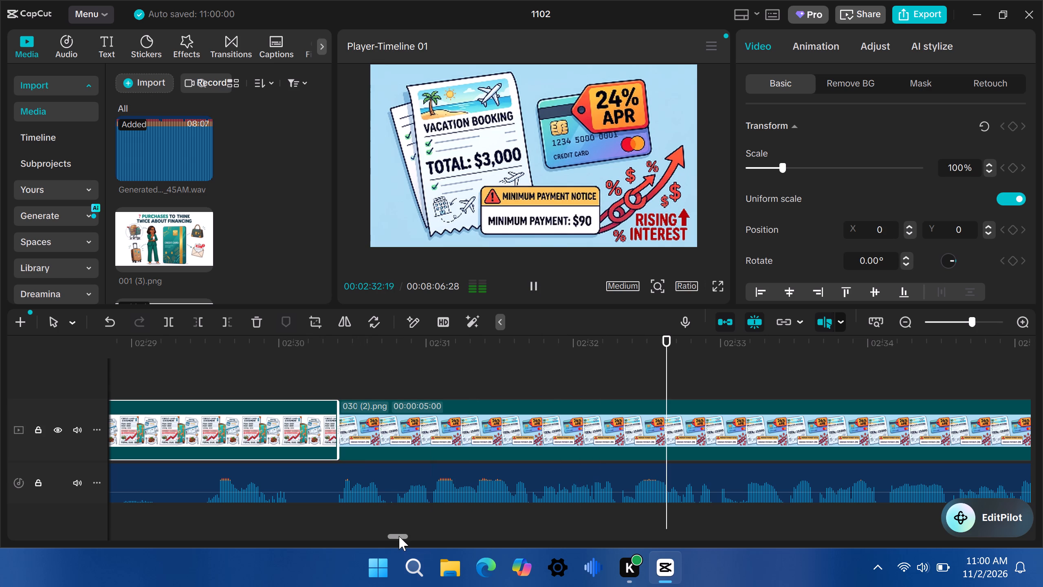
left_click_drag(399, 536, 407, 536)
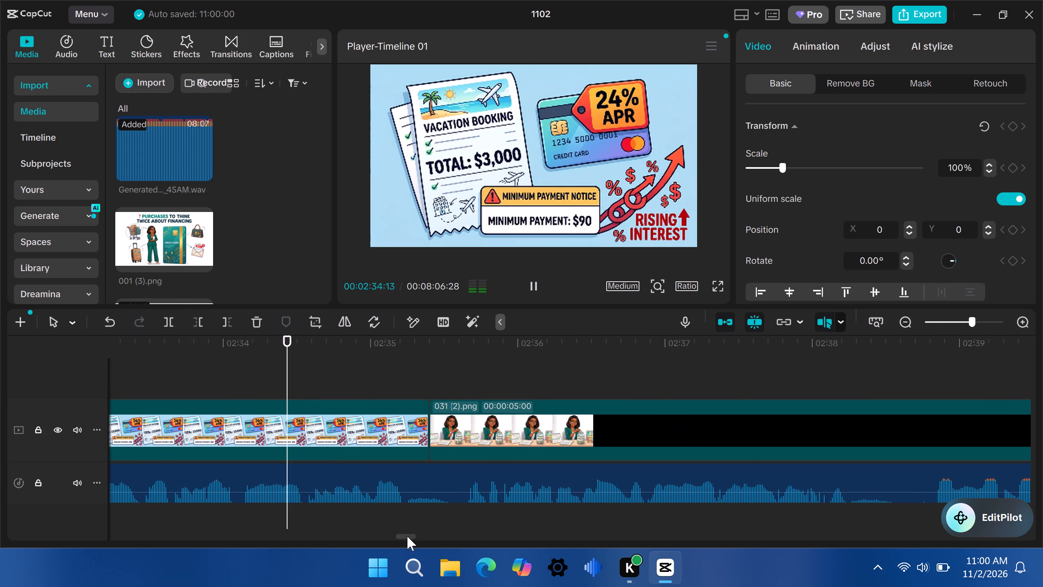
left_click_drag(407, 536, 408, 536)
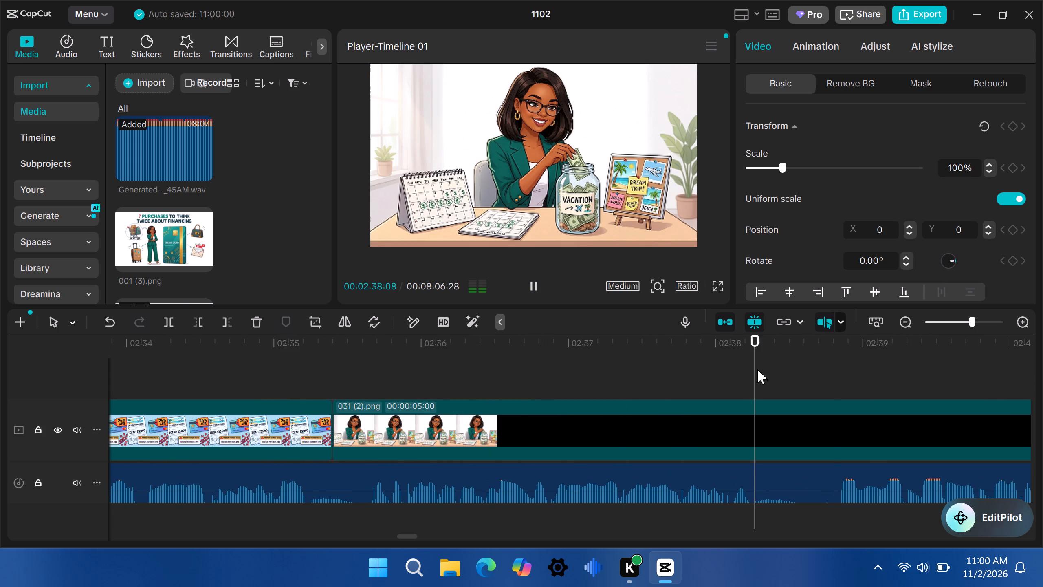
left_click(834, 349)
left_click_drag(834, 349, 839, 350)
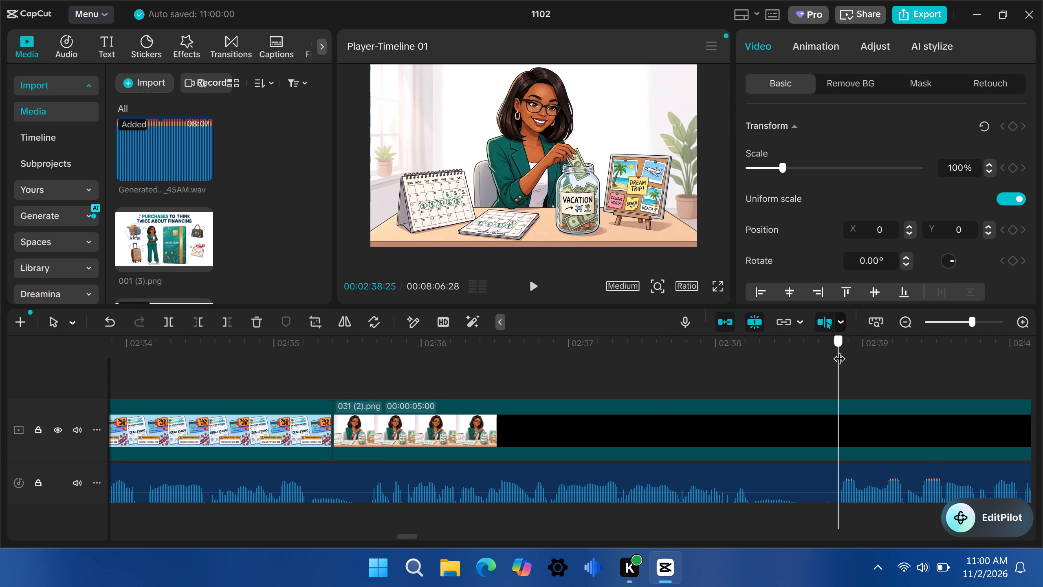
left_click_drag(839, 350, 840, 350)
left_click(840, 350)
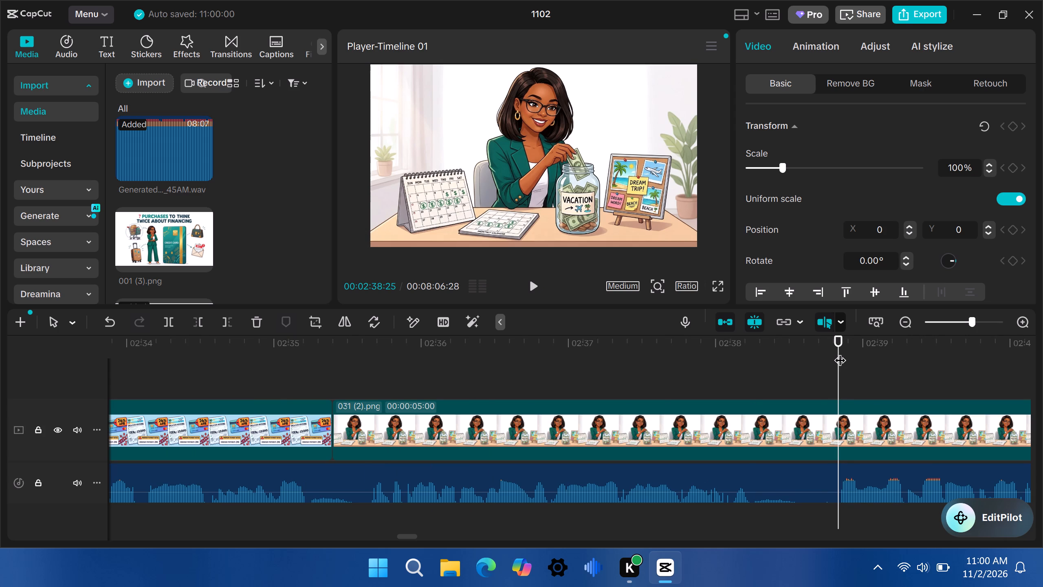
left_click(304, 443)
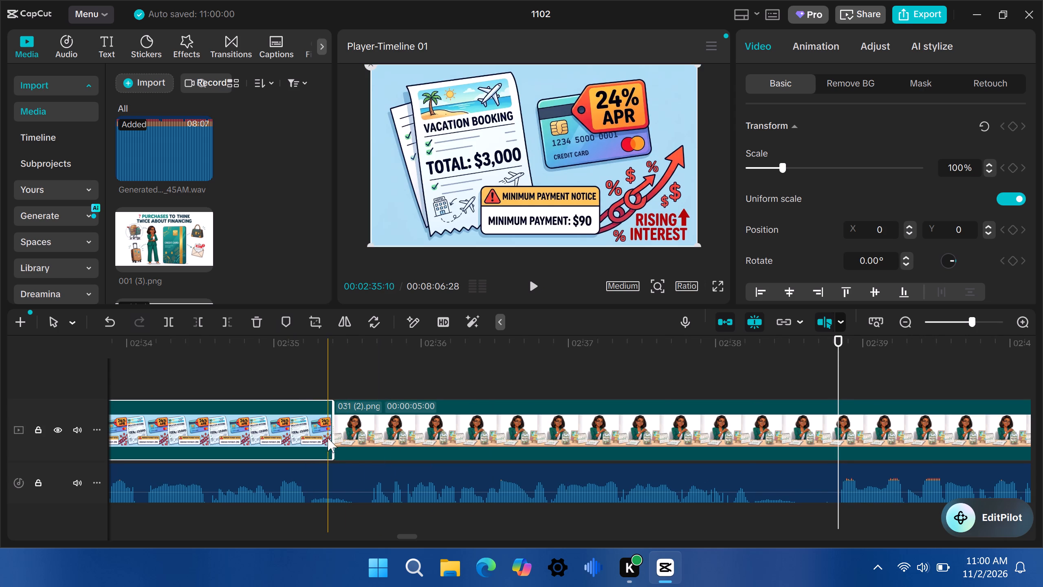
left_click_drag(334, 430, 776, 421)
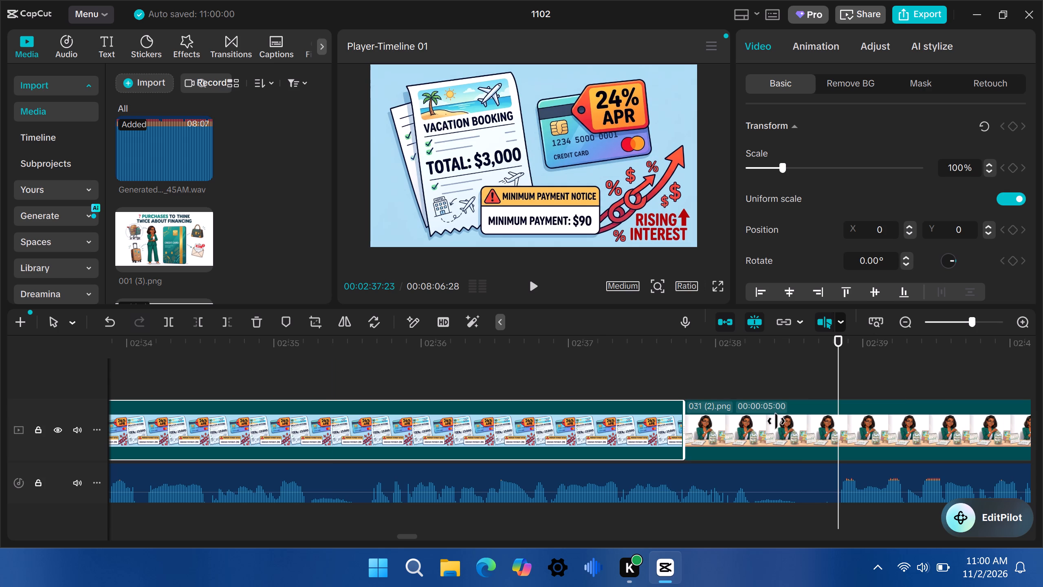
left_click_drag(776, 421, 835, 413)
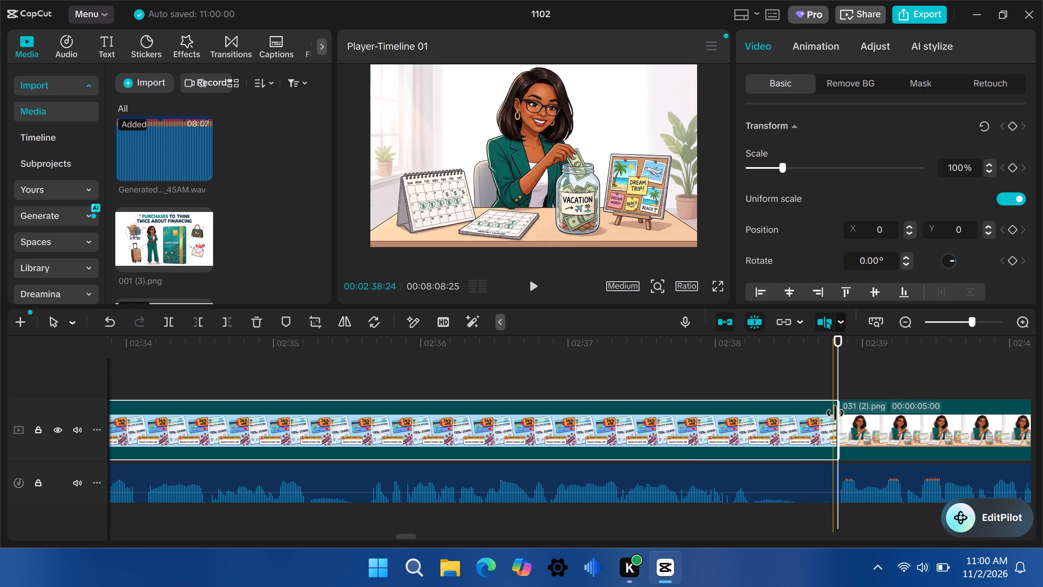
Play the narration over the 031 (2).png clip to find the next cut point and trim that clip's end to 00:02:43:06.
left_click(531, 288)
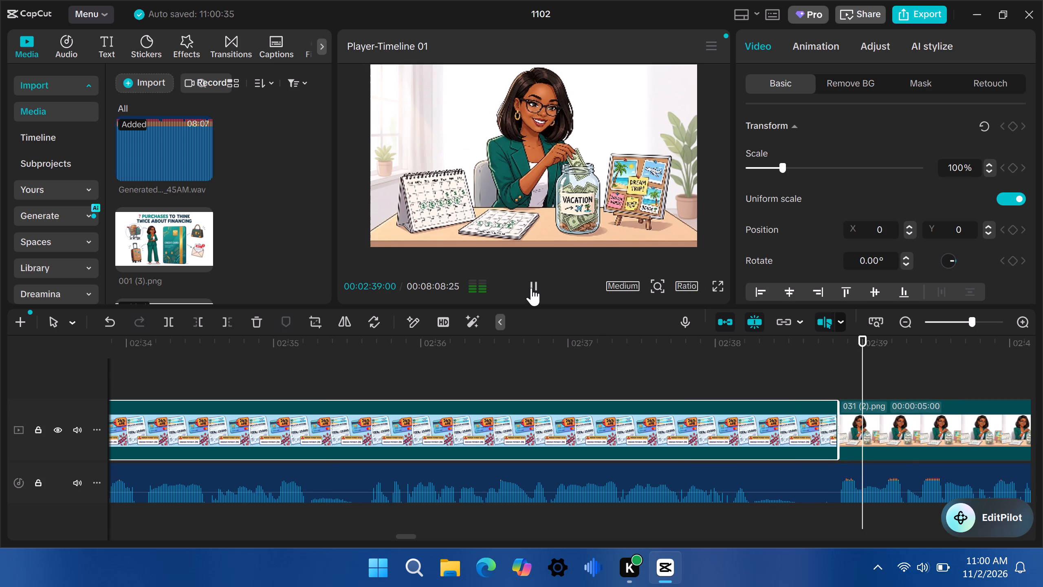
left_click_drag(403, 536, 409, 536)
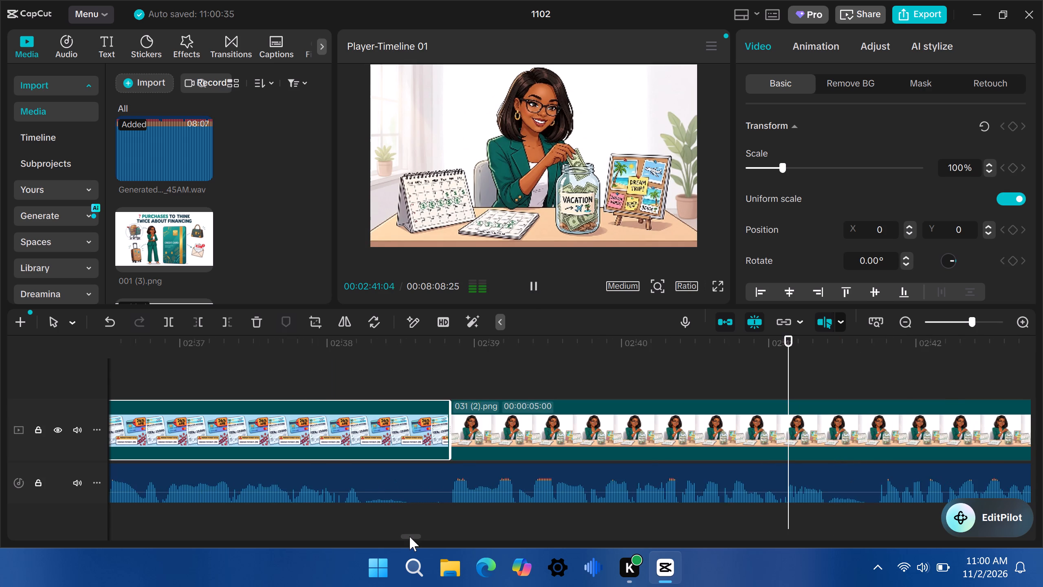
left_click_drag(409, 536, 417, 537)
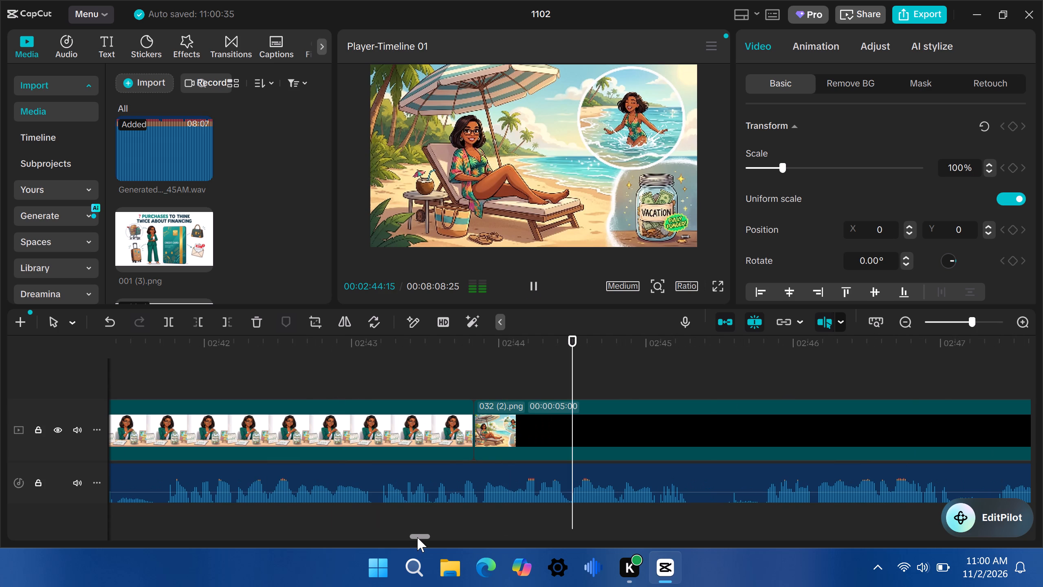
left_click(376, 347)
left_click_drag(376, 347, 383, 349)
left_click(227, 322)
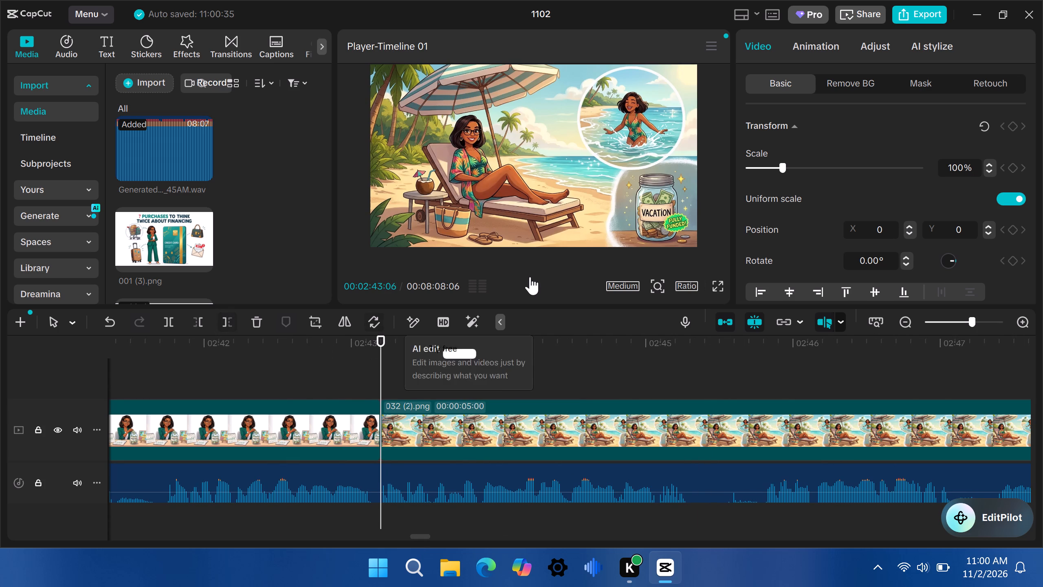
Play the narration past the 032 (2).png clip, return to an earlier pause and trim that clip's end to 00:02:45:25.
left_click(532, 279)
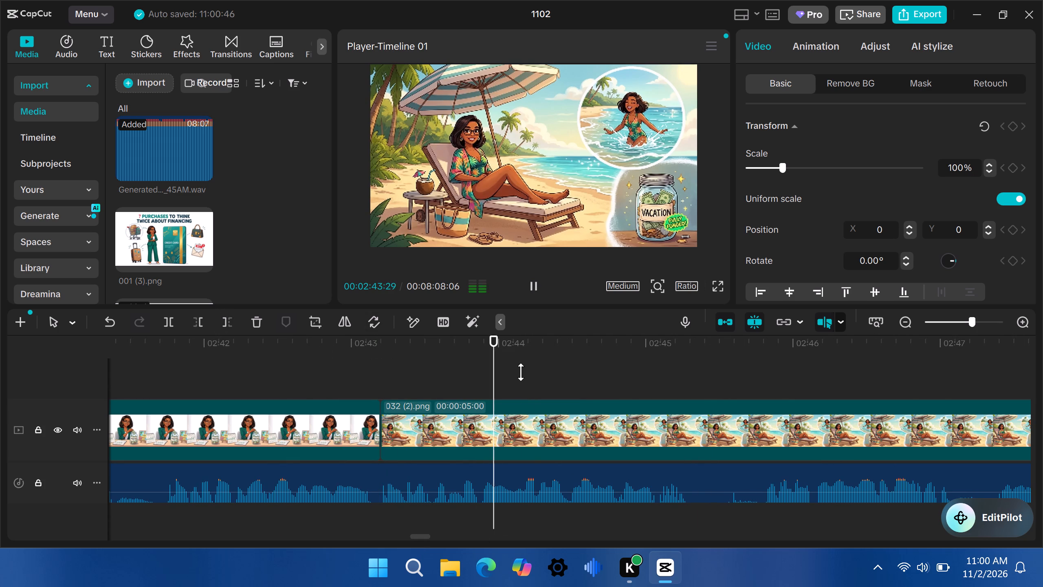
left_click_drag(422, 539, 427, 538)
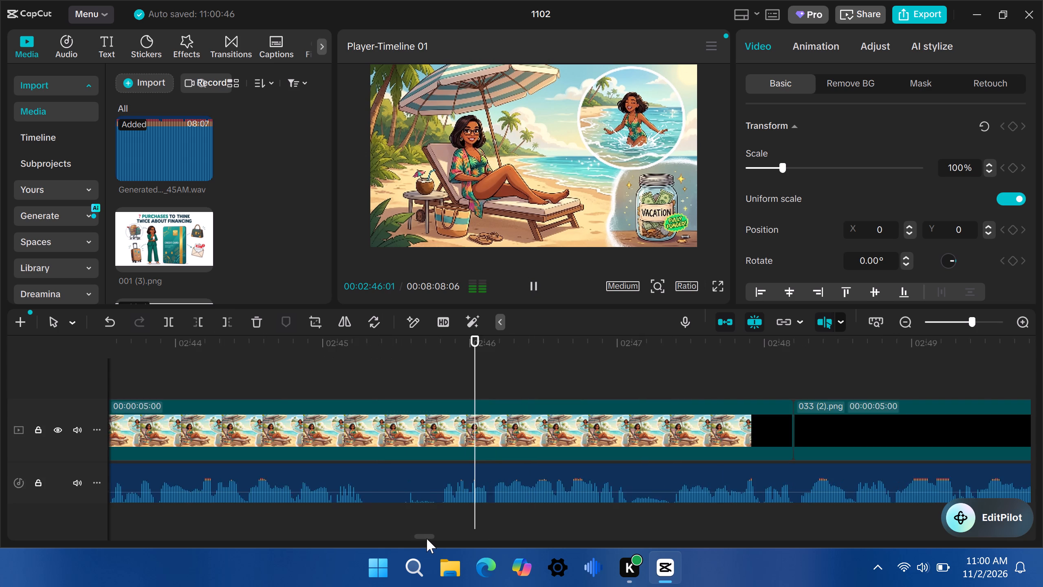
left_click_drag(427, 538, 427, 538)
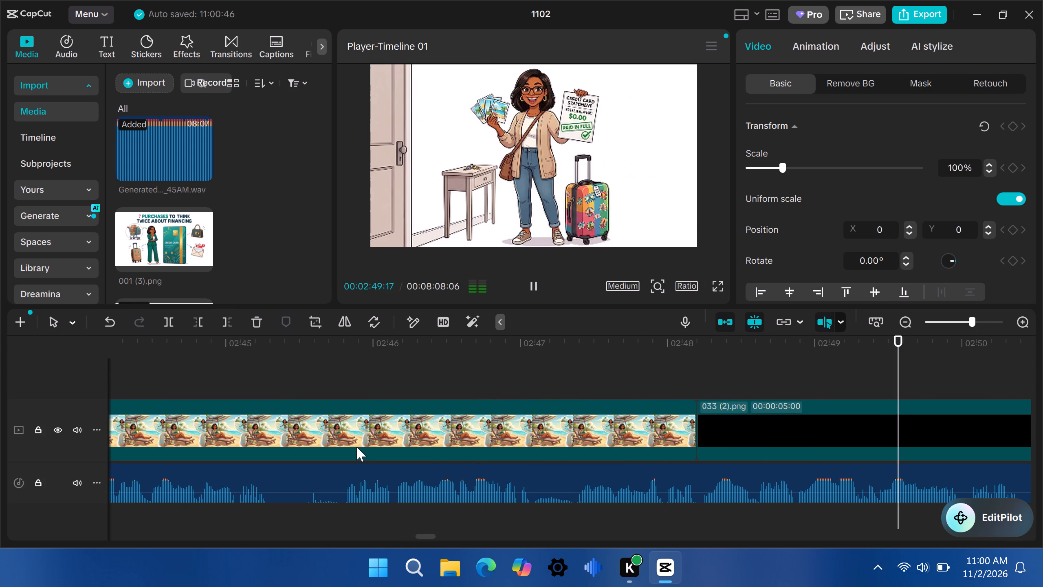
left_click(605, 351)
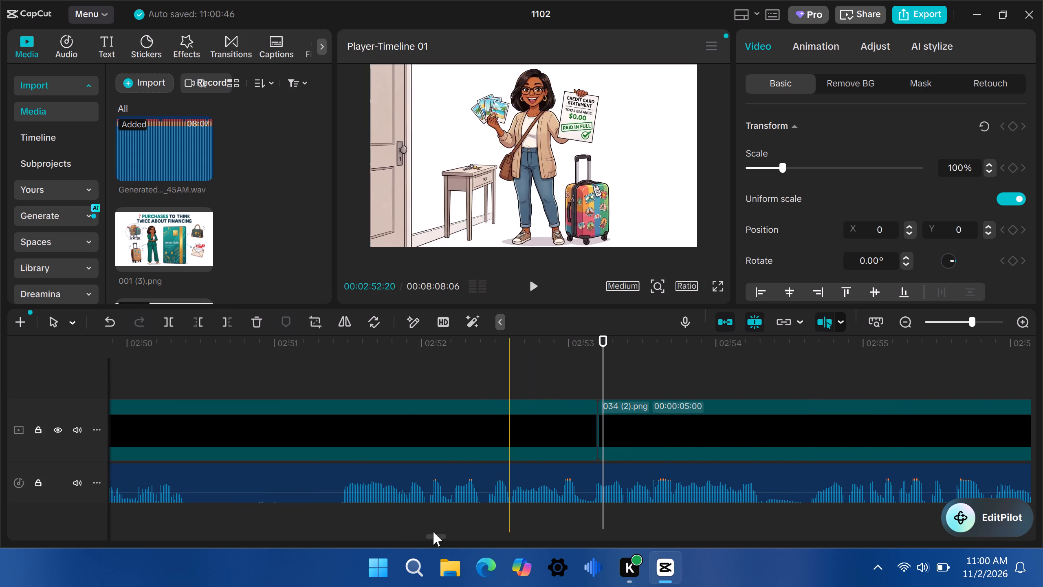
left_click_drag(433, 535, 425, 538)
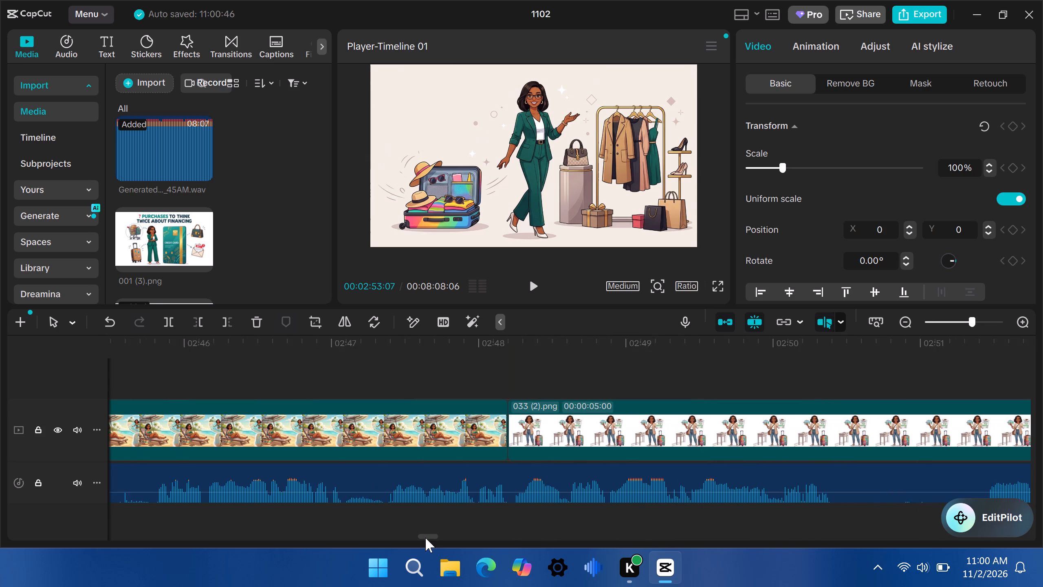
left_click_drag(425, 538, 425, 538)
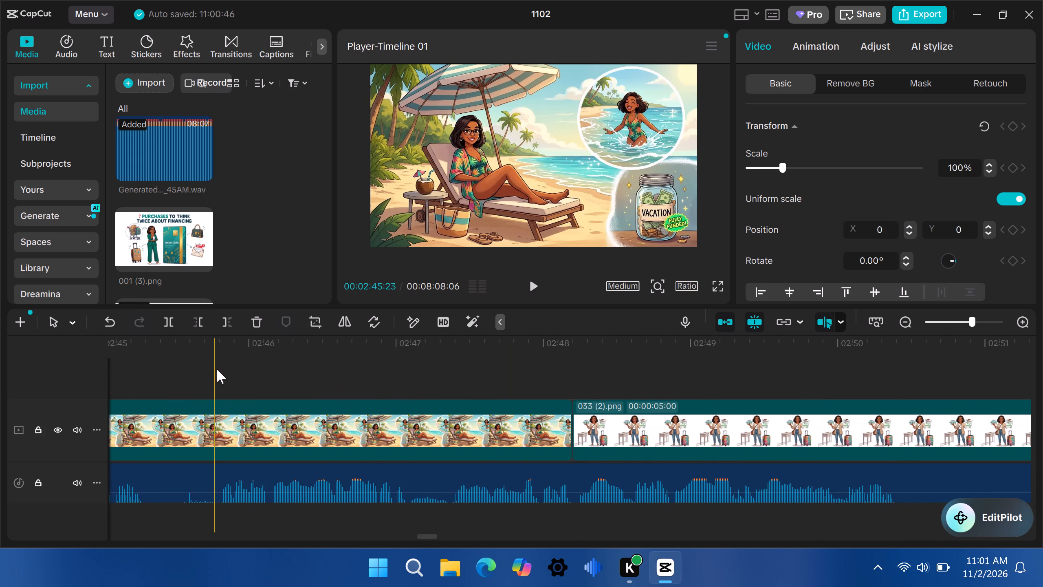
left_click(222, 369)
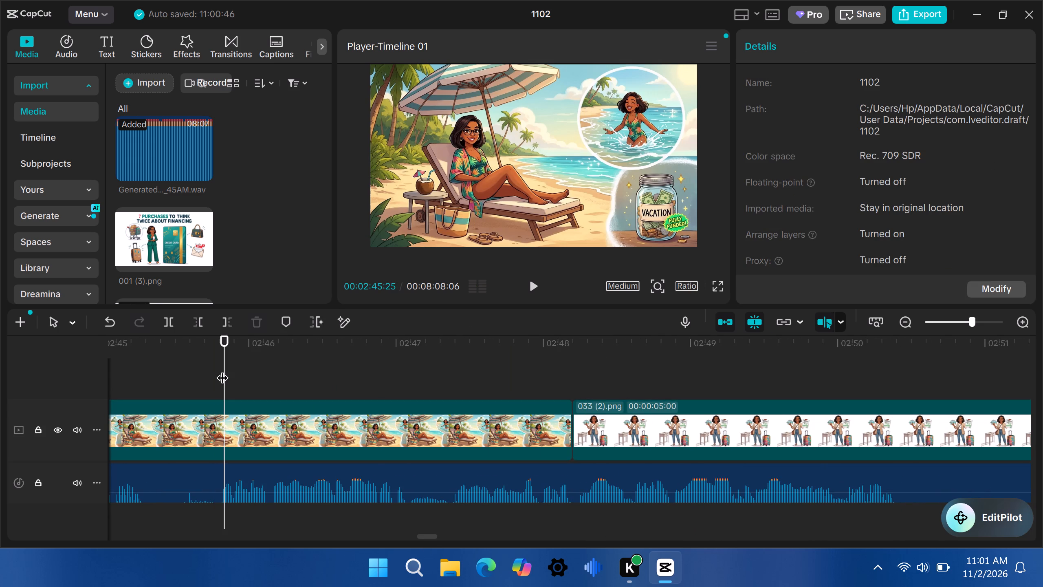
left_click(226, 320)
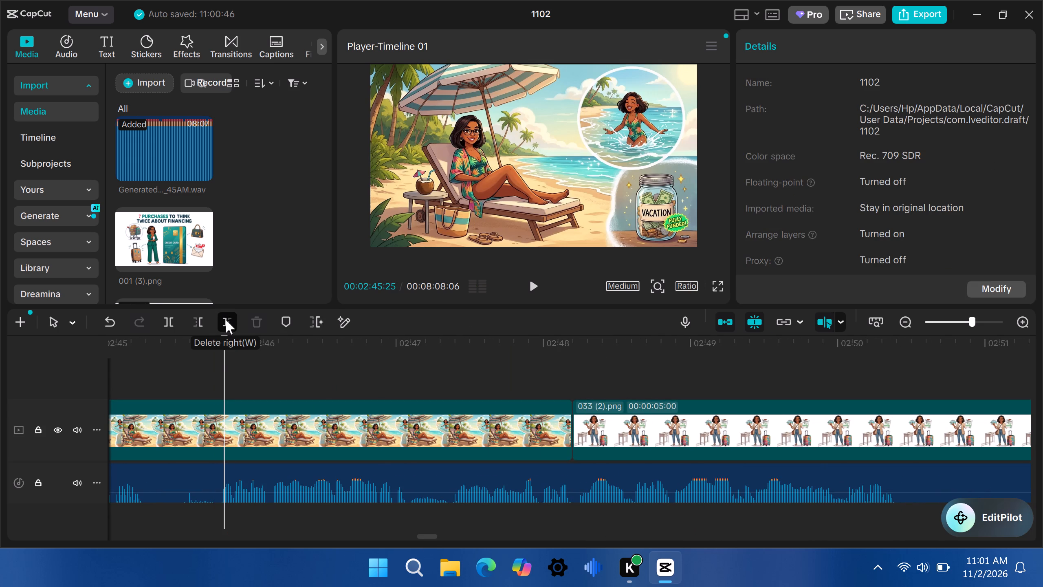
Play the narration from the new cut to find a better cut point and extend the 032 (2).png clip's end to 00:02:47:12.
left_click(537, 286)
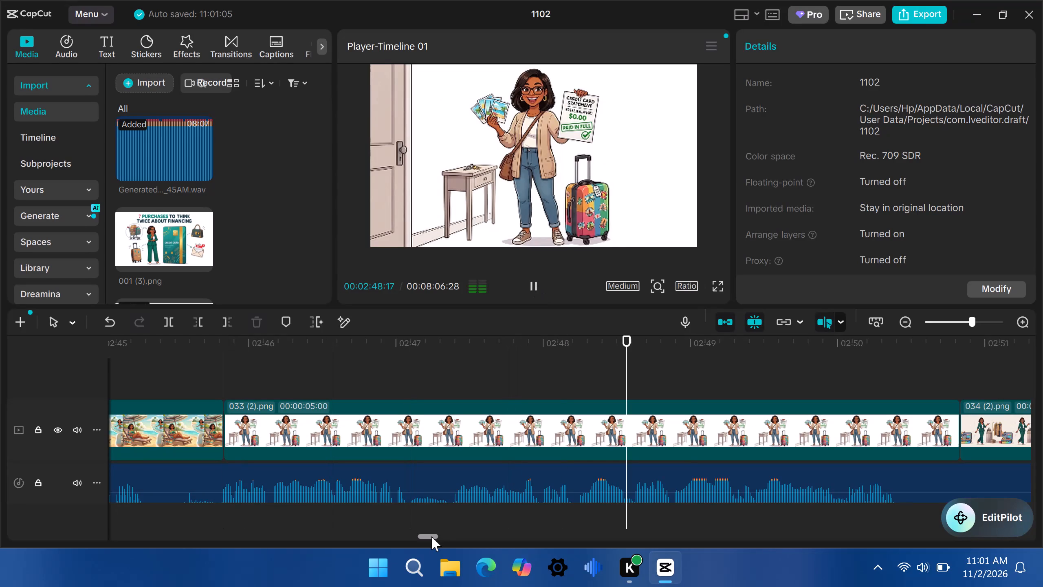
left_click(407, 352)
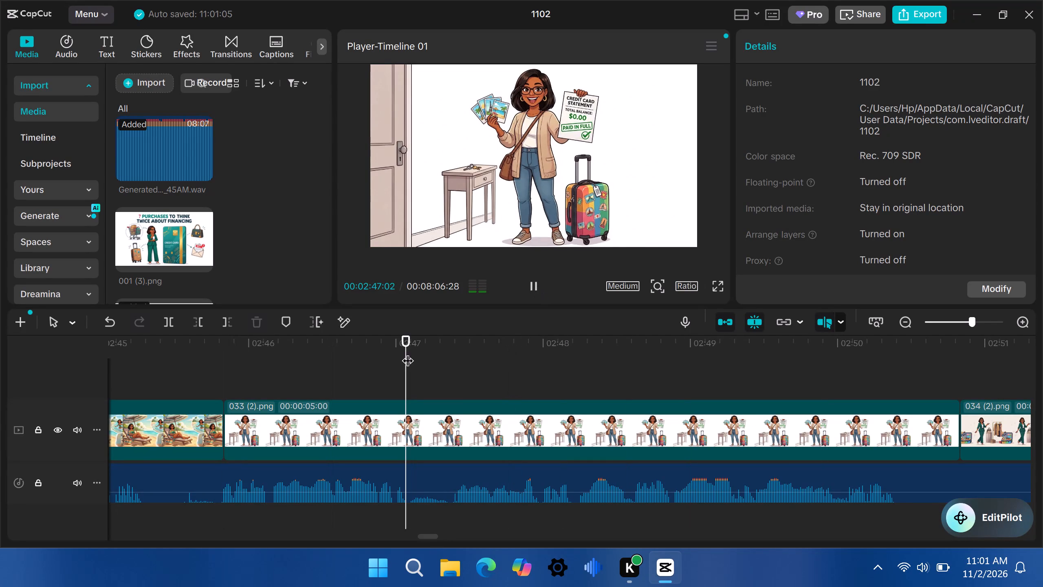
left_click_drag(407, 352, 457, 343)
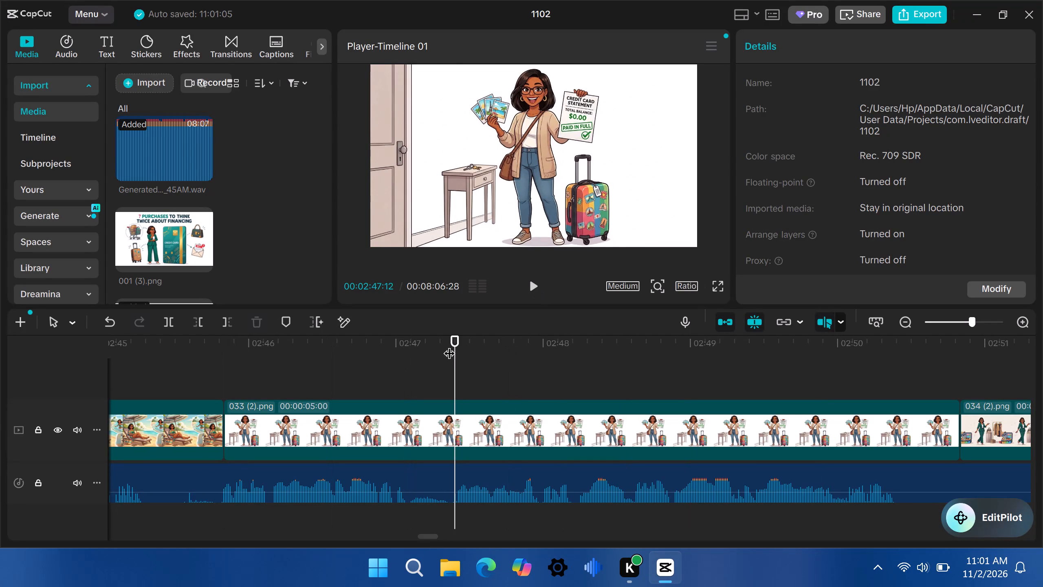
left_click(198, 442)
left_click_drag(225, 435, 453, 421)
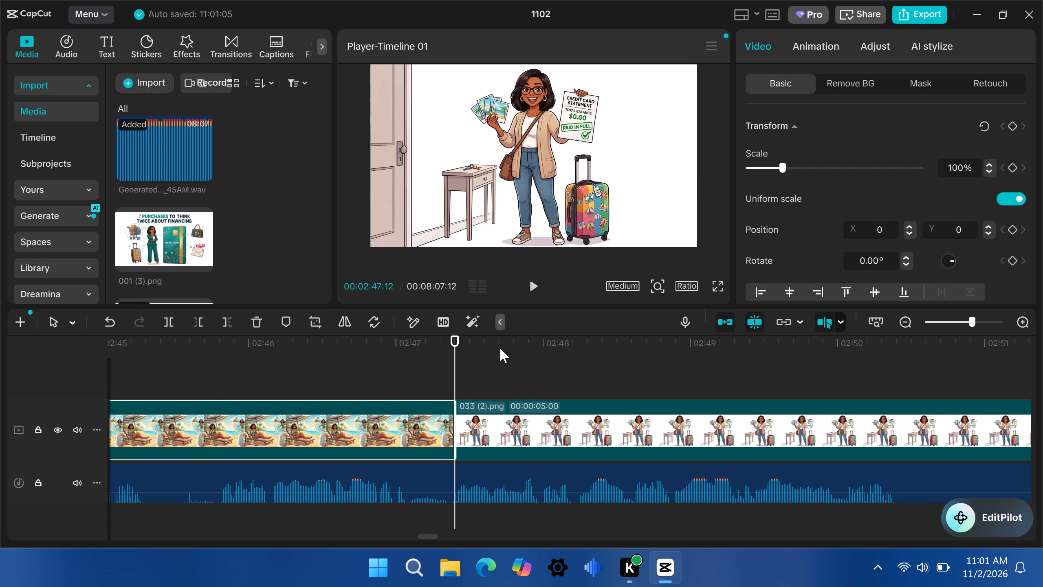
Play the narration over the 033 (2).png clip to find the next cut point and trim that clip's end to 00:02:51:14.
left_click(535, 289)
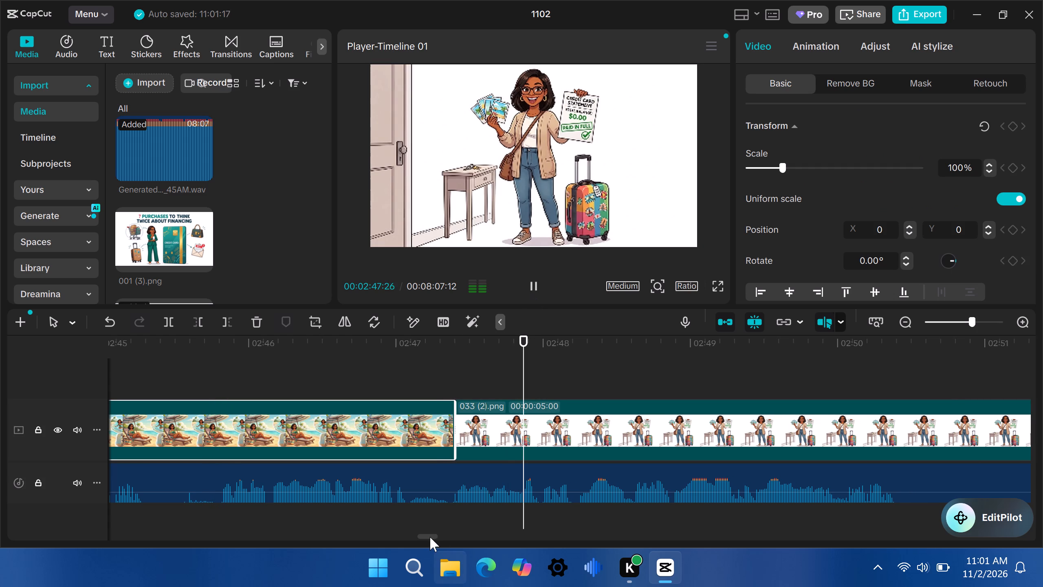
left_click_drag(429, 536, 436, 536)
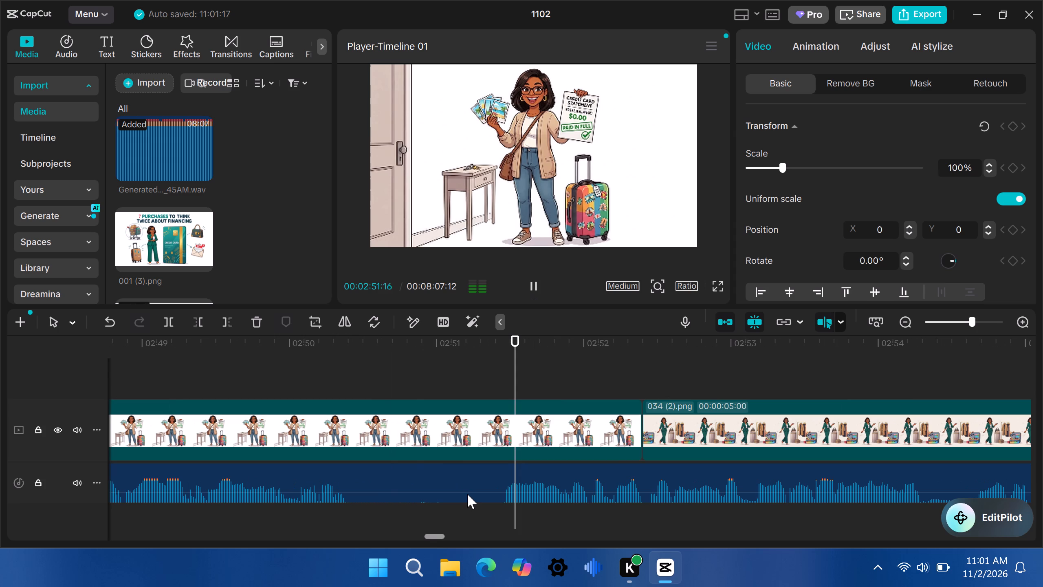
left_click(502, 357)
left_click(502, 357)
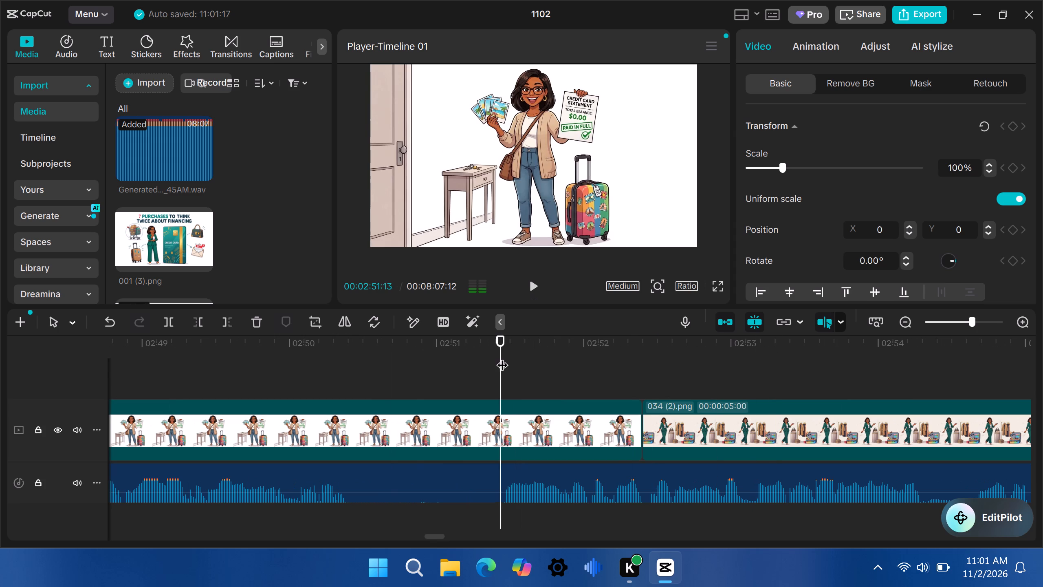
left_click(225, 329)
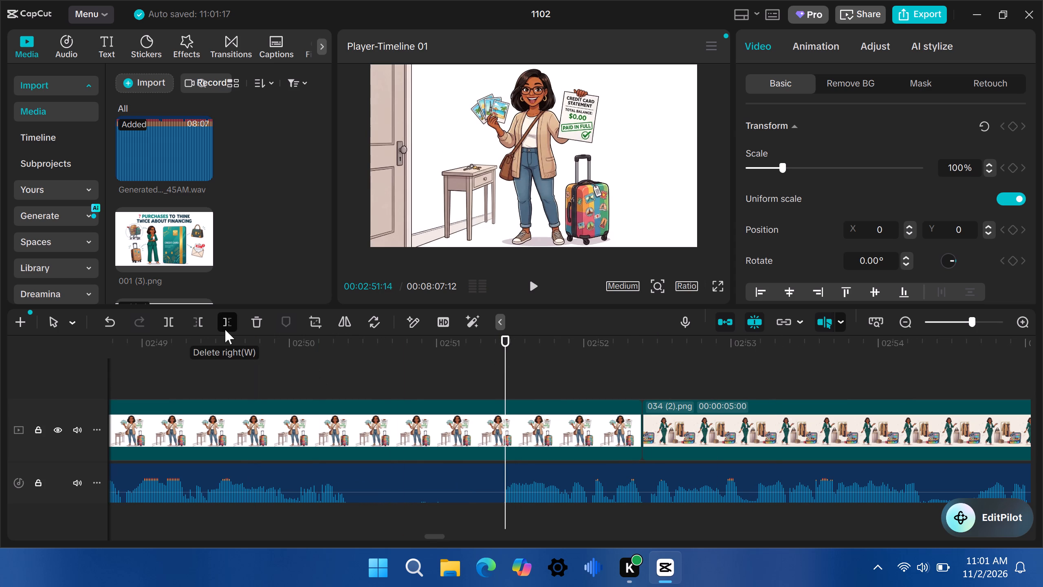
Play and replay the narration over the 034 (2).png clip to find the cut point and trim its end to a duration of 00:00:03:05.
left_click(534, 280)
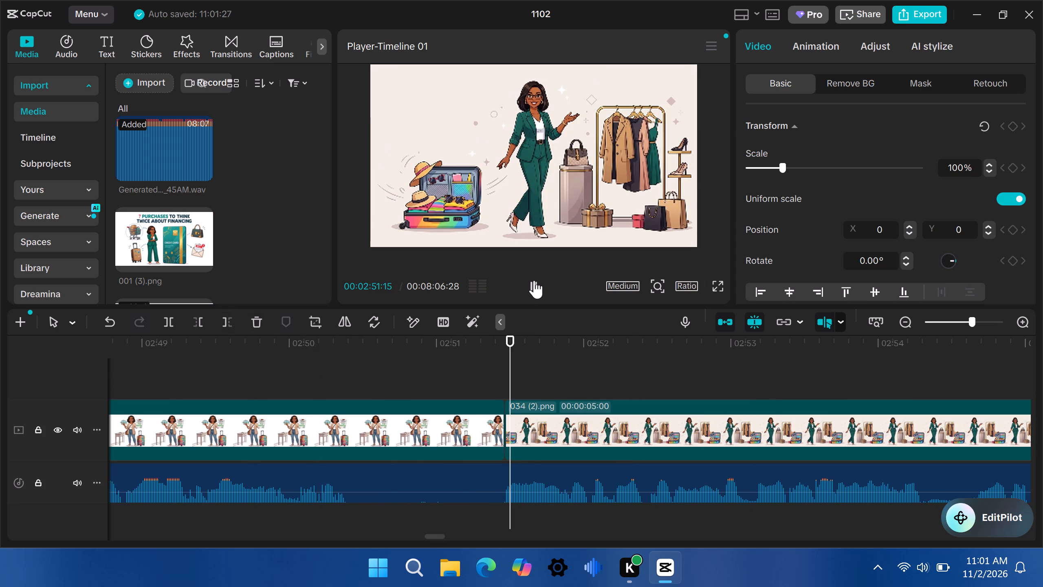
left_click_drag(432, 534, 441, 535)
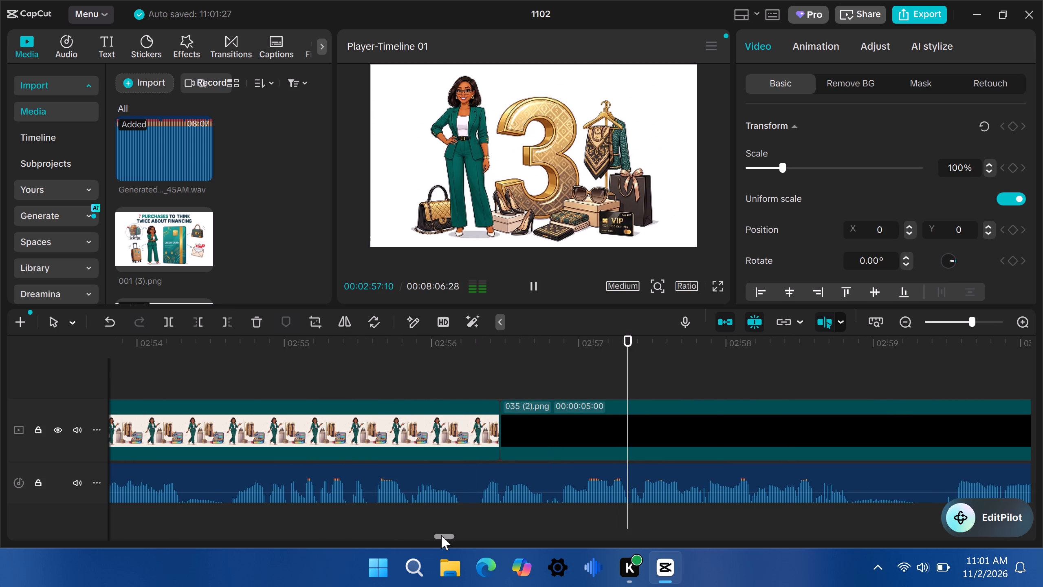
left_click(481, 342)
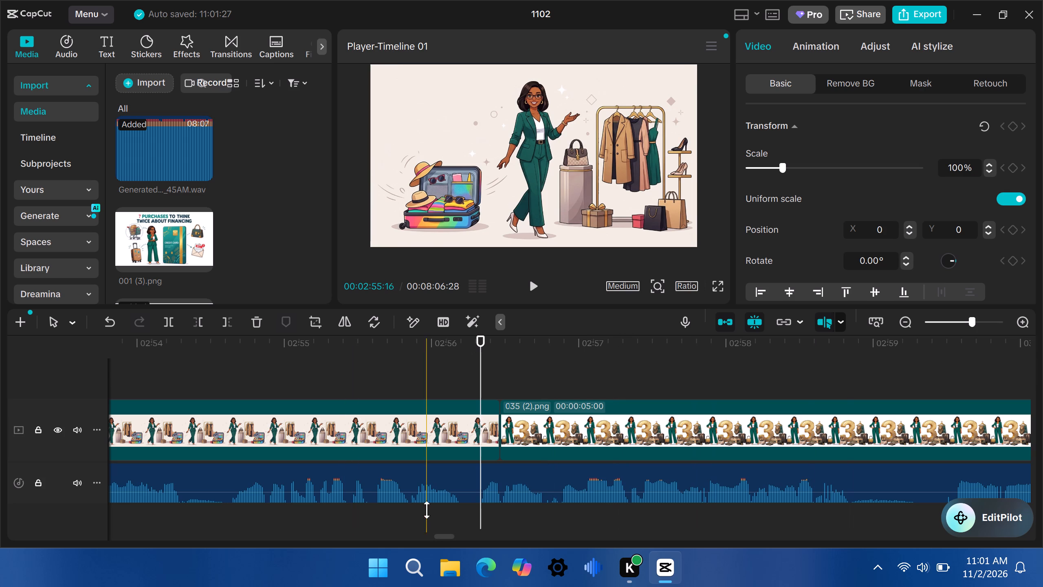
left_click_drag(447, 535, 443, 537)
left_click(330, 362)
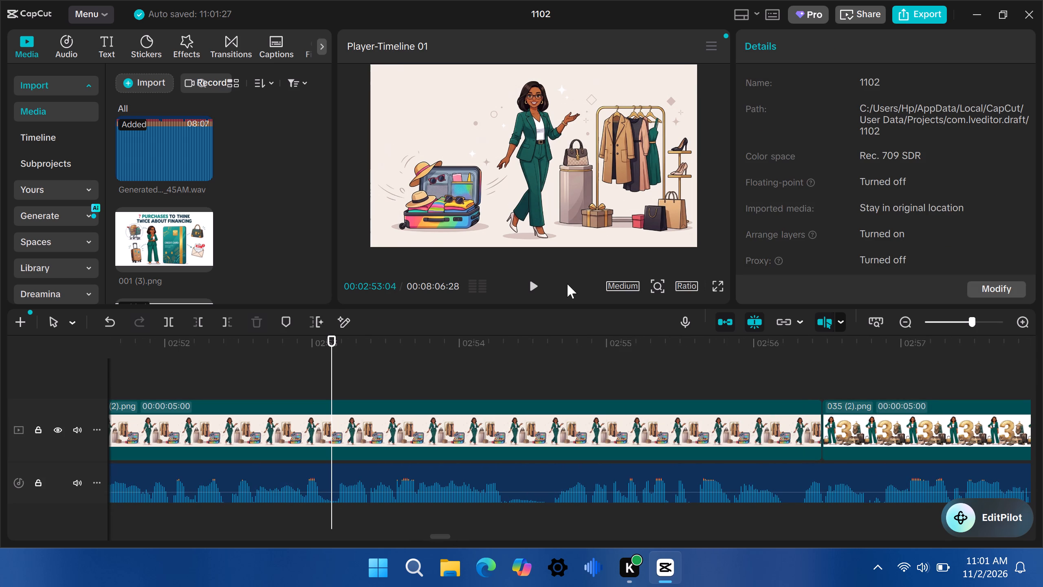
left_click(537, 282)
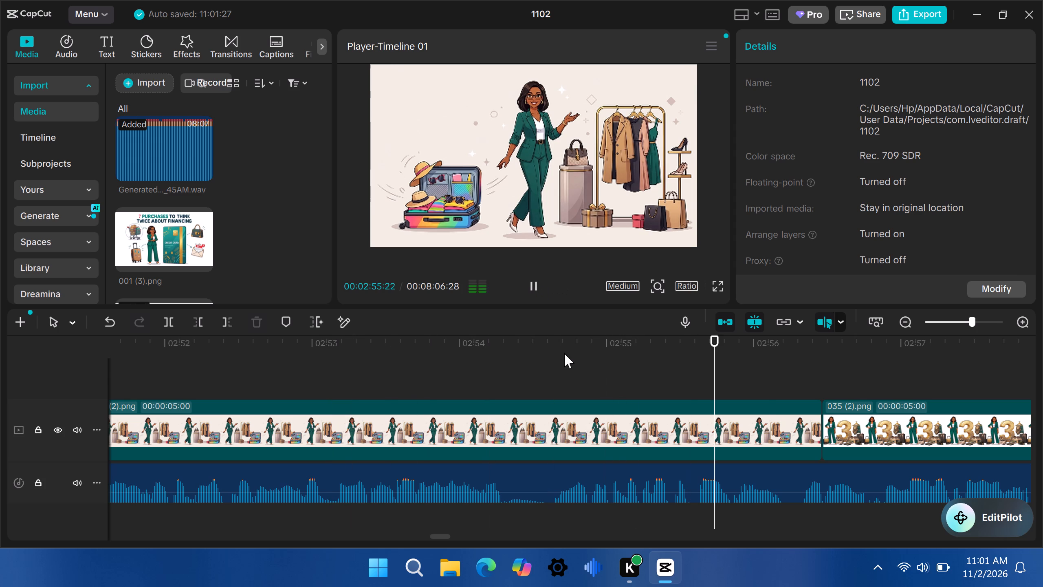
left_click(803, 352)
left_click_drag(803, 352, 553, 351)
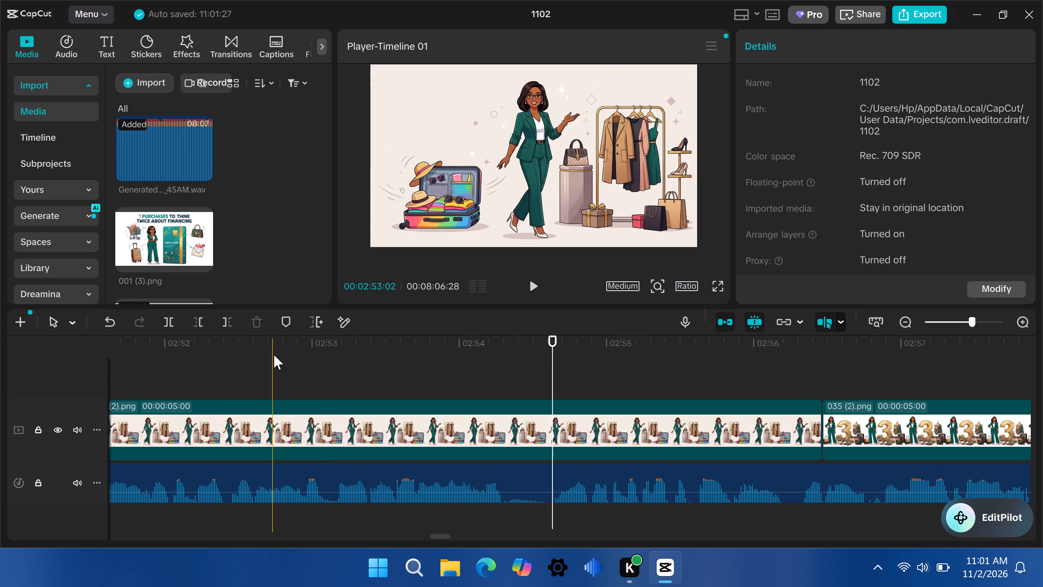
left_click(228, 322)
Play the narration past the 035 (2).png clip to find the next cut point and trim that clip's end to about 00:02:59:17.
left_click(527, 286)
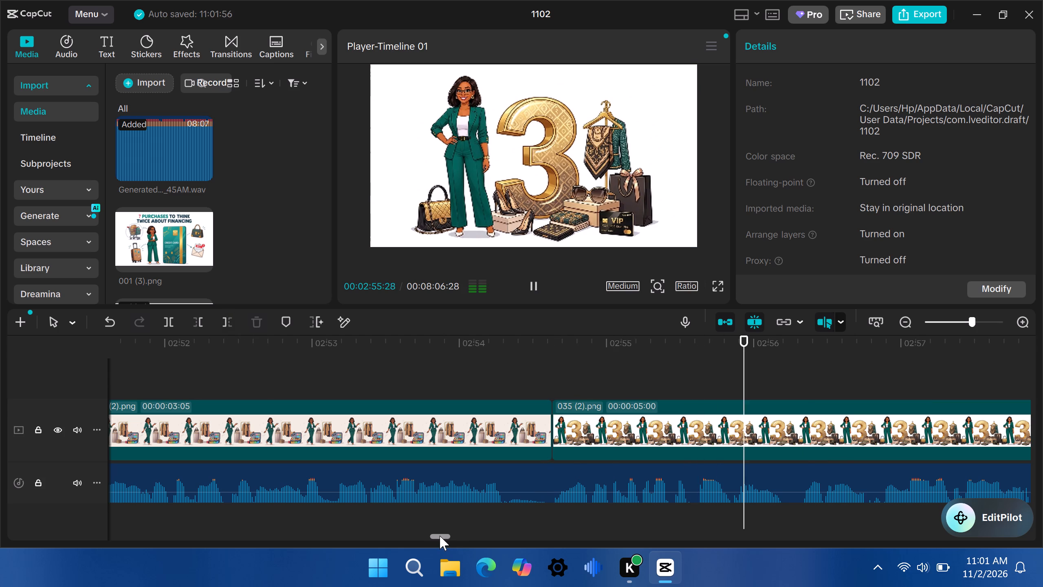
left_click_drag(438, 536, 449, 538)
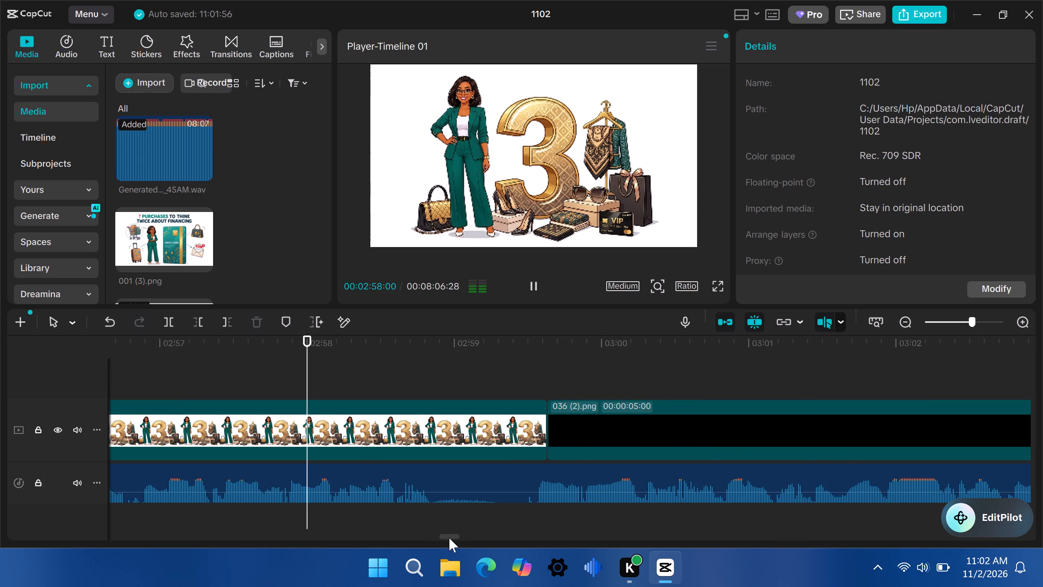
left_click_drag(449, 538, 450, 537)
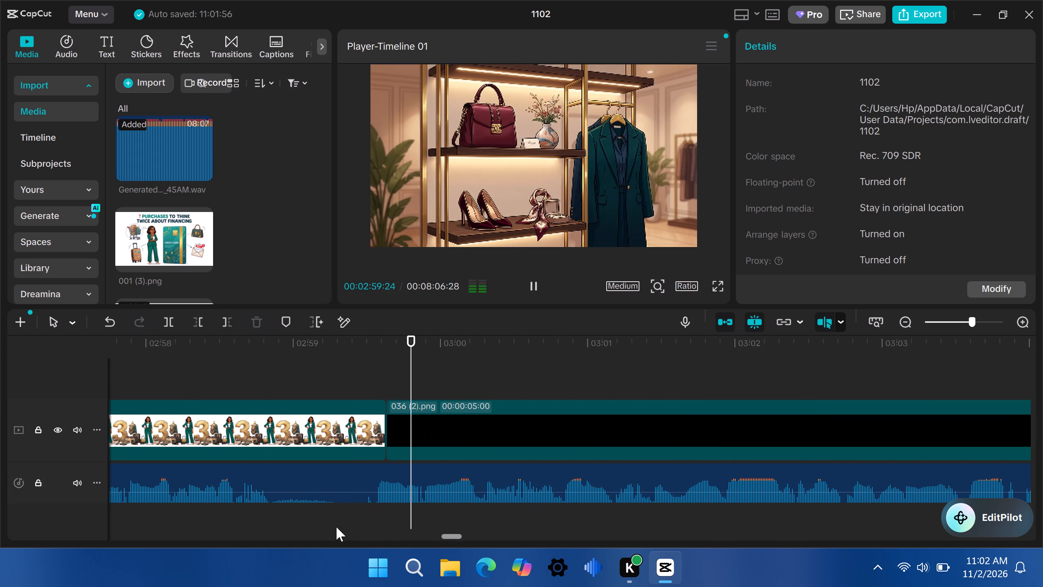
left_click(371, 360)
left_click_drag(371, 360, 375, 361)
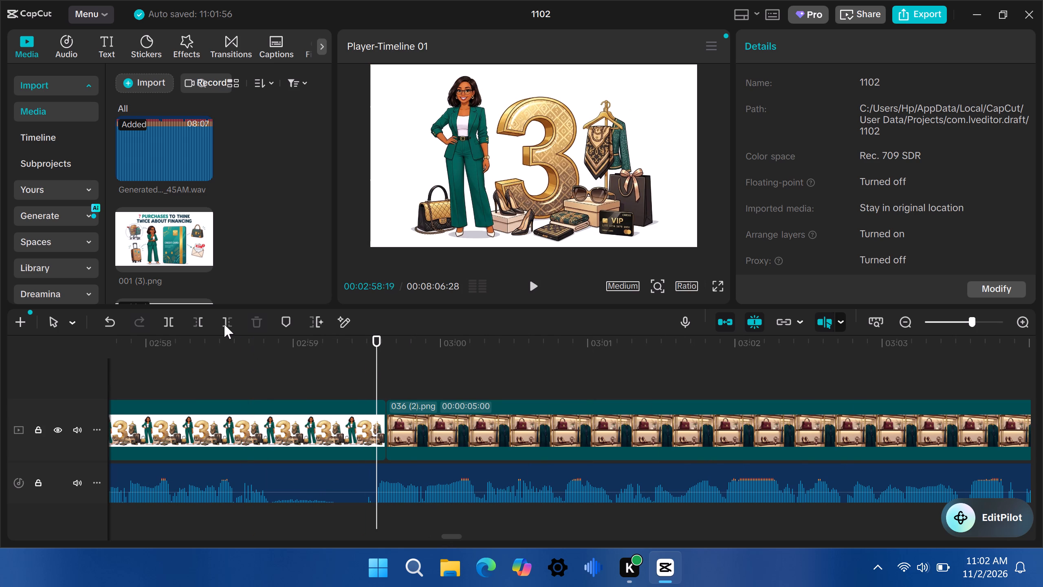
left_click(224, 324)
Play the narration over the 036 (2).png clip to find the next cut point and extend that clip's end to 00:03:05:10.
left_click(539, 287)
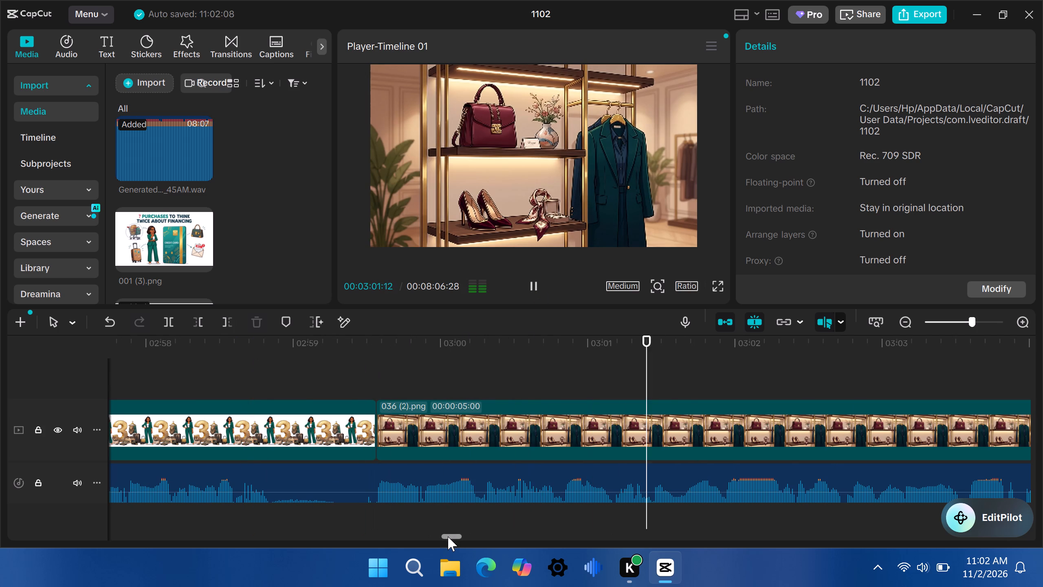
left_click_drag(449, 537, 456, 538)
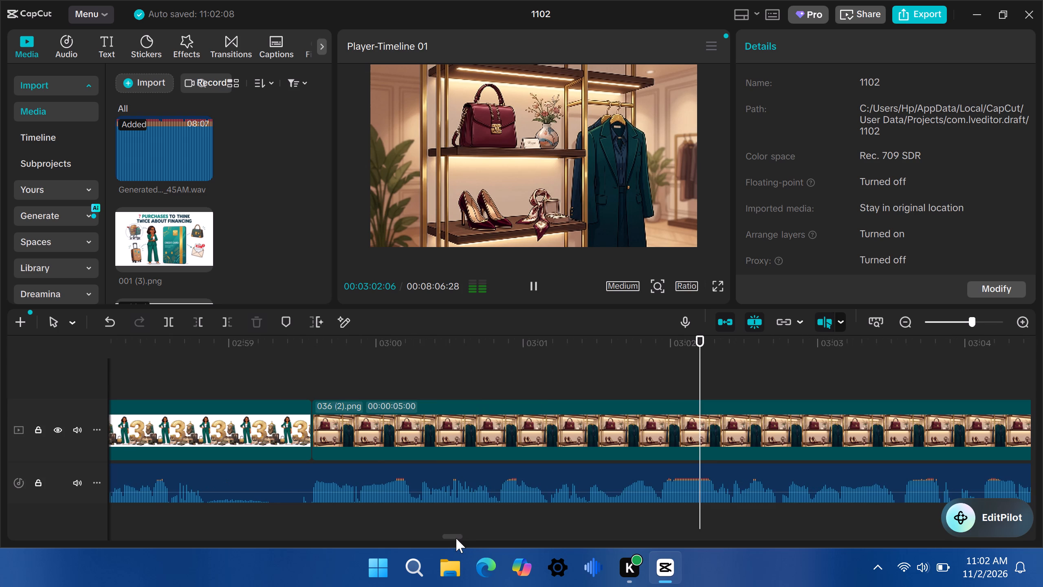
left_click_drag(456, 538, 458, 538)
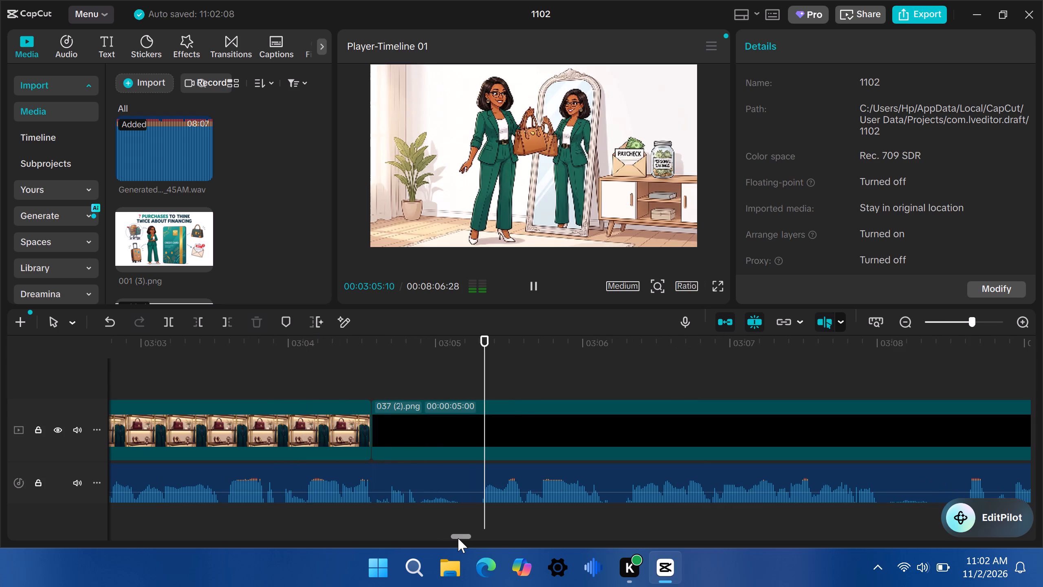
left_click(483, 358)
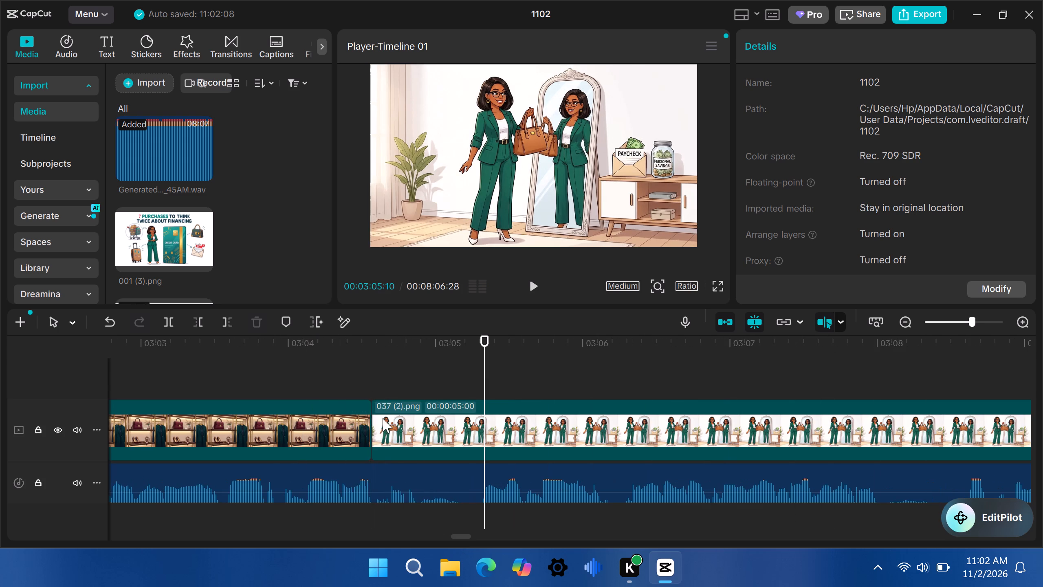
left_click(335, 437)
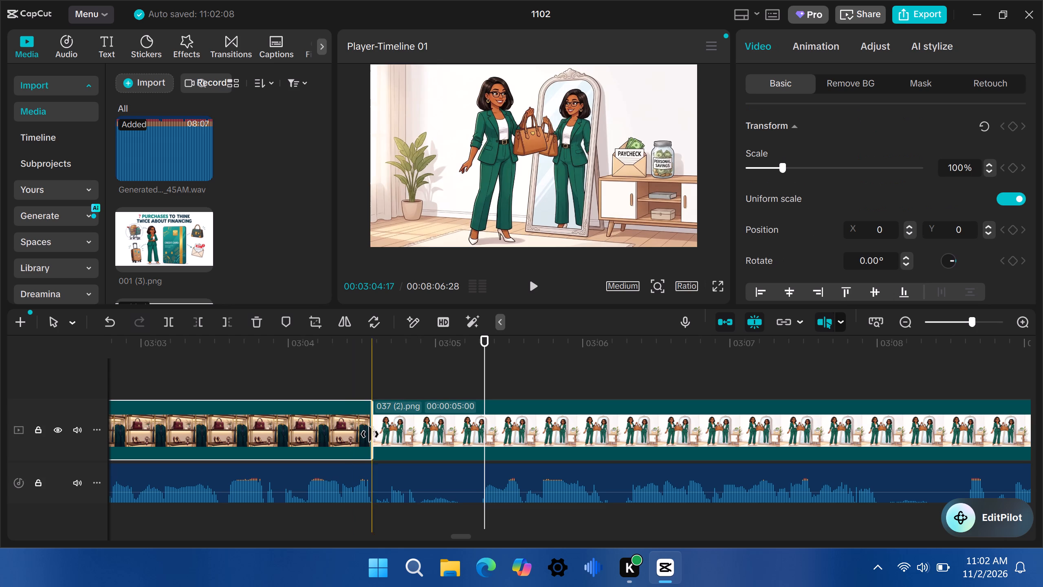
left_click_drag(370, 434, 481, 421)
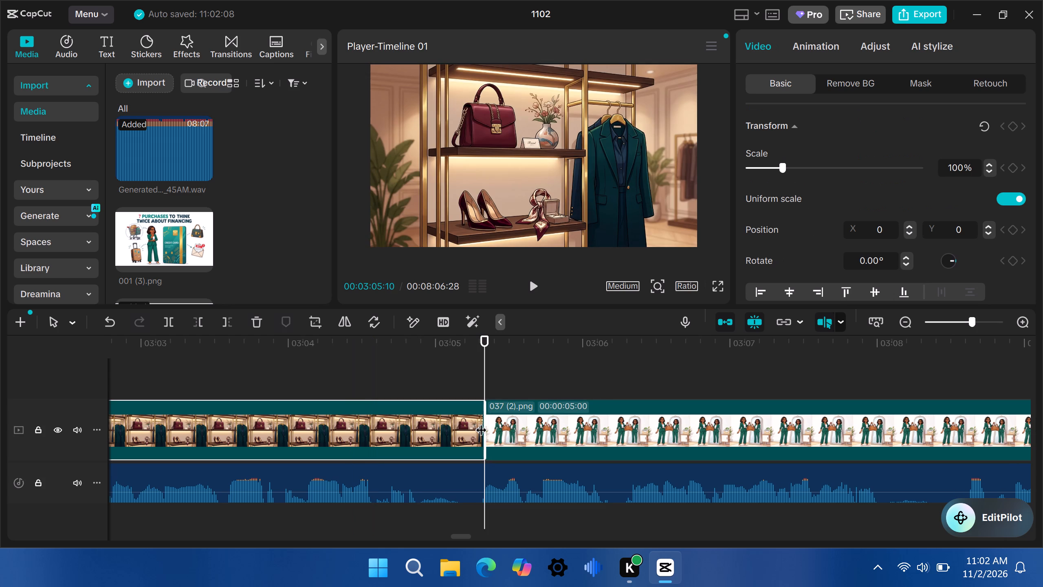
Play the narration over the 037 (2).png clip to find the next cut point and trim that clip's end to 00:03:08:19.
left_click(533, 285)
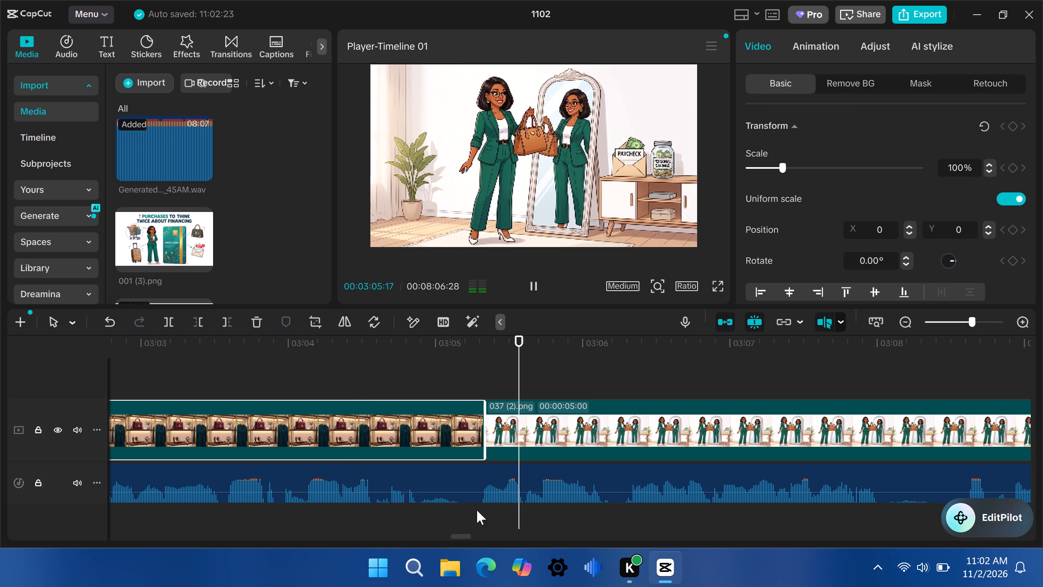
left_click_drag(462, 534, 468, 533)
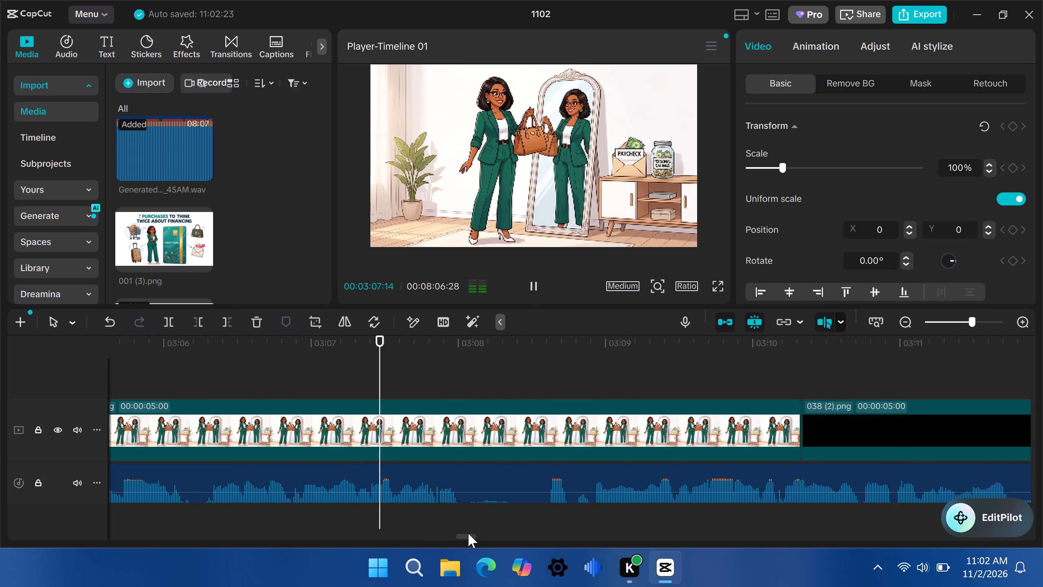
left_click_drag(468, 533, 469, 533)
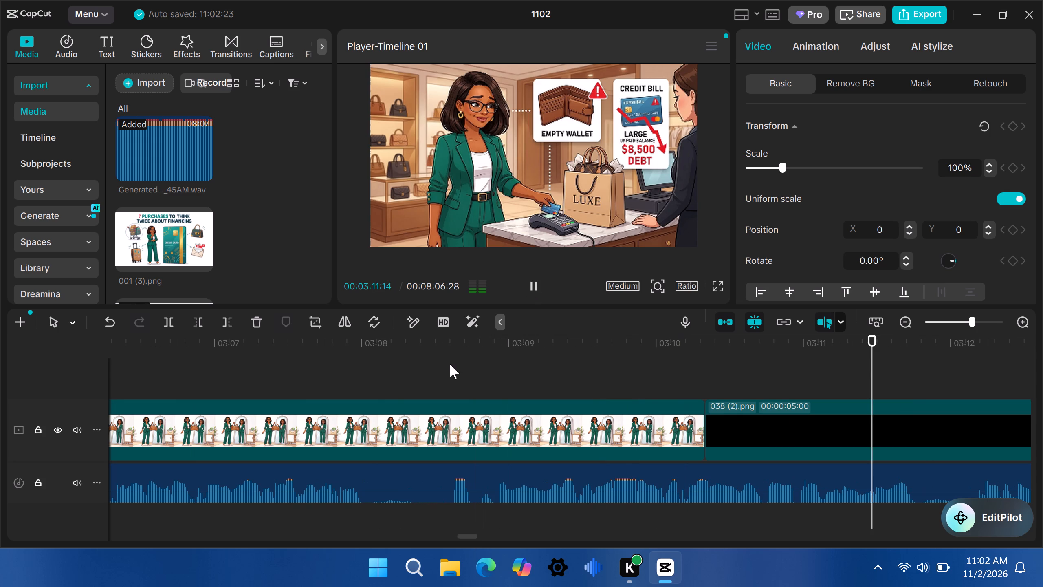
left_click(450, 362)
left_click_drag(450, 362, 453, 360)
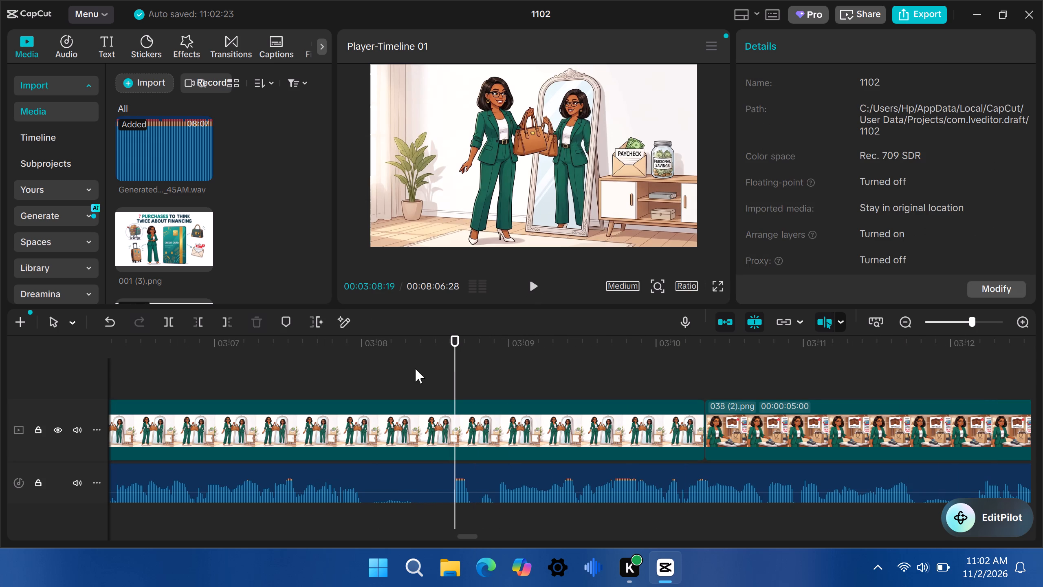
left_click(222, 319)
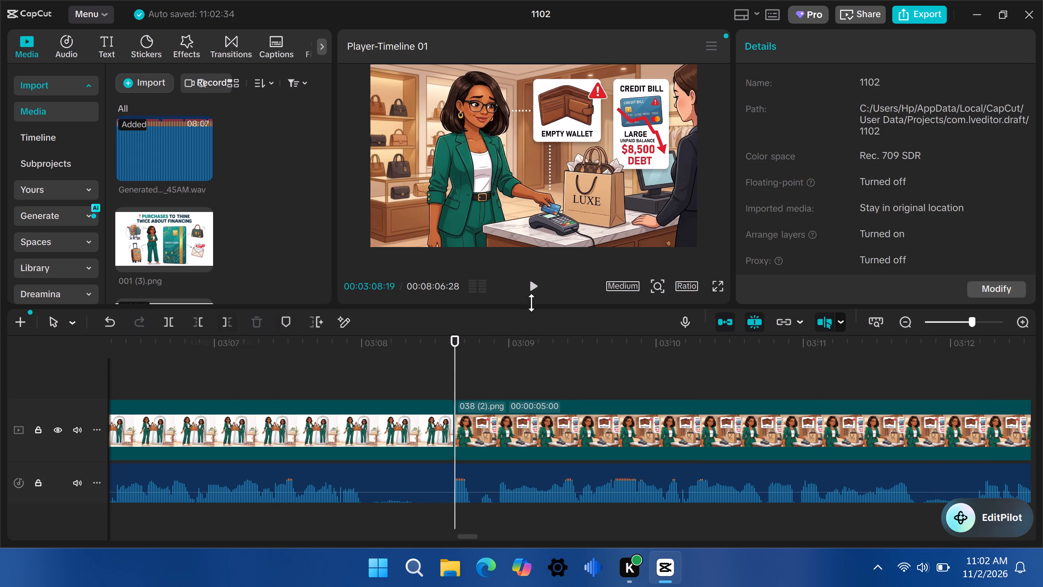
Play the narration past the 038 (2).png clip to find the next cut point and extend that clip's end to about 00:03:15:15.
left_click(535, 284)
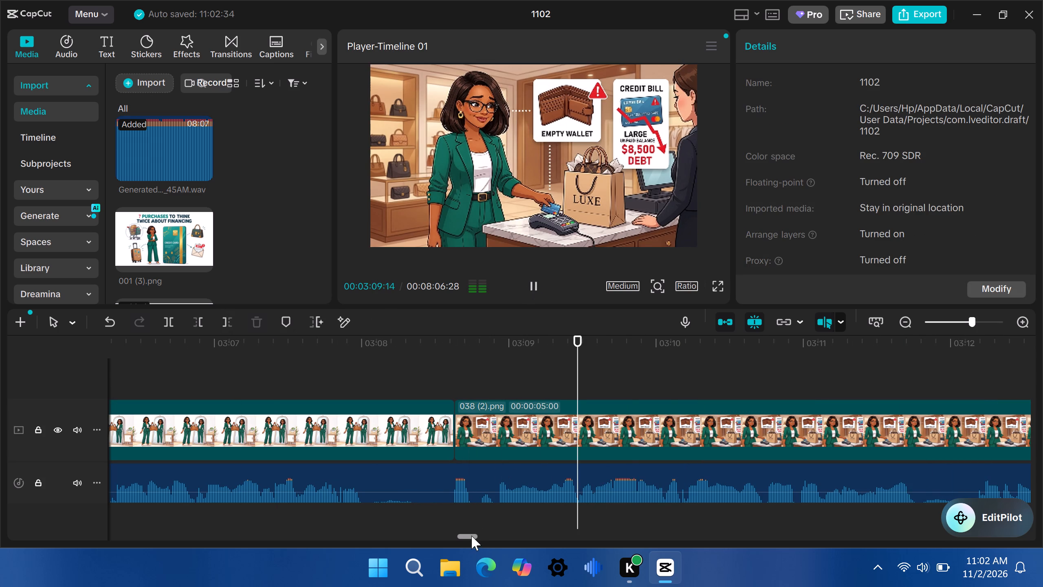
left_click_drag(470, 536, 476, 536)
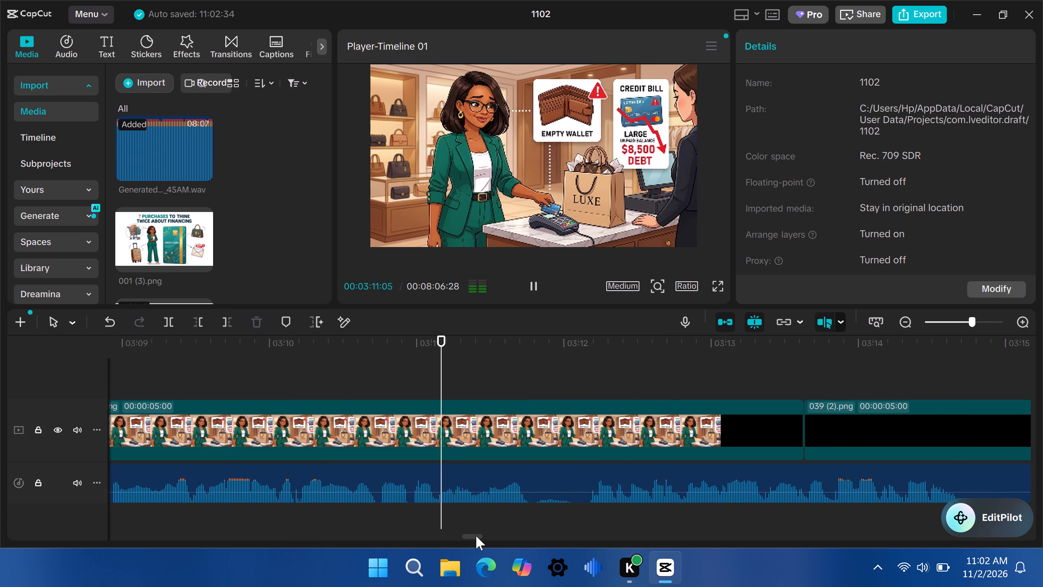
left_click_drag(476, 536, 479, 536)
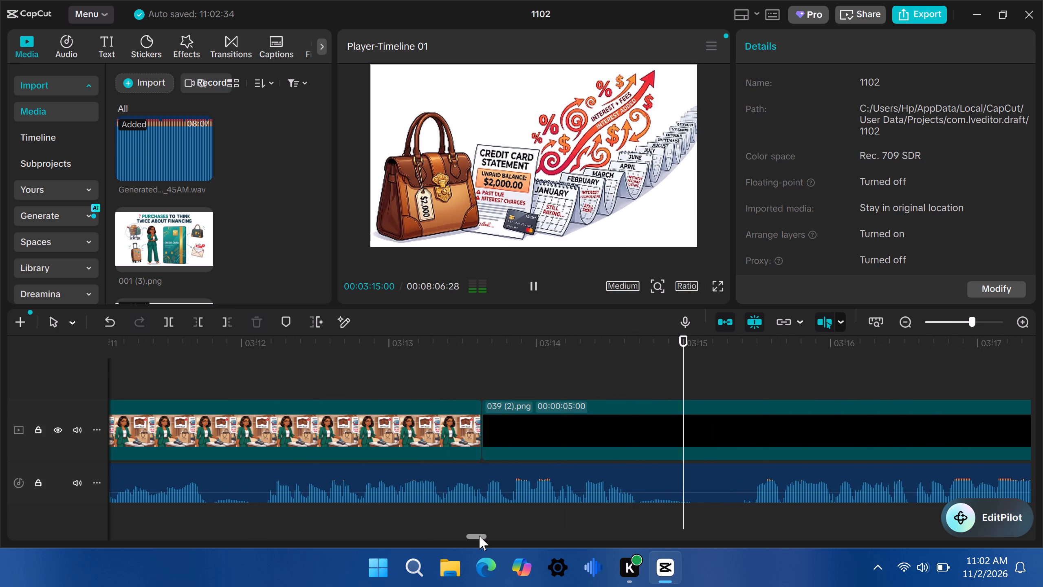
left_click(755, 350)
left_click(755, 350)
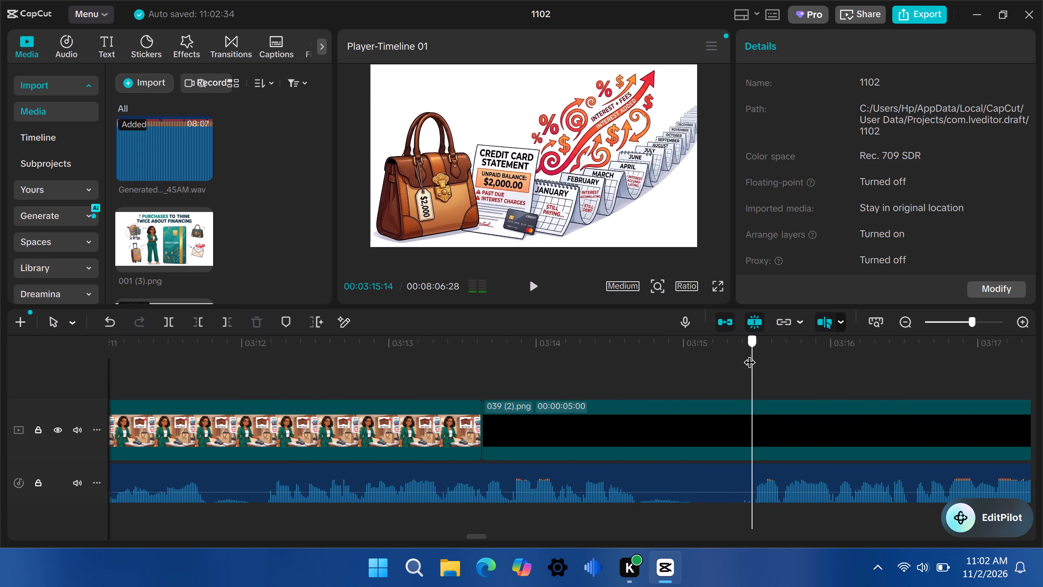
left_click(422, 442)
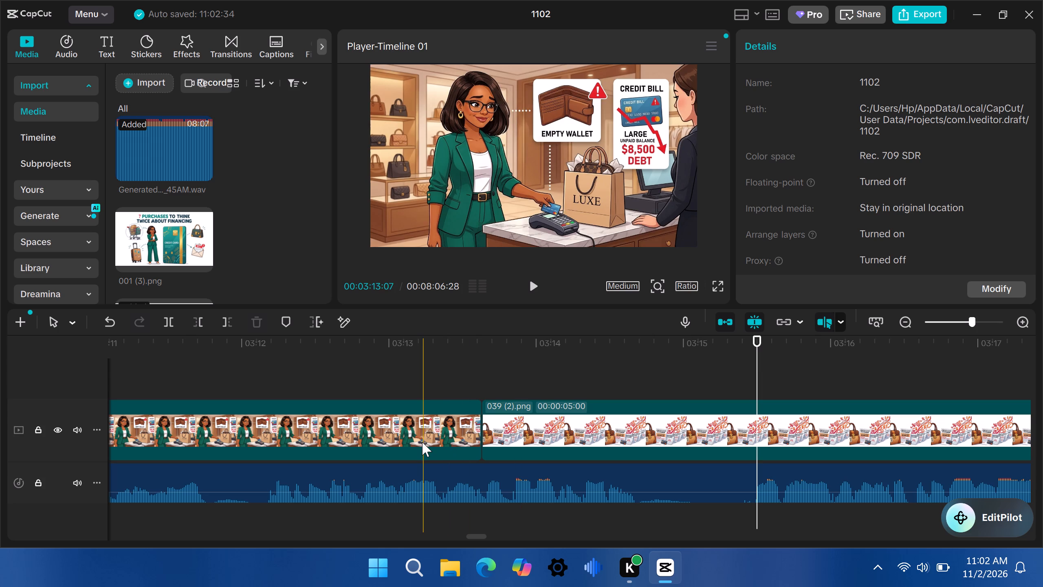
left_click_drag(483, 431, 585, 425)
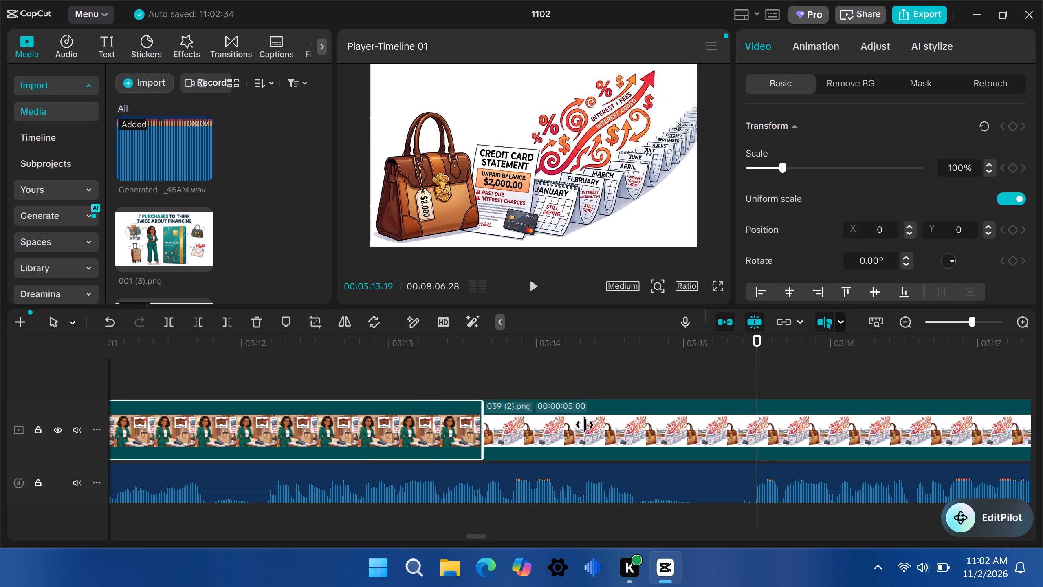
left_click_drag(585, 425, 754, 405)
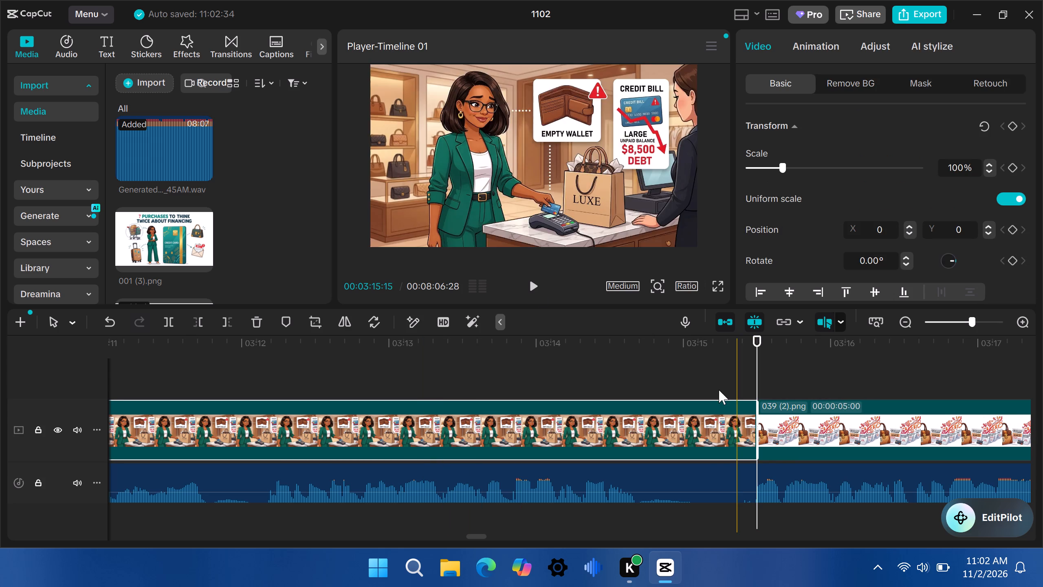
Play the narration well past the 039 (2).png clip to find the next cut point and extend that clip's end to about 00:03:26:25.
left_click(534, 284)
left_click_drag(476, 539, 488, 540)
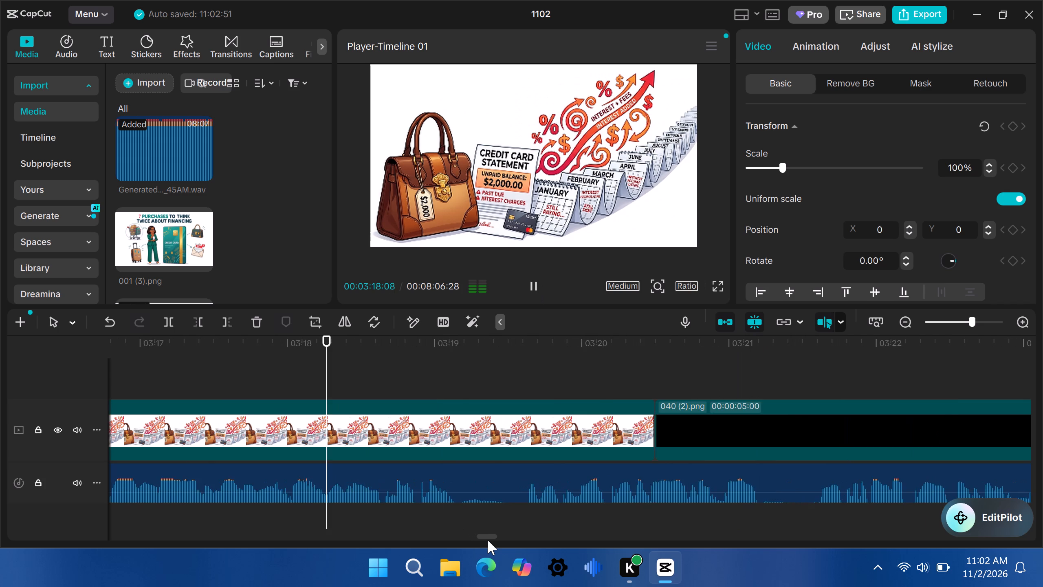
left_click_drag(488, 540, 488, 540)
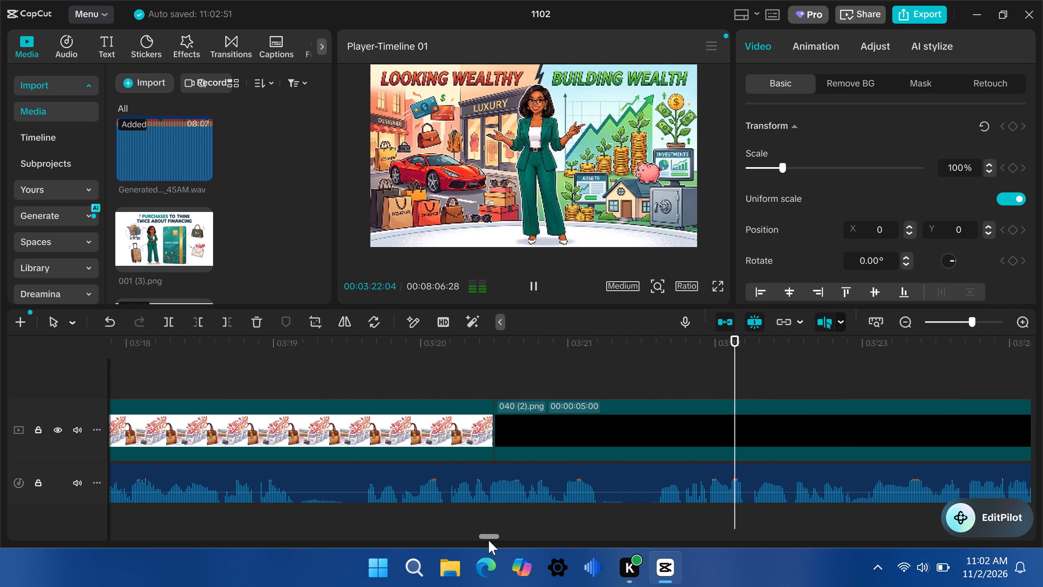
left_click_drag(490, 537, 491, 537)
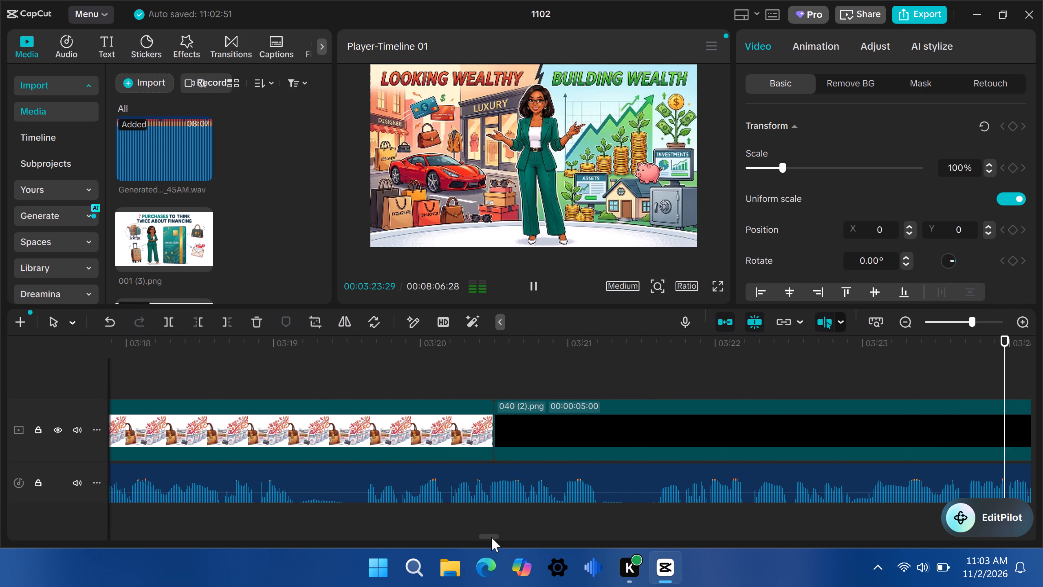
left_click_drag(491, 537, 499, 537)
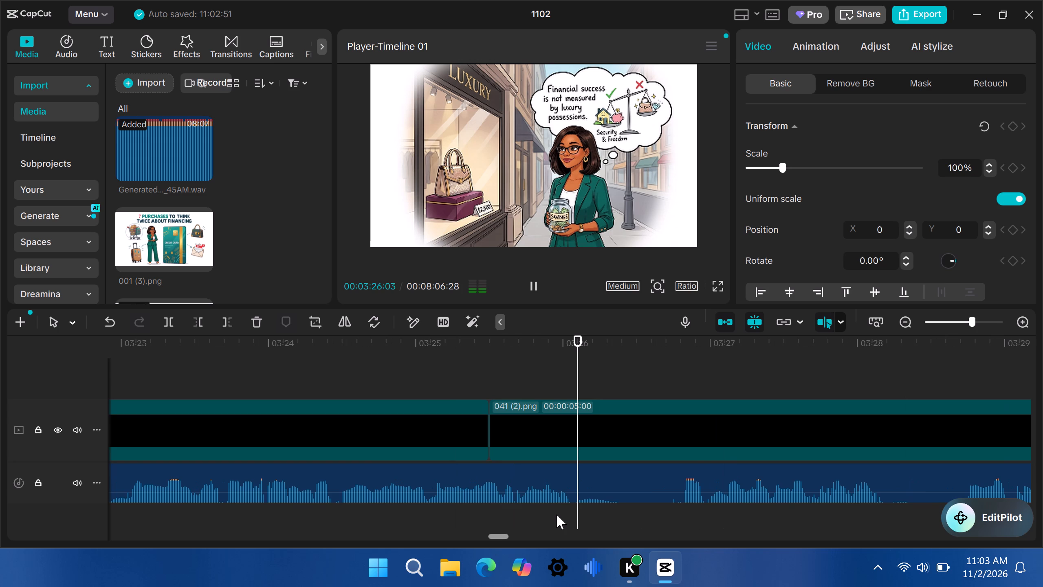
left_click(677, 353)
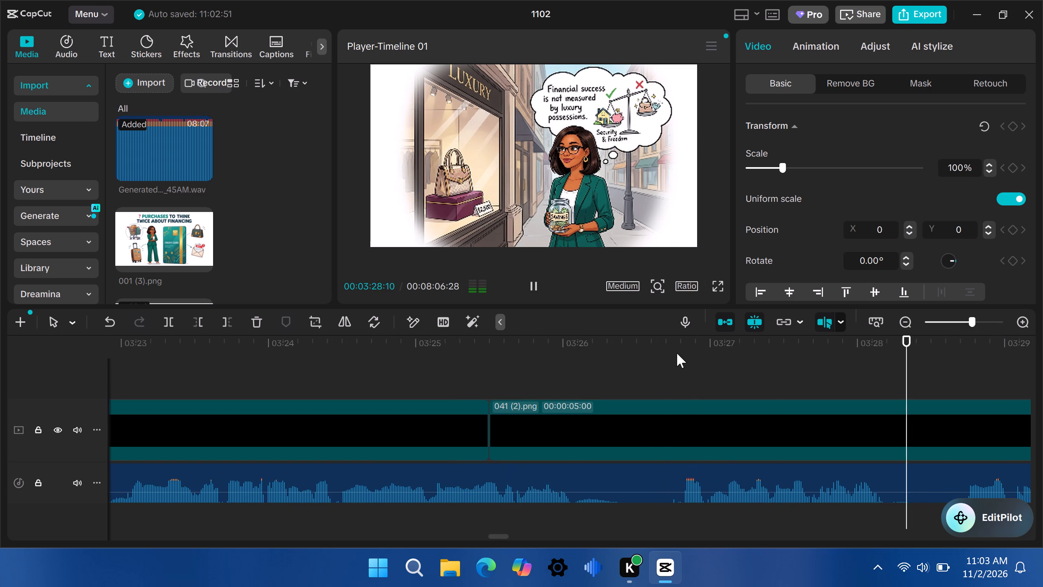
left_click_drag(677, 353, 684, 355)
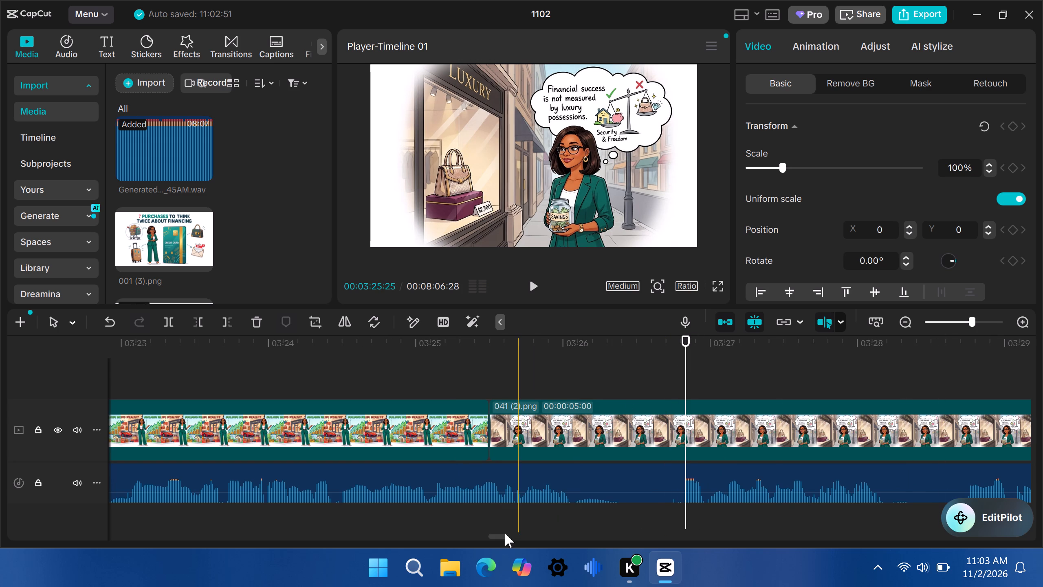
left_click_drag(502, 536, 494, 539)
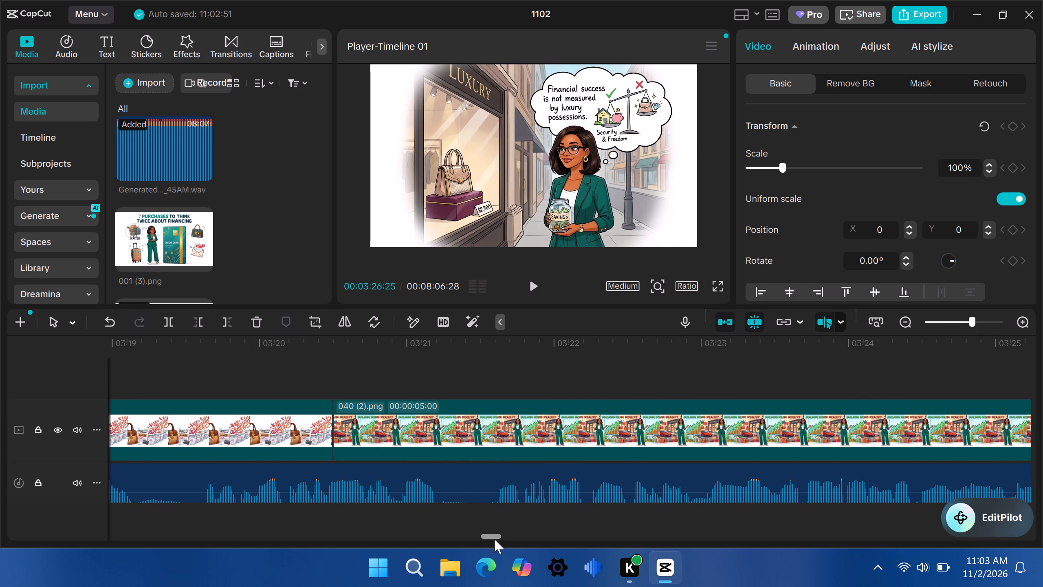
left_click(242, 436)
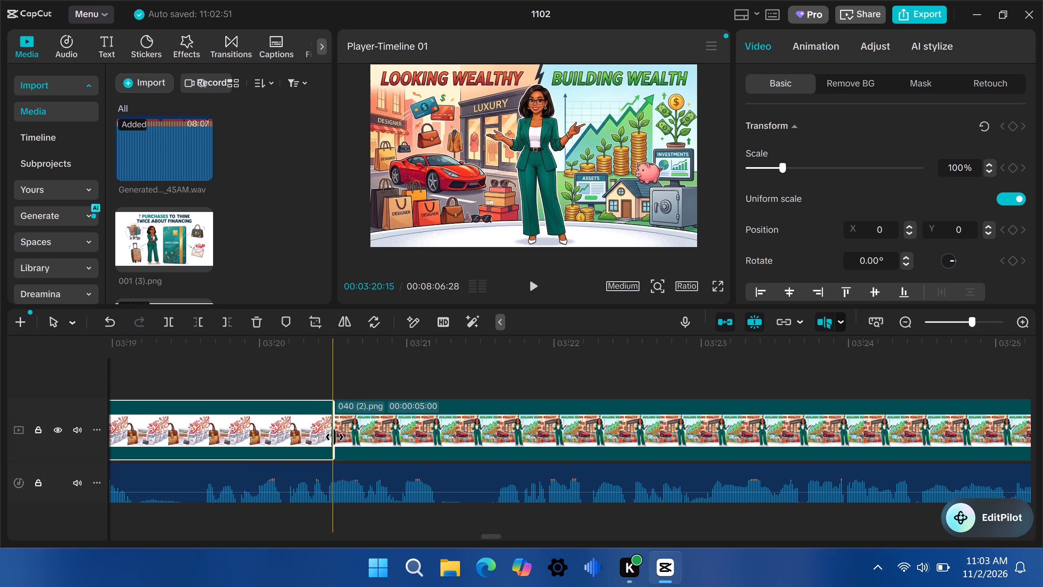
left_click_drag(334, 437, 983, 375)
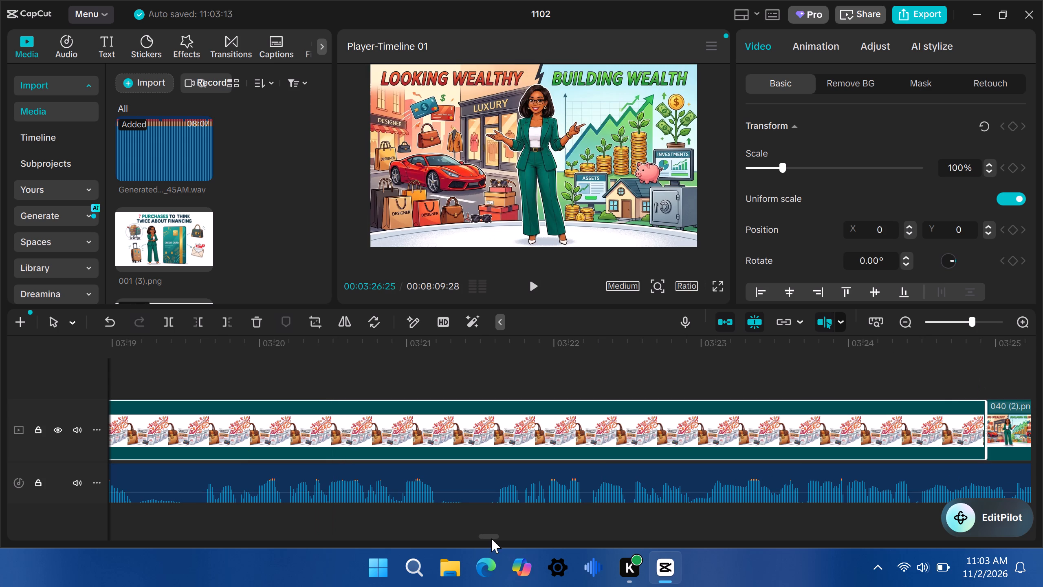
left_click_drag(491, 536, 500, 539)
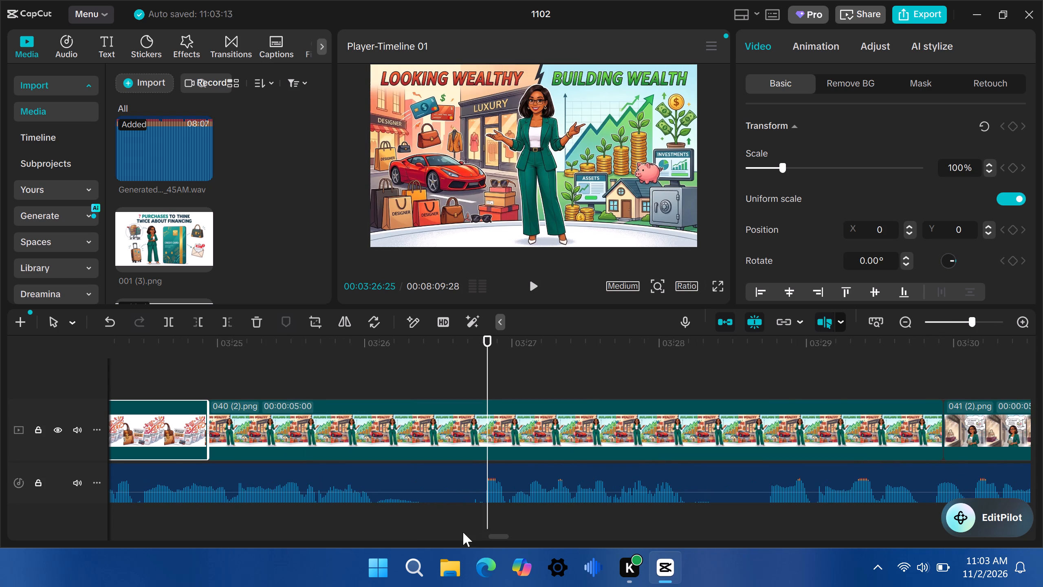
left_click_drag(208, 433, 524, 458)
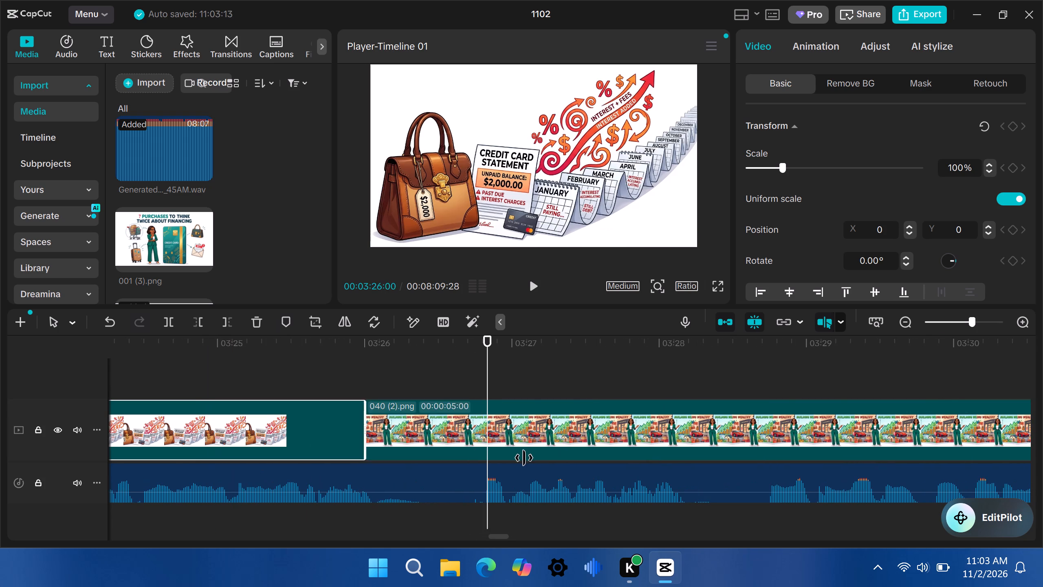
left_click_drag(524, 458, 482, 462)
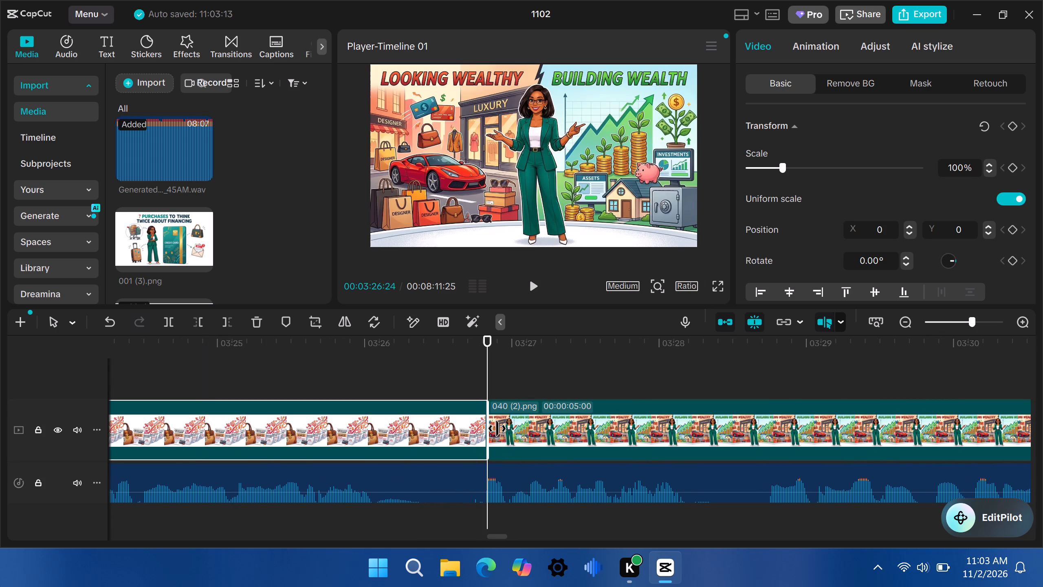
Play the narration from the new cut to find a better cut point and extend the 039 (2).png clip's end to about 00:03:28:25.
left_click(535, 283)
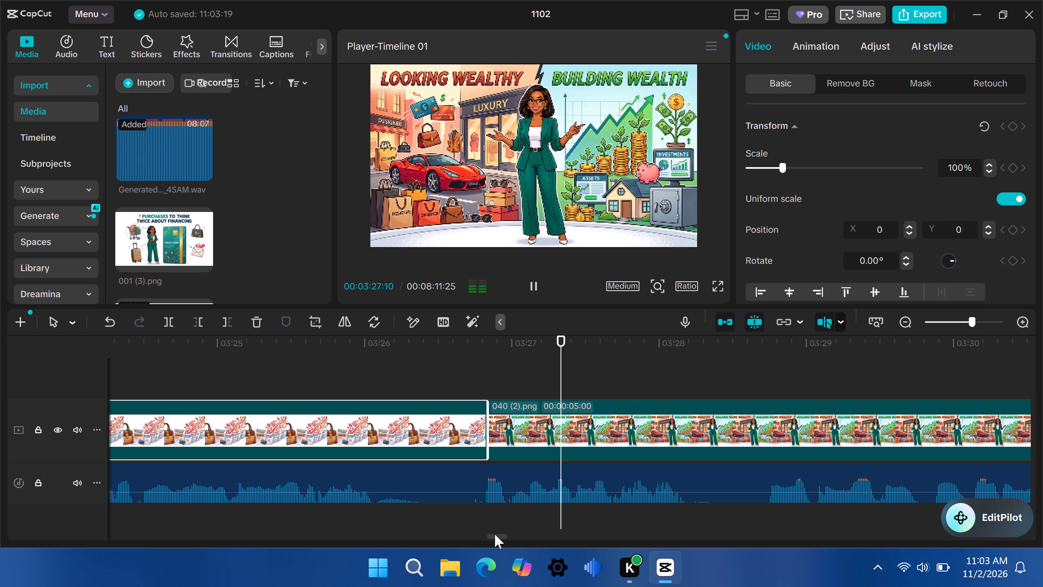
left_click_drag(497, 532, 501, 533)
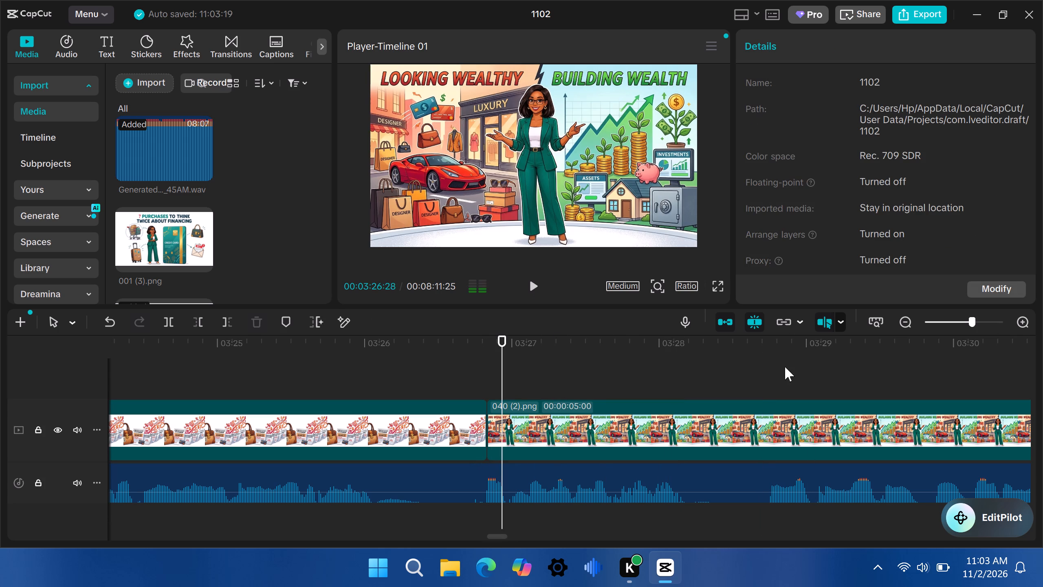
left_click(770, 348)
left_click(770, 348)
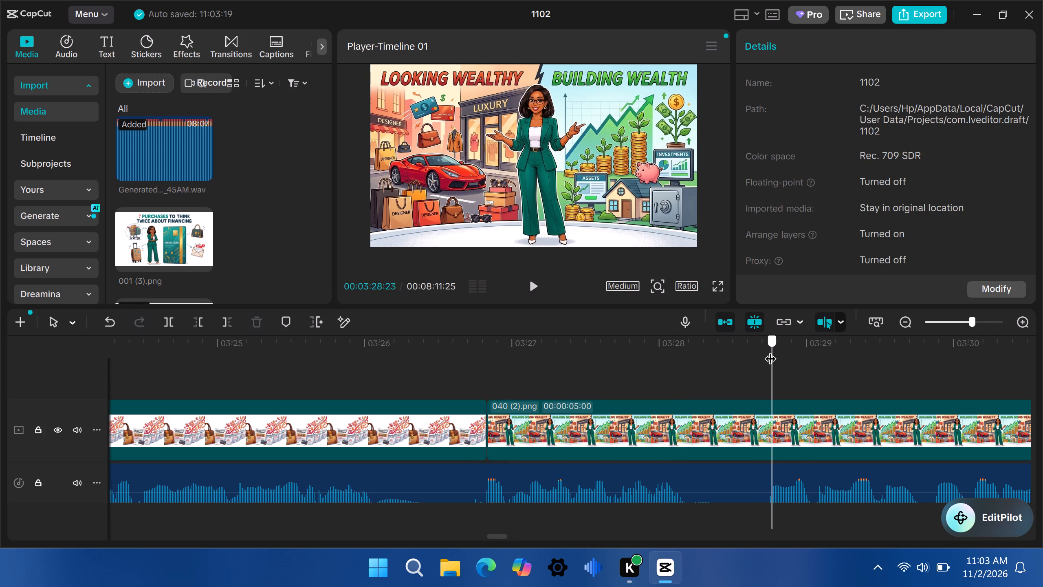
left_click(448, 444)
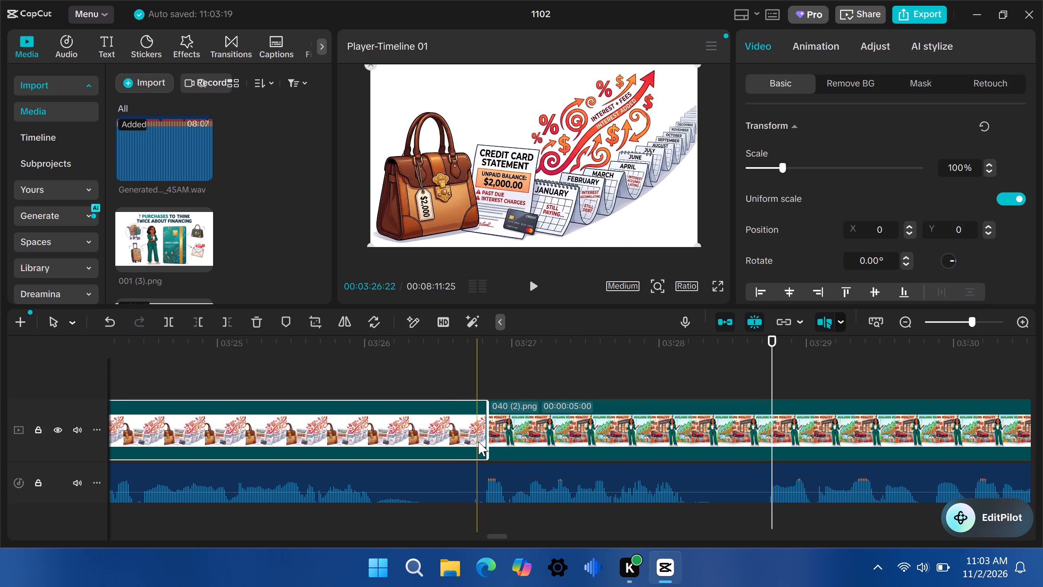
left_click_drag(487, 436, 770, 398)
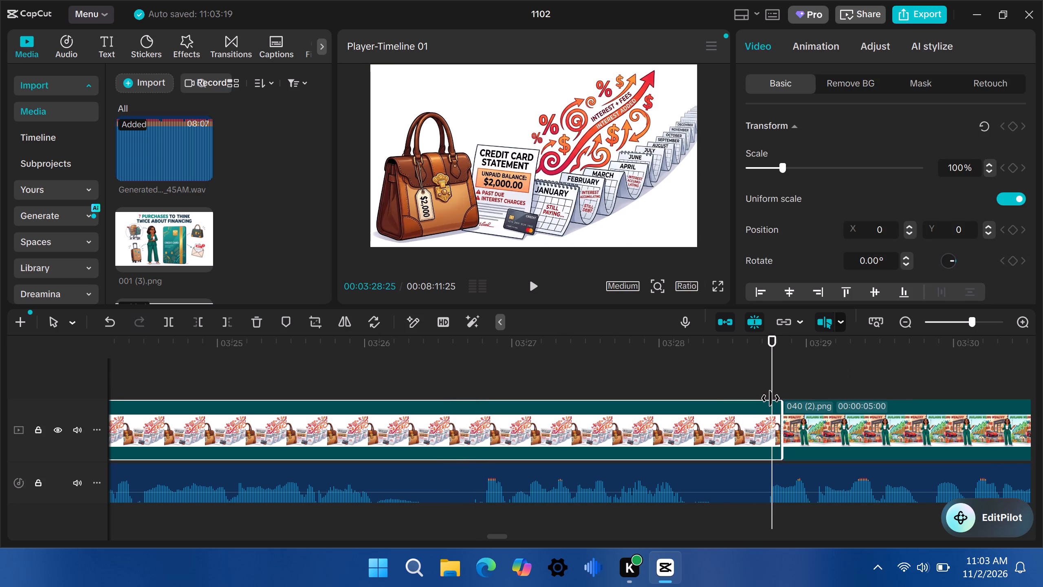
Fine-tune the 039 (2).png clip's end to 00:03:28:23.
left_click_drag(770, 398, 767, 398)
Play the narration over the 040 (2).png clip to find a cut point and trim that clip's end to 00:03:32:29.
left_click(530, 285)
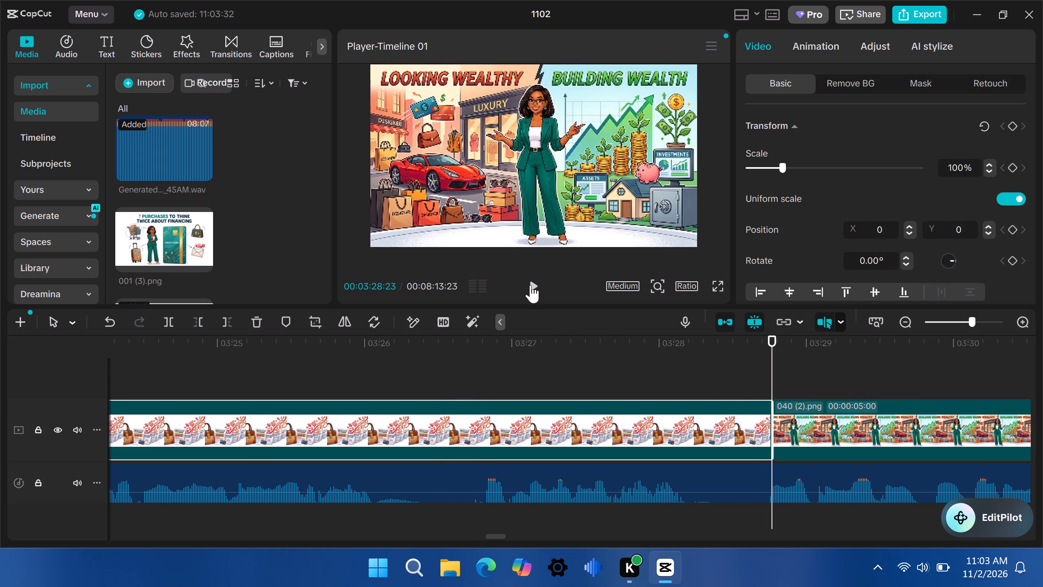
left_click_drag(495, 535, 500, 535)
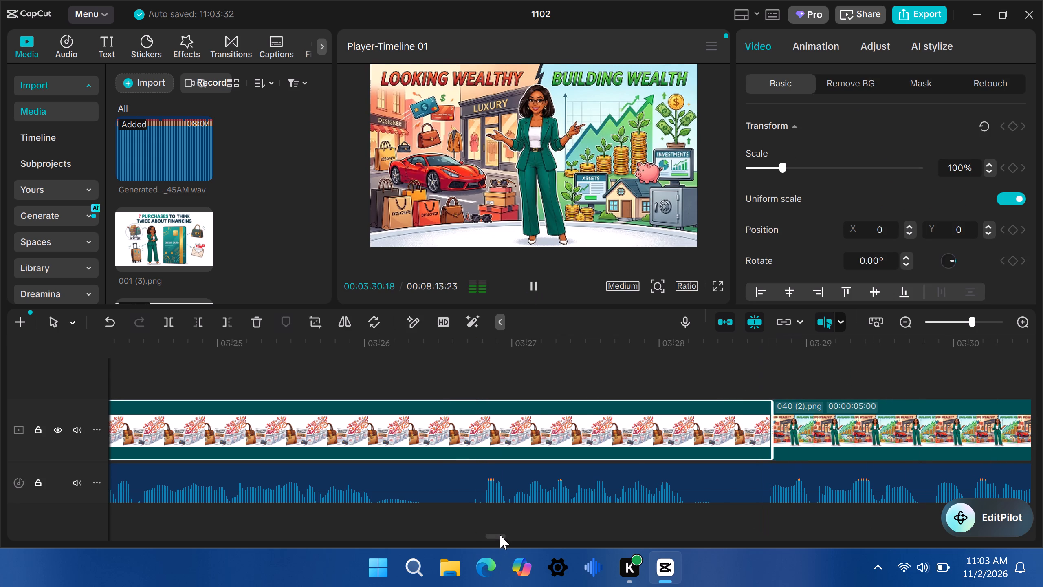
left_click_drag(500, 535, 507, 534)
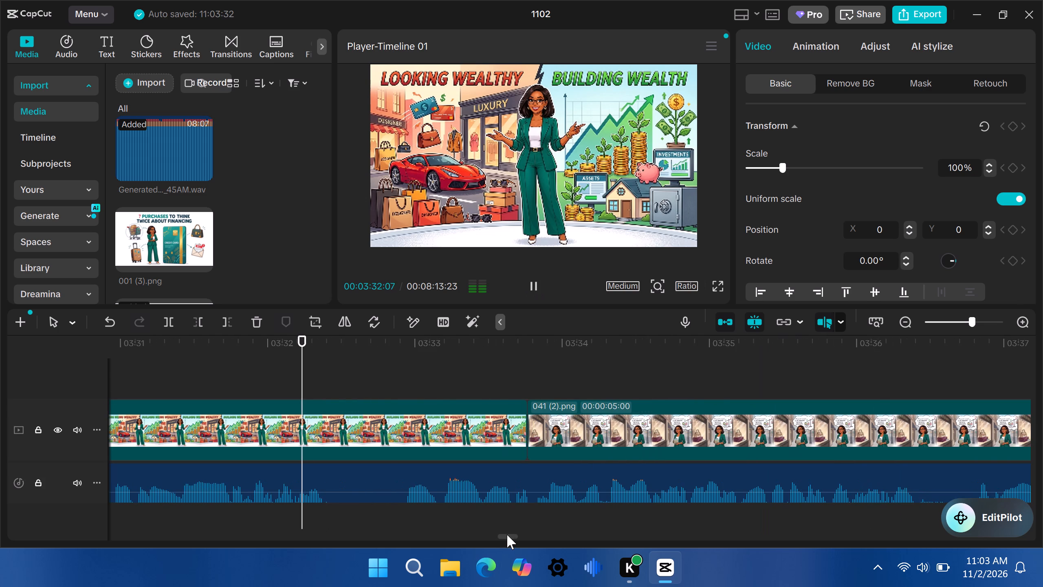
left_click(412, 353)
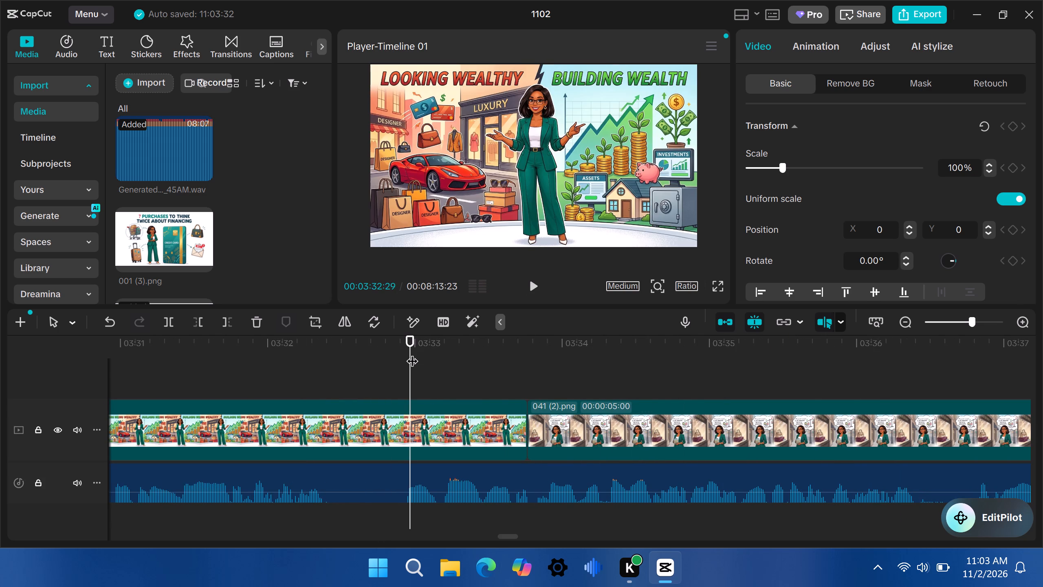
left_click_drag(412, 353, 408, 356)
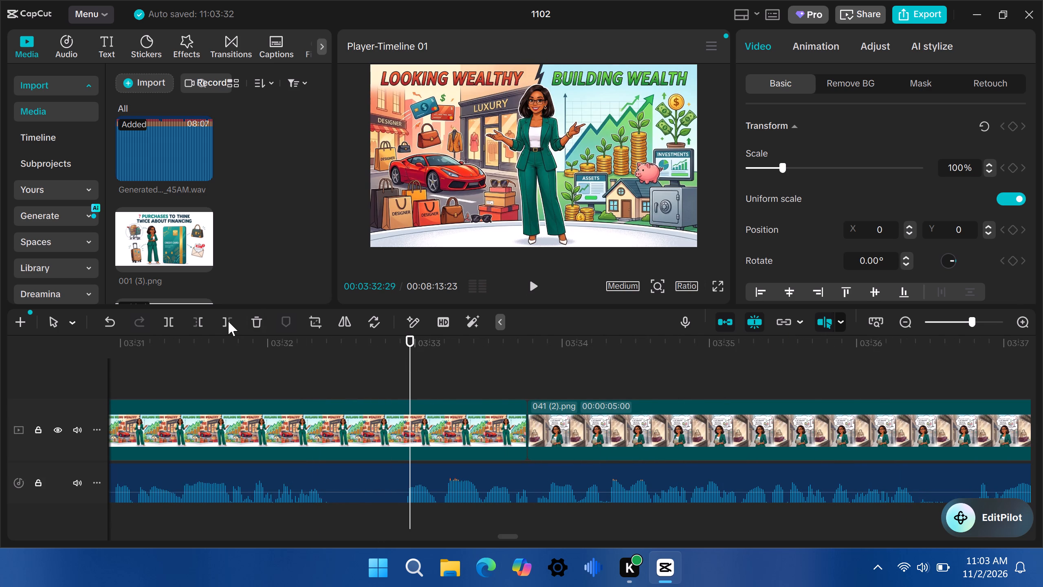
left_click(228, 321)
Play the narration from the new cut to find a better cut point and extend the 040 (2).png clip's end to 00:03:36:25.
left_click(539, 285)
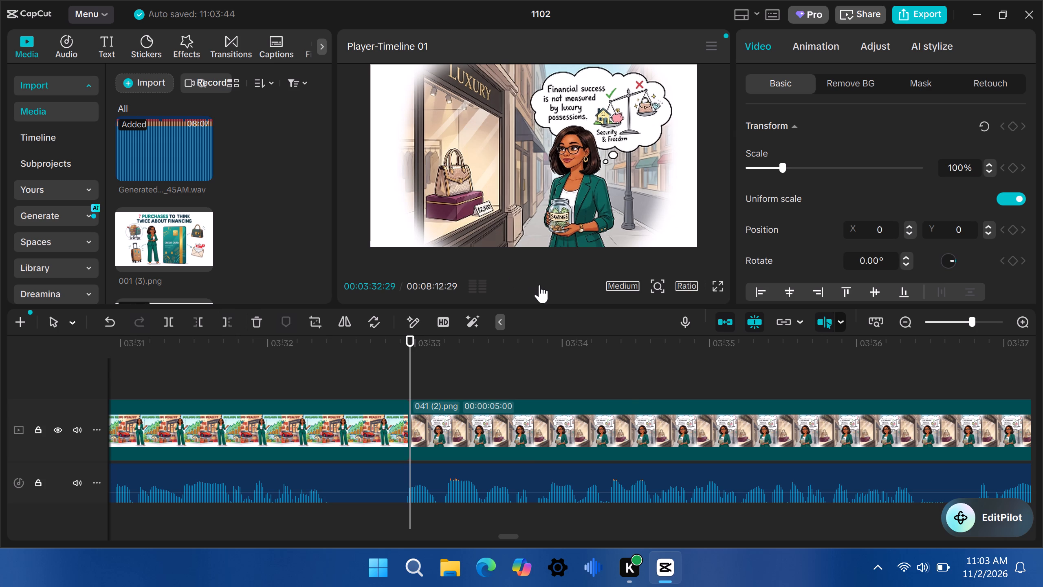
left_click_drag(512, 536, 516, 535)
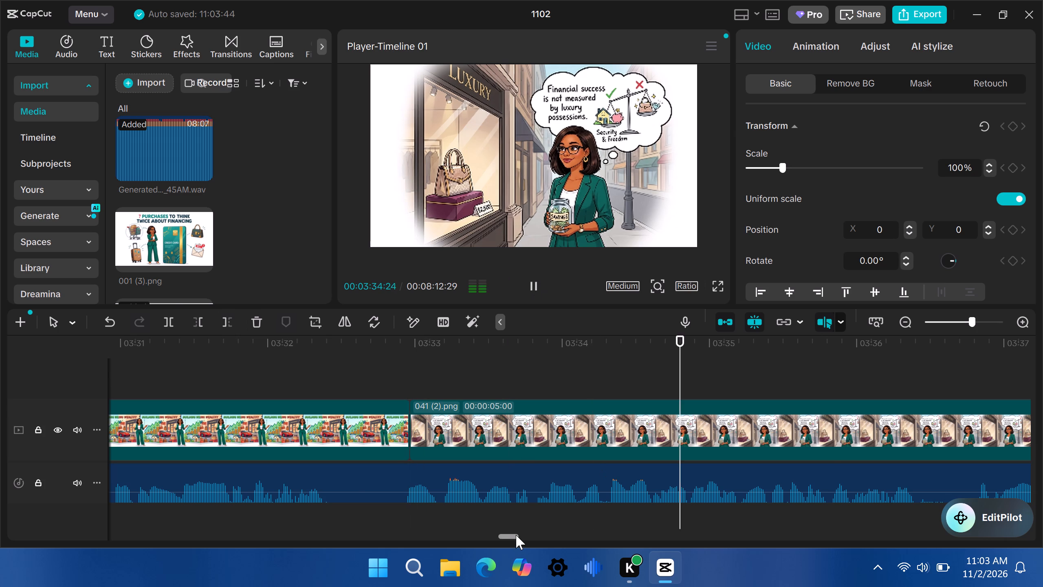
left_click_drag(516, 535, 520, 534)
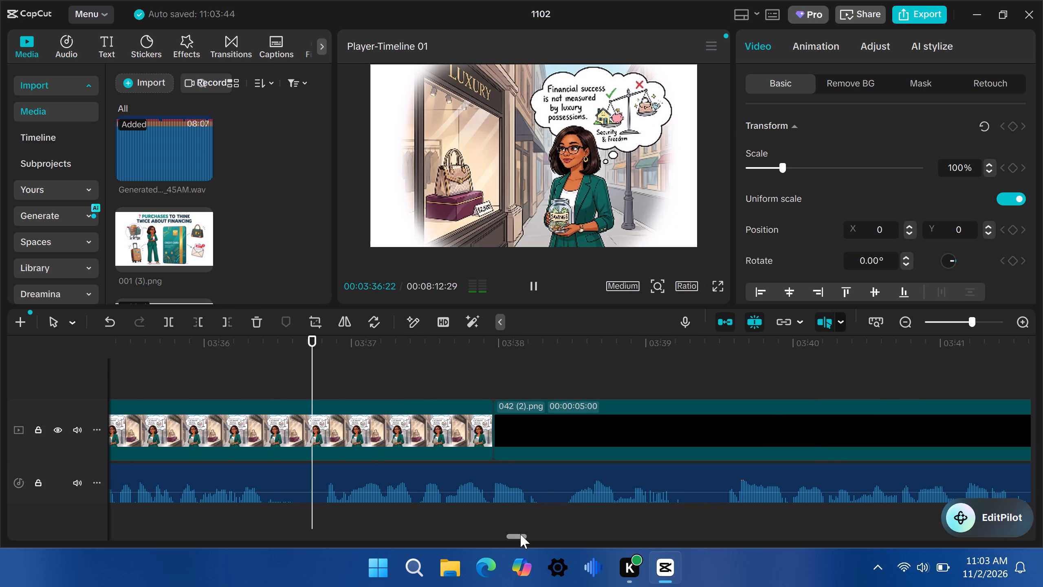
left_click(328, 352)
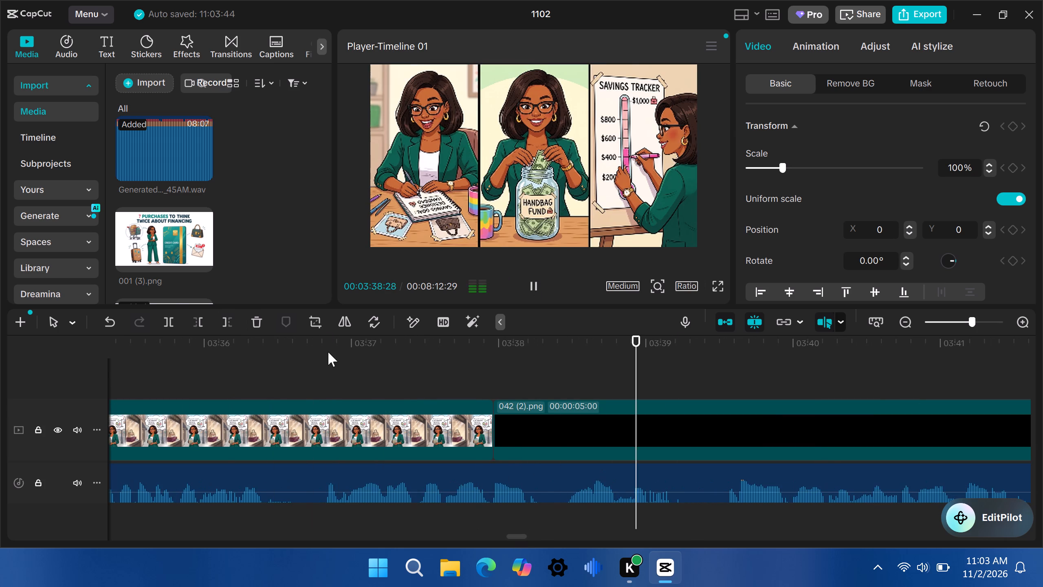
left_click(328, 352)
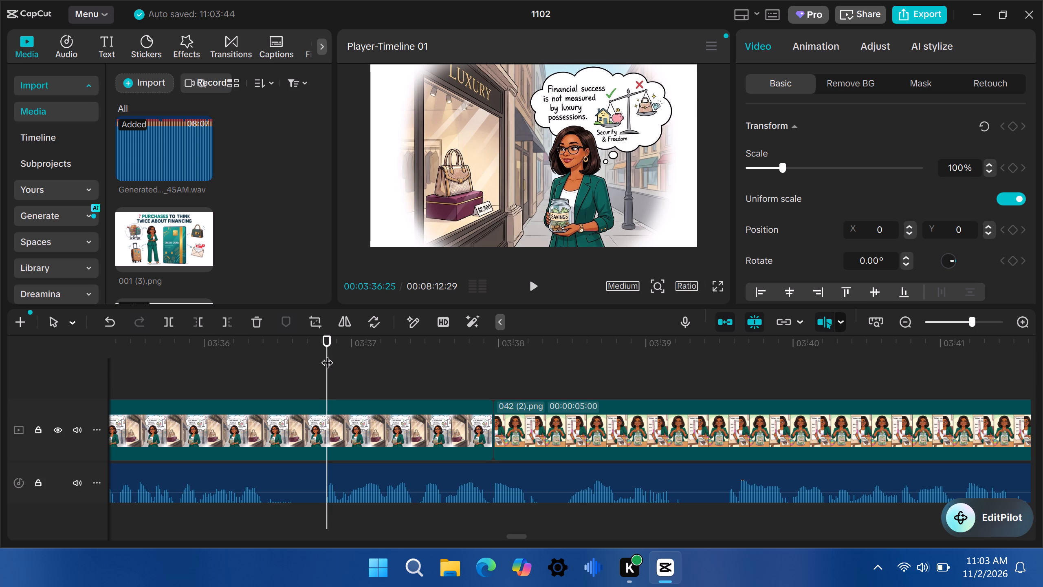
left_click(519, 536)
left_click(516, 540)
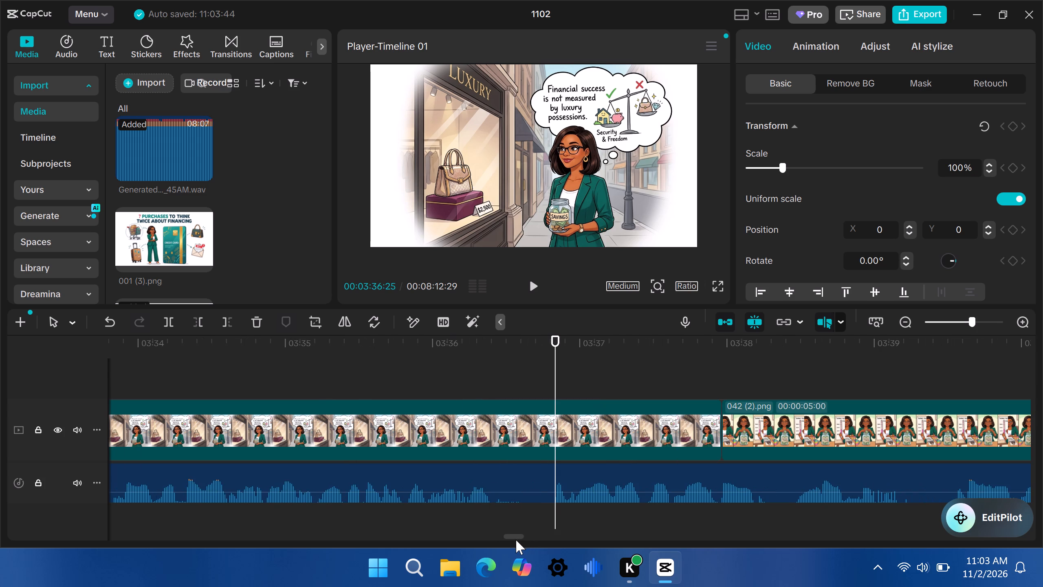
left_click_drag(516, 538, 512, 537)
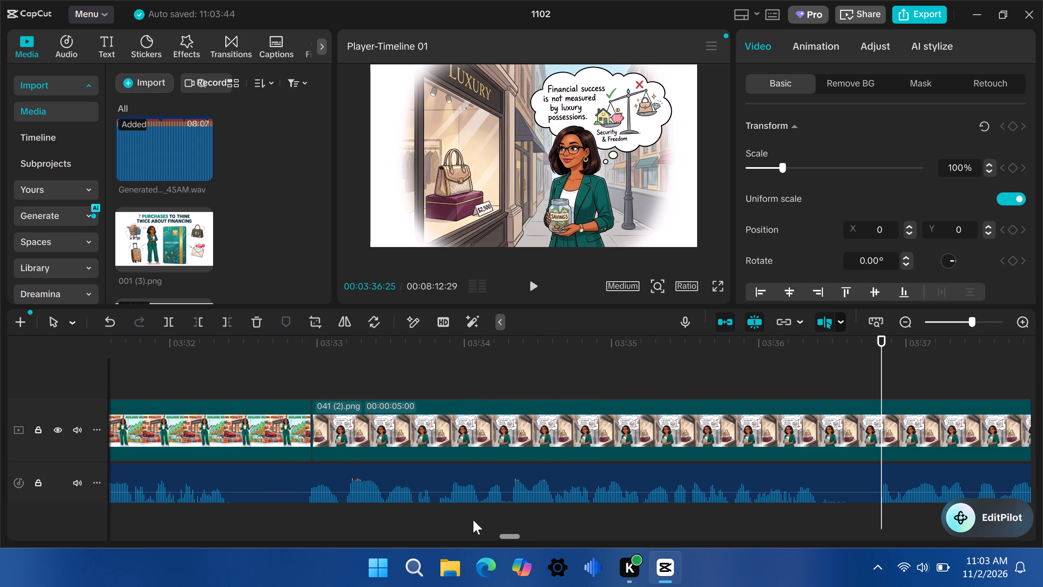
left_click(268, 441)
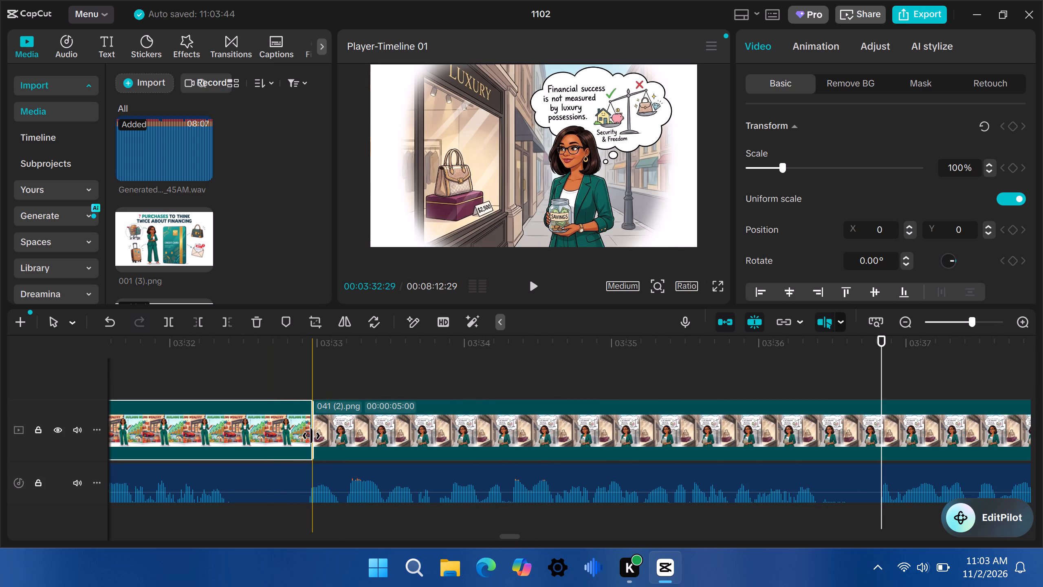
left_click_drag(312, 436, 881, 409)
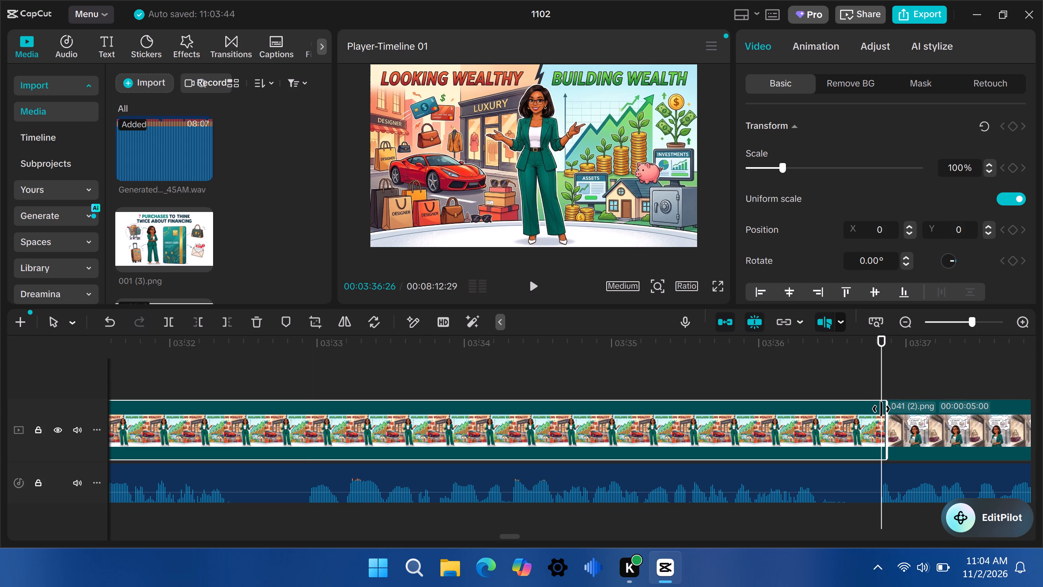
left_click_drag(881, 409, 878, 412)
Play the narration from the start of the 041 (2).png clip to find its cut point and trim that clip's end to 00:03:39:17.
left_click(531, 284)
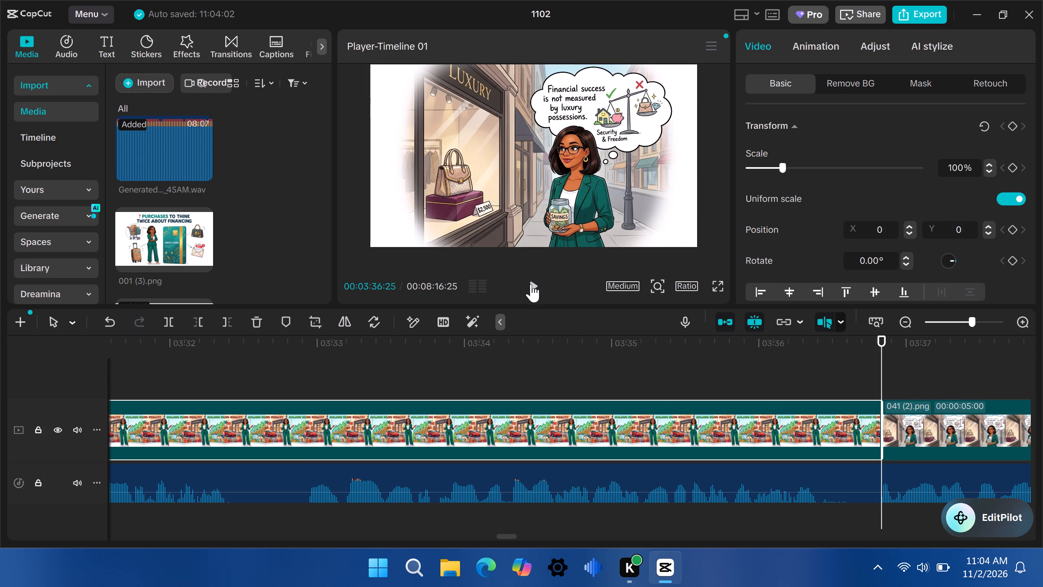
left_click_drag(509, 535, 513, 535)
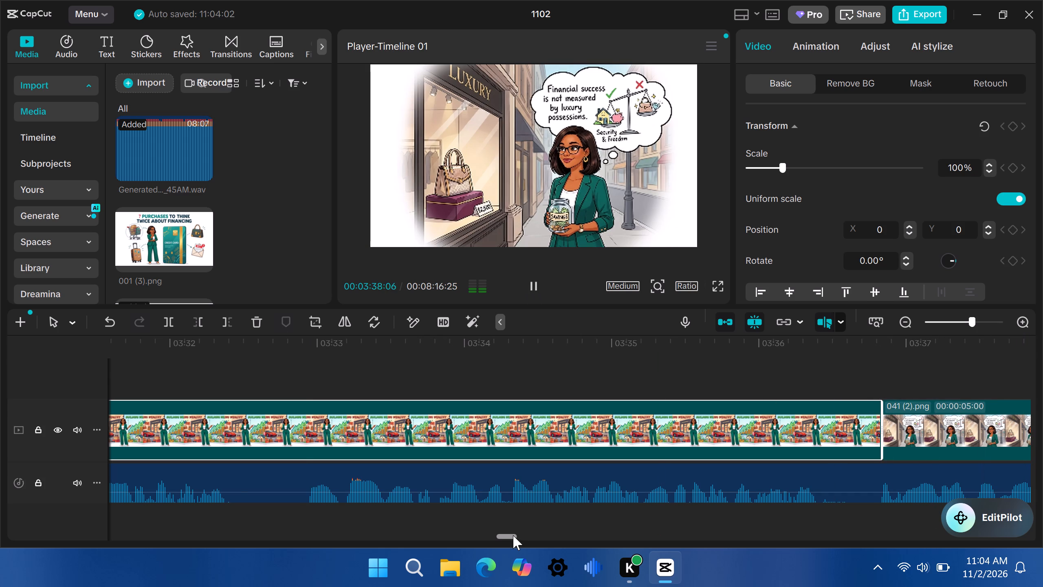
left_click_drag(513, 535, 522, 536)
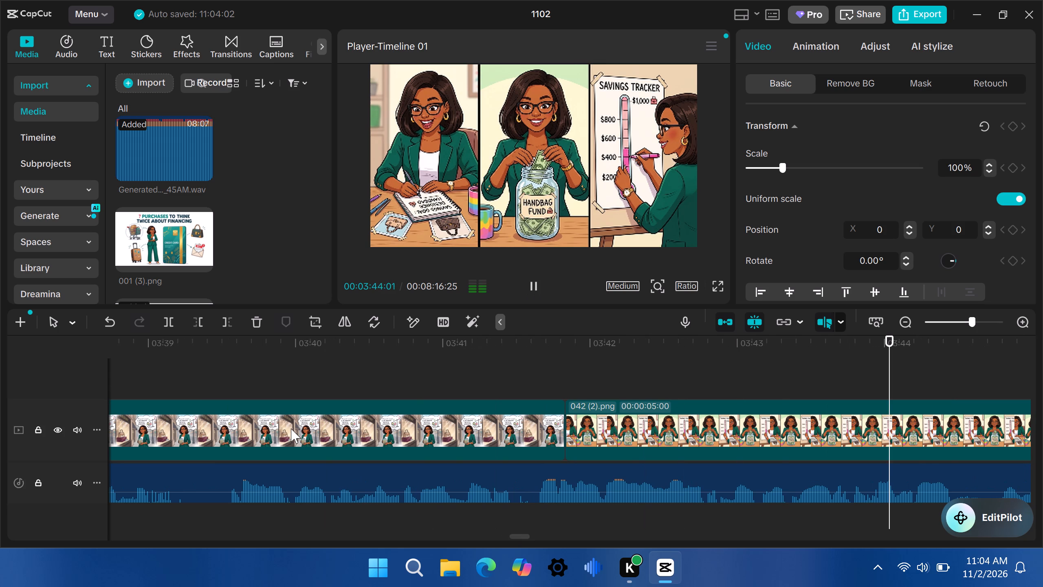
left_click(221, 366)
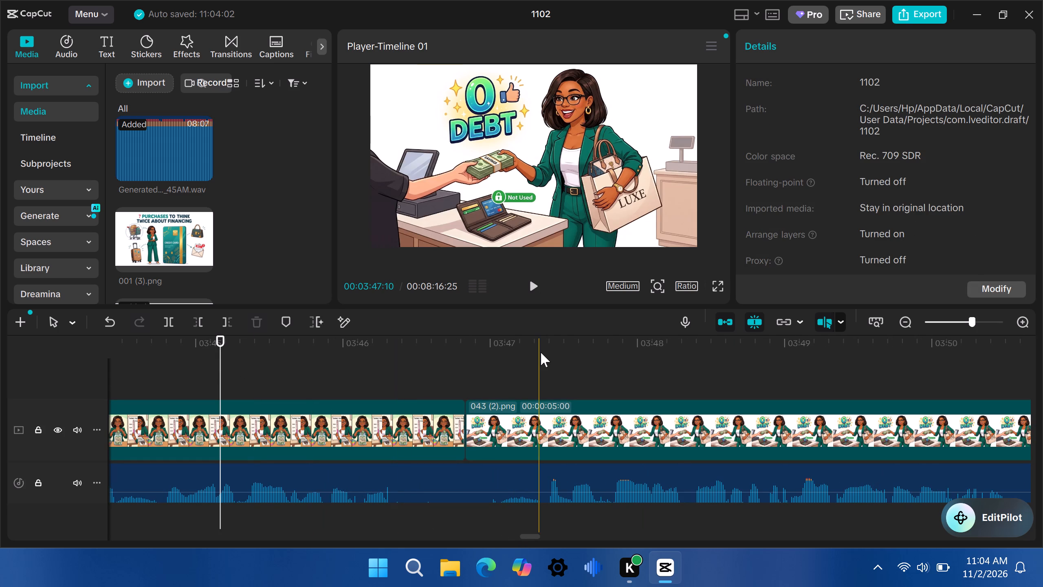
left_click_drag(531, 535, 526, 538)
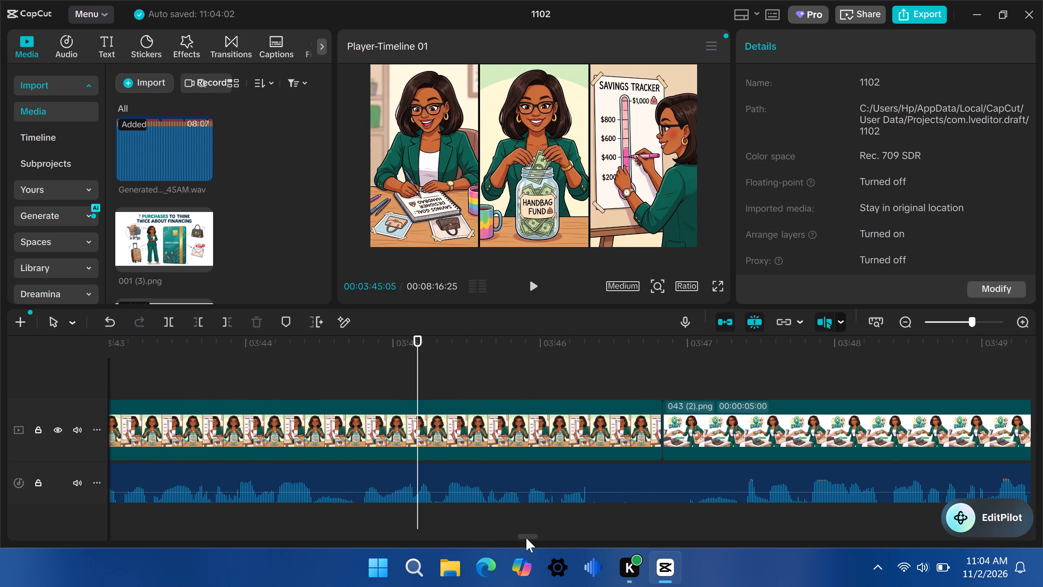
left_click_drag(526, 538, 516, 541)
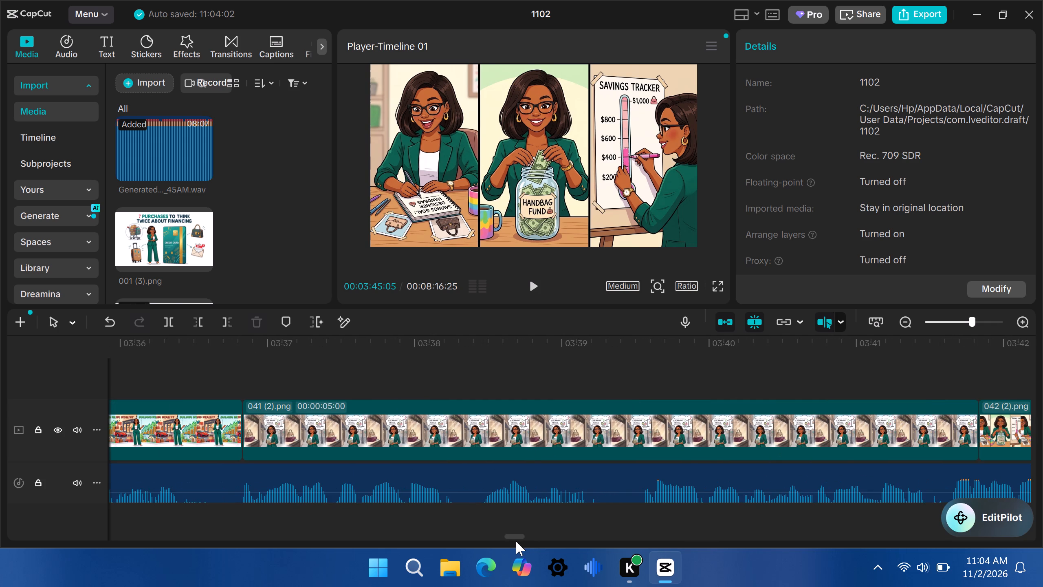
left_click(242, 369)
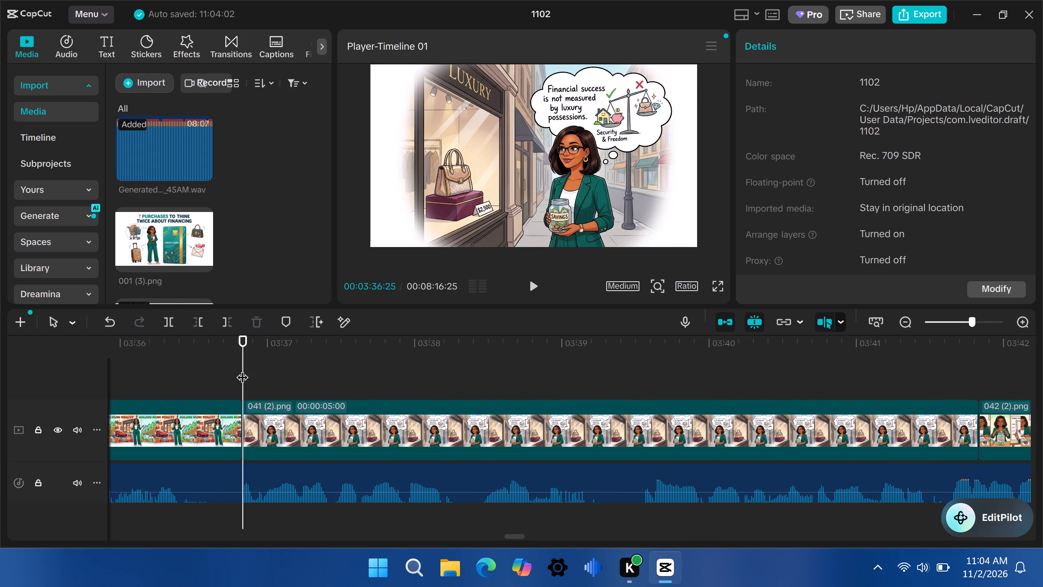
left_click(533, 283)
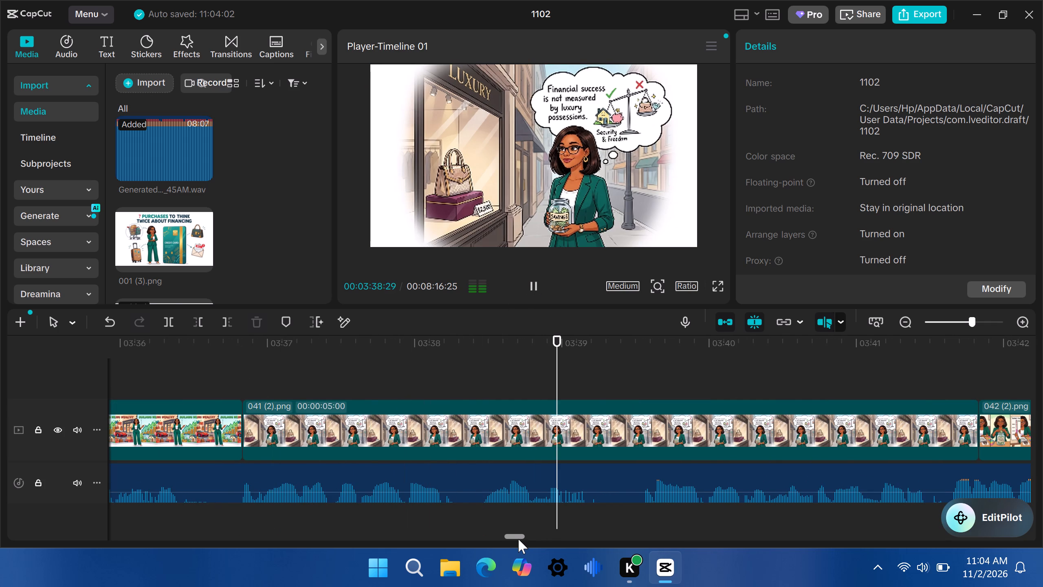
left_click_drag(518, 539, 523, 539)
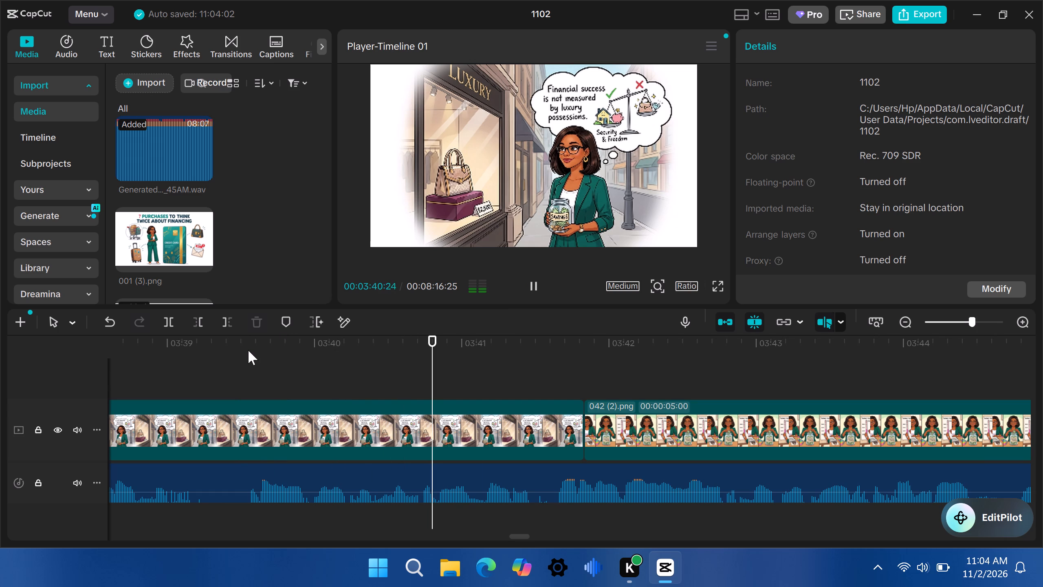
left_click(248, 350)
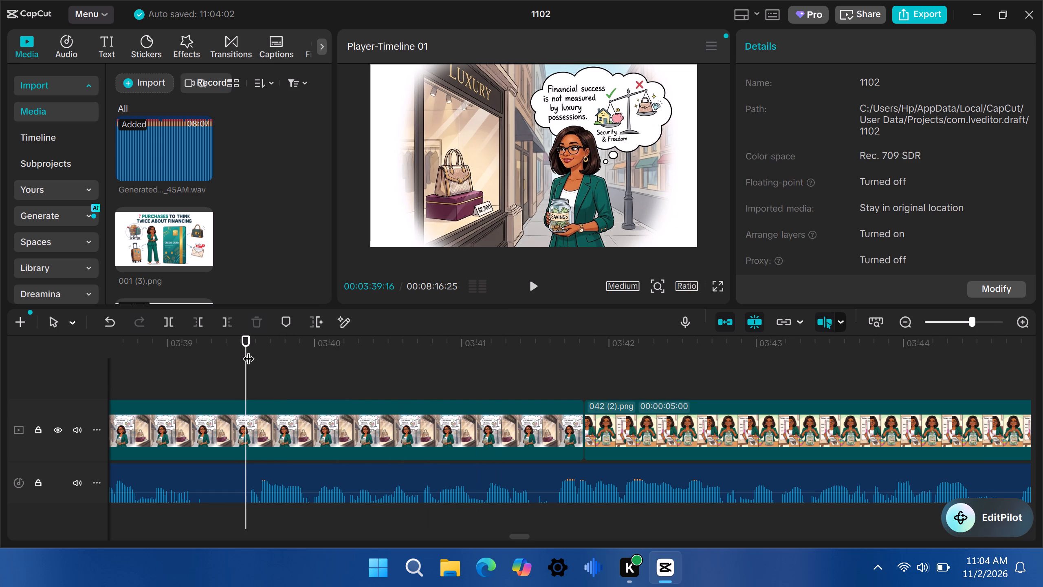
left_click(248, 350)
left_click(304, 427)
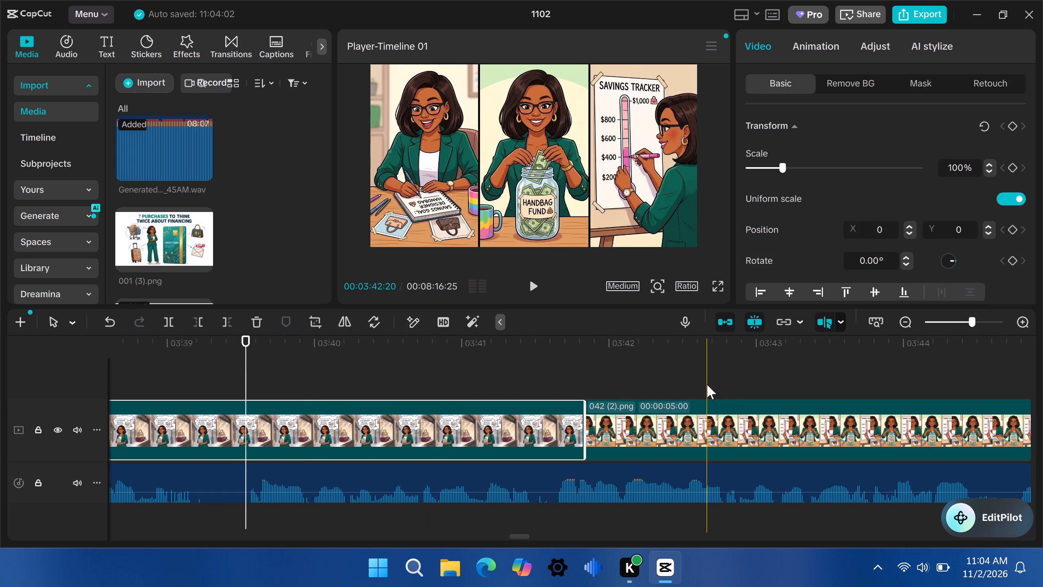
left_click_drag(244, 354, 250, 356)
left_click(227, 314)
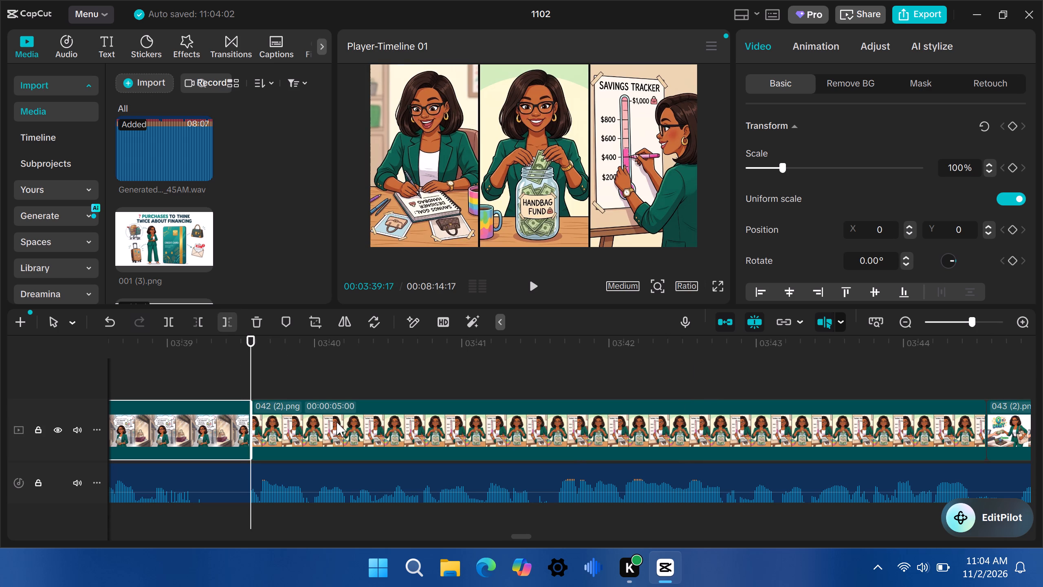
Delete the 042 (2).png clip from the timeline.
left_click(337, 422)
key("BackSpace")
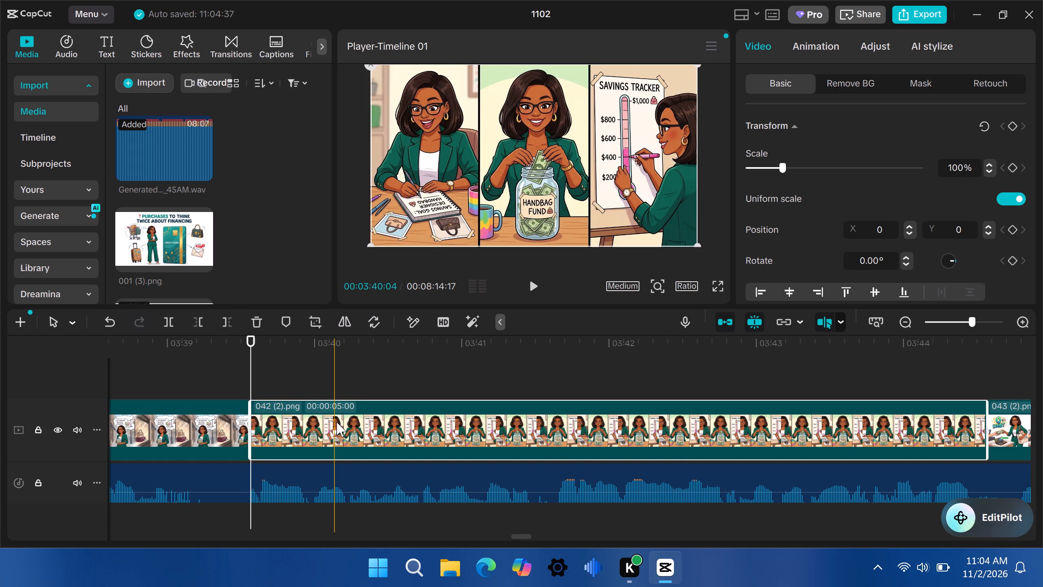
Play the narration past the 043 (2).png clip to find the next cut point and extend that clip's end to 00:03:47:12.
left_click(533, 276)
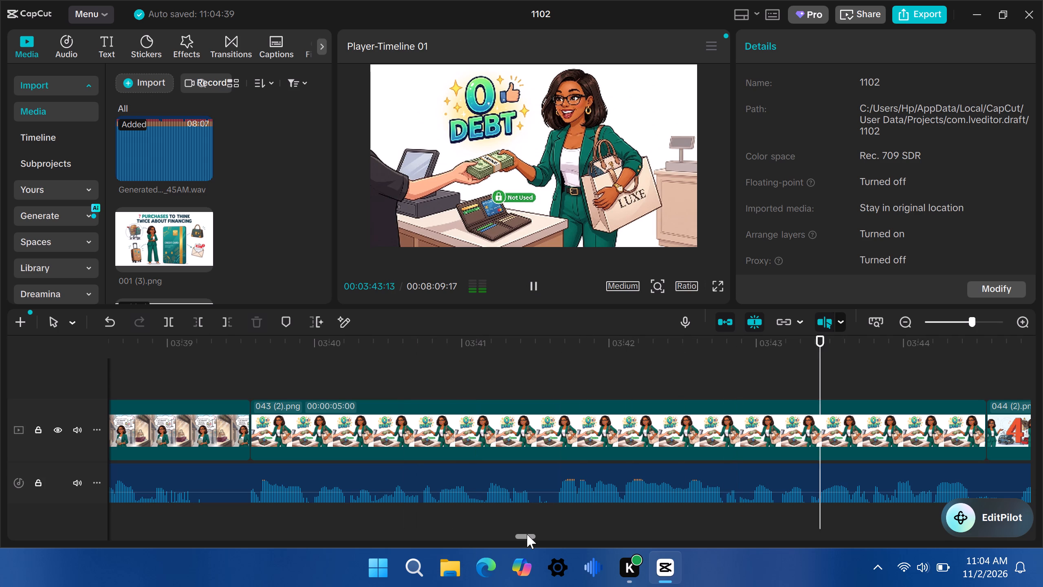
left_click_drag(527, 533, 532, 534)
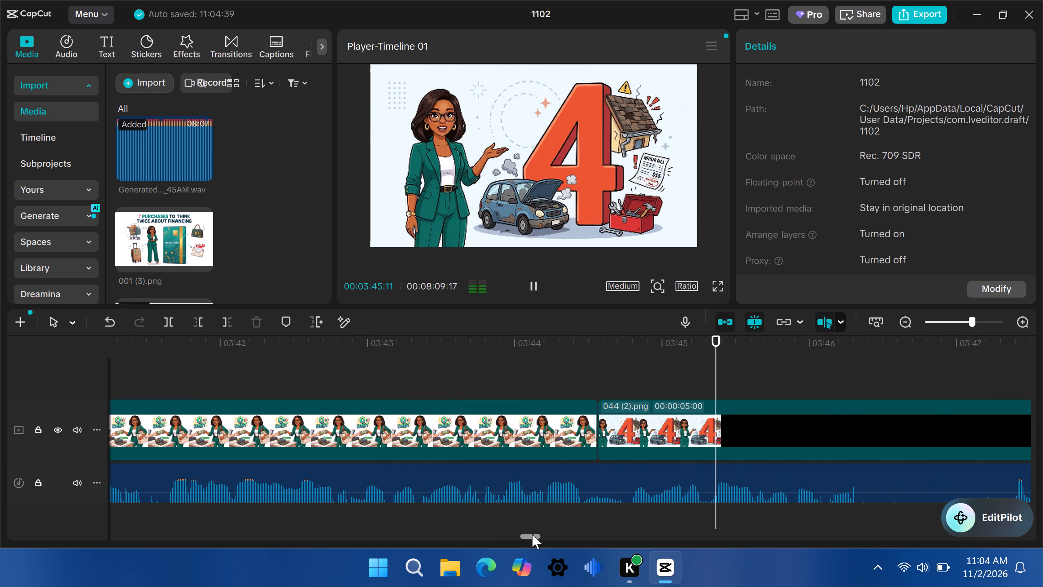
left_click_drag(532, 534, 538, 536)
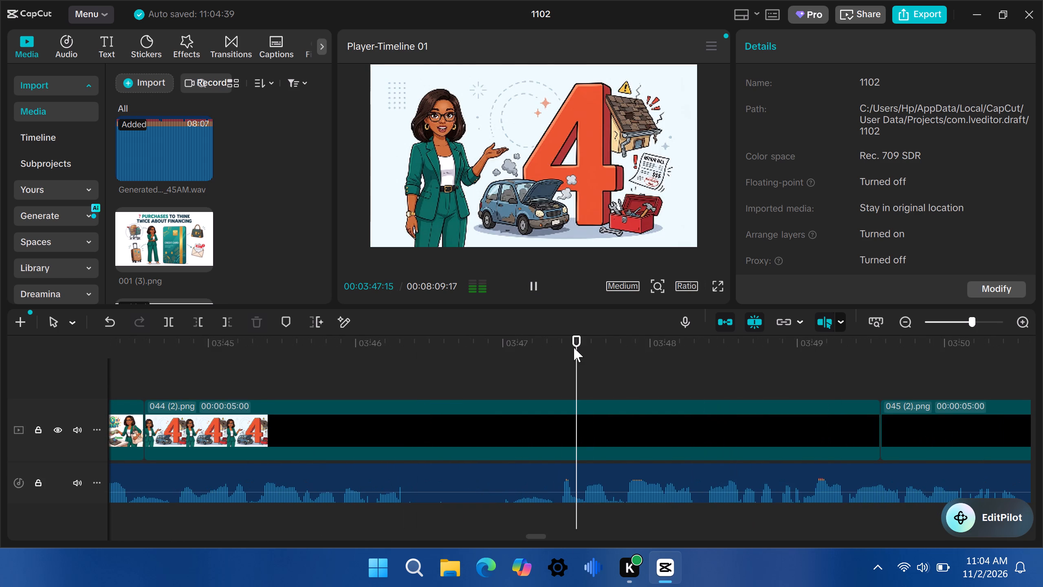
left_click(569, 344)
left_click_drag(569, 344, 564, 351)
left_click(540, 535)
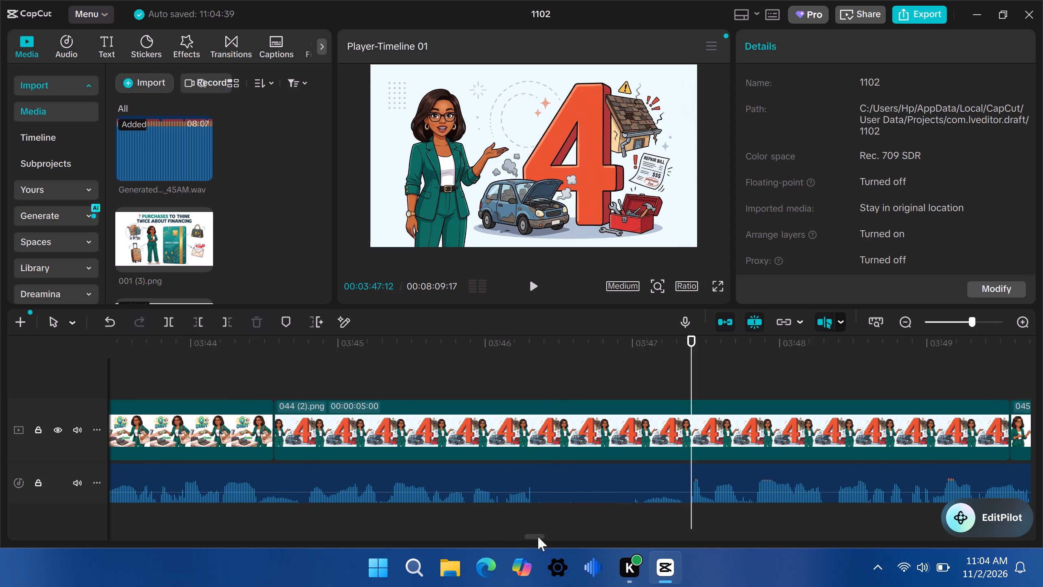
left_click(254, 439)
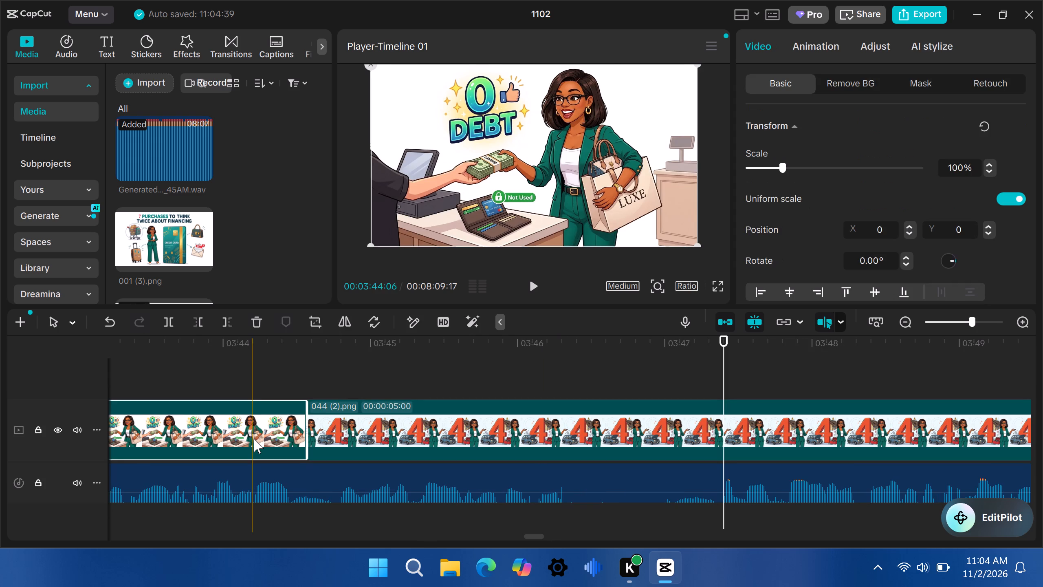
left_click_drag(307, 430, 737, 412)
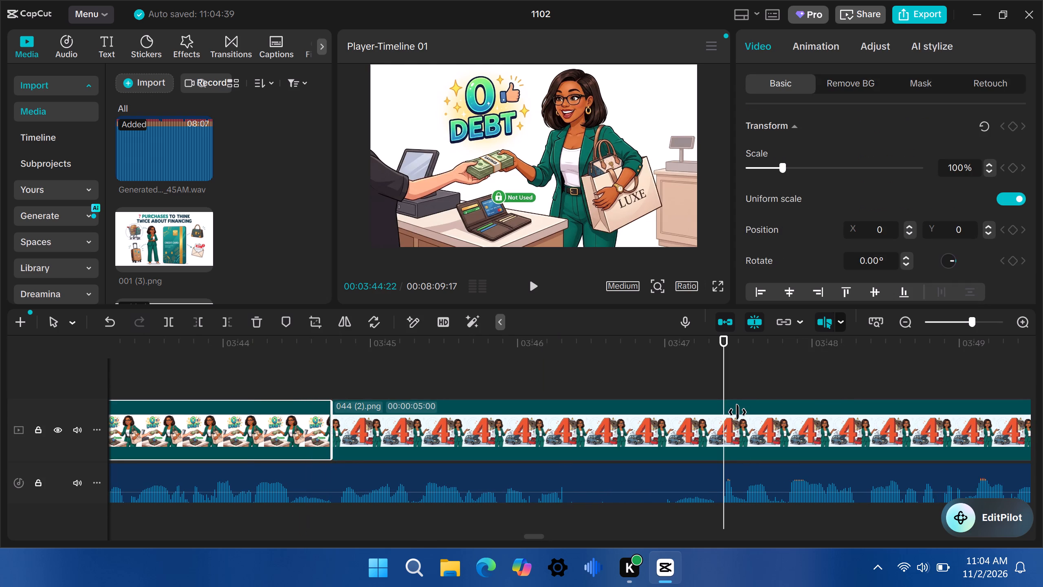
left_click_drag(737, 412, 721, 417)
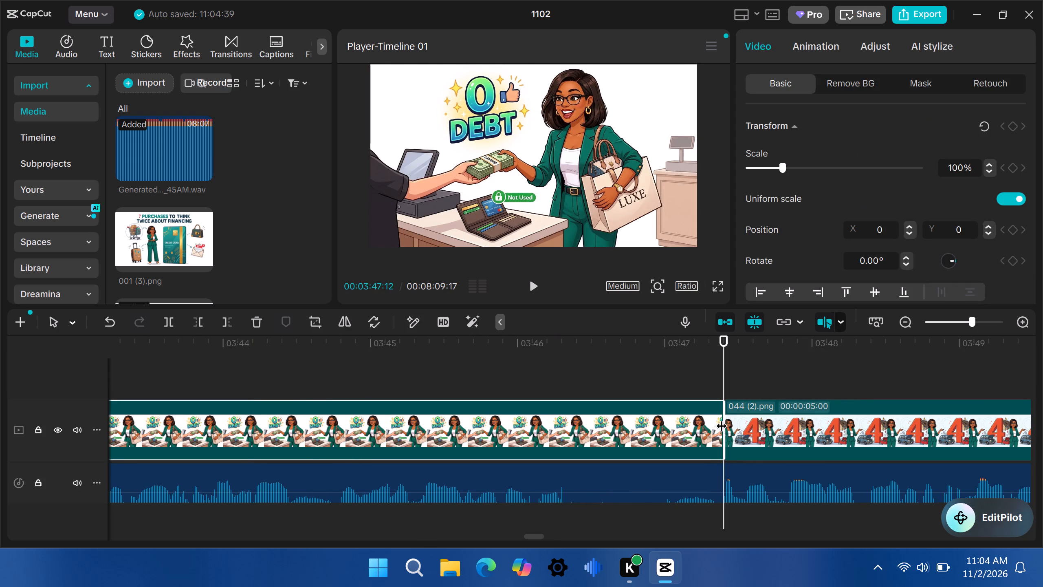
Play the narration from the start of the 044 (2).png clip to find its cut point and trim that clip's end to 00:03:51:08.
left_click(533, 282)
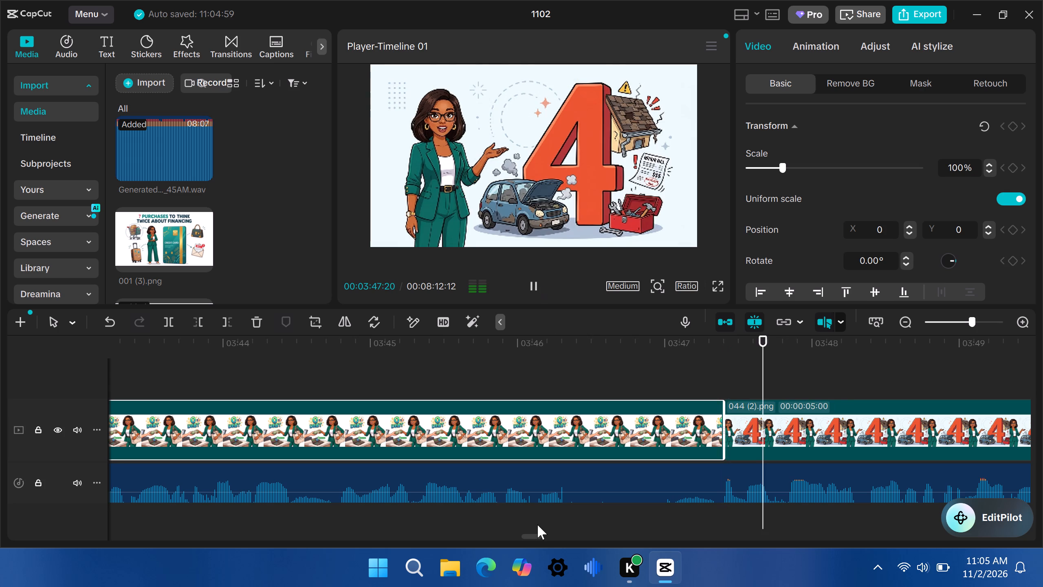
left_click_drag(531, 539, 536, 539)
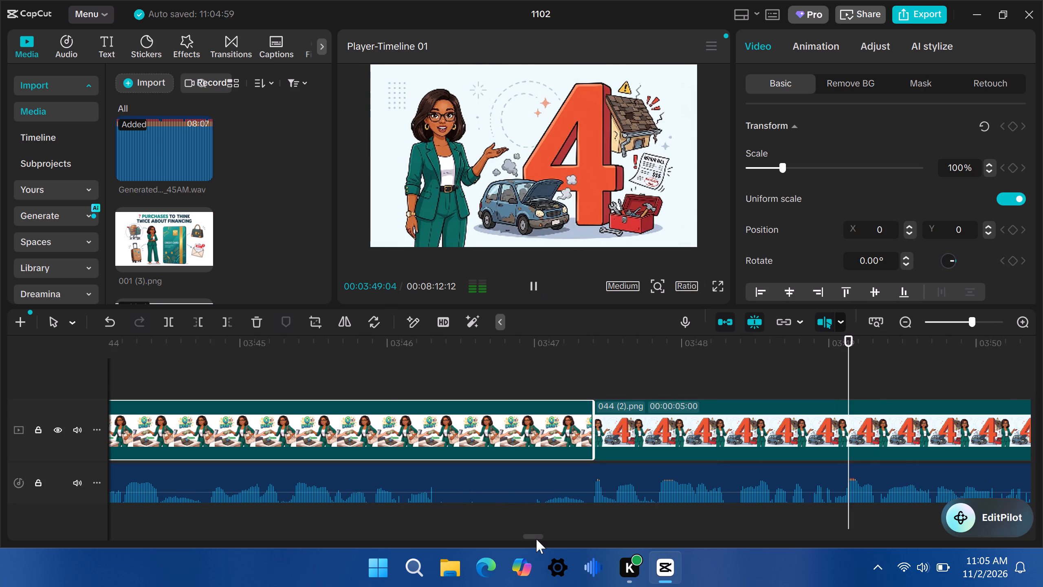
left_click_drag(536, 539, 543, 539)
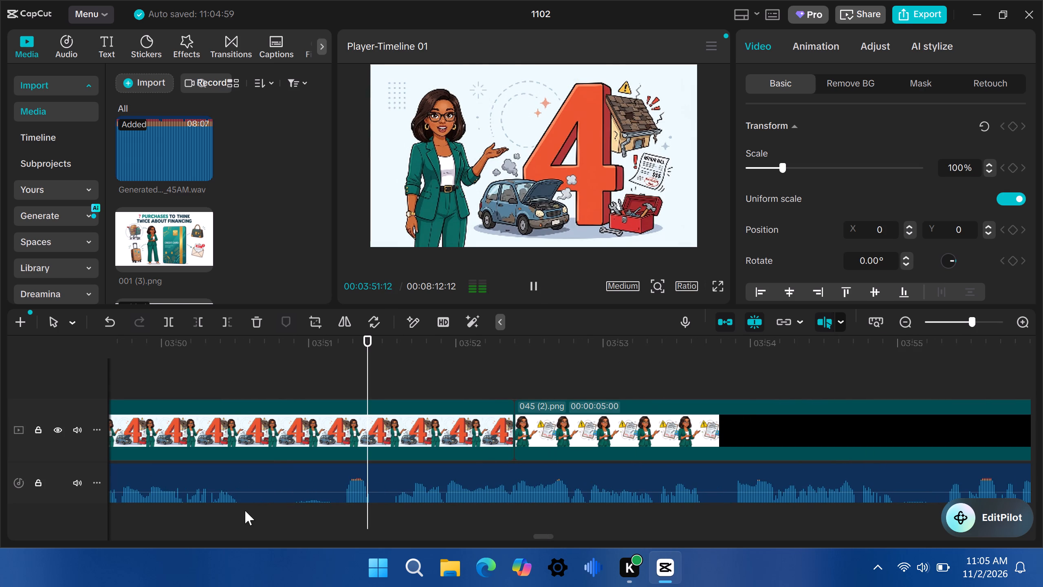
left_click(345, 348)
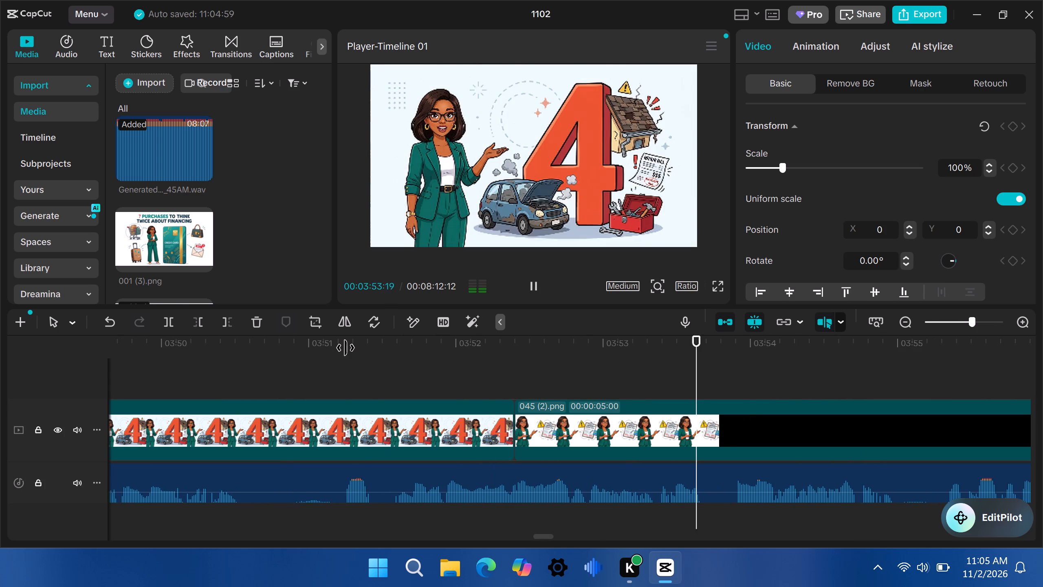
left_click(345, 348)
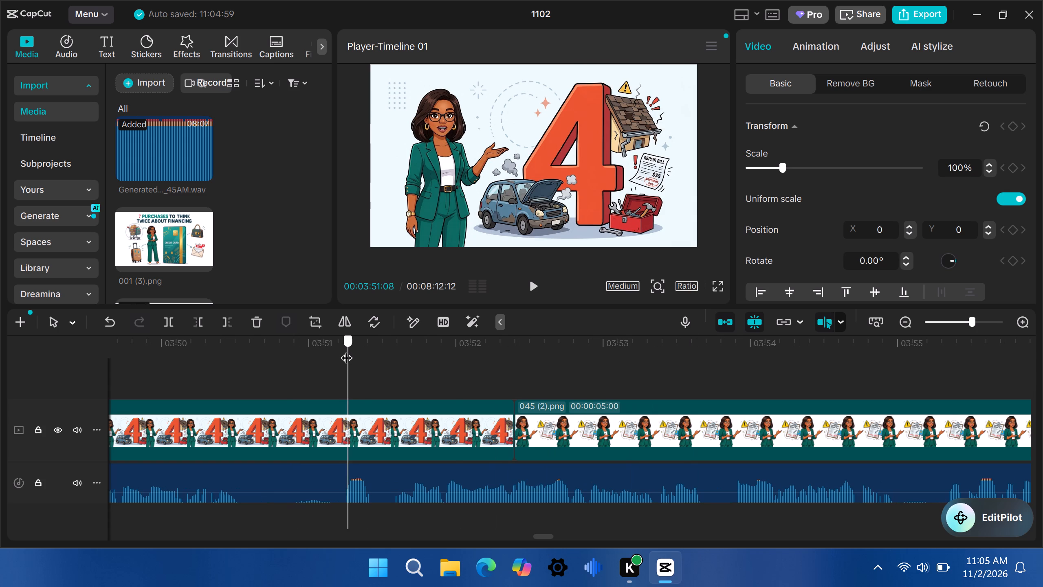
left_click(226, 322)
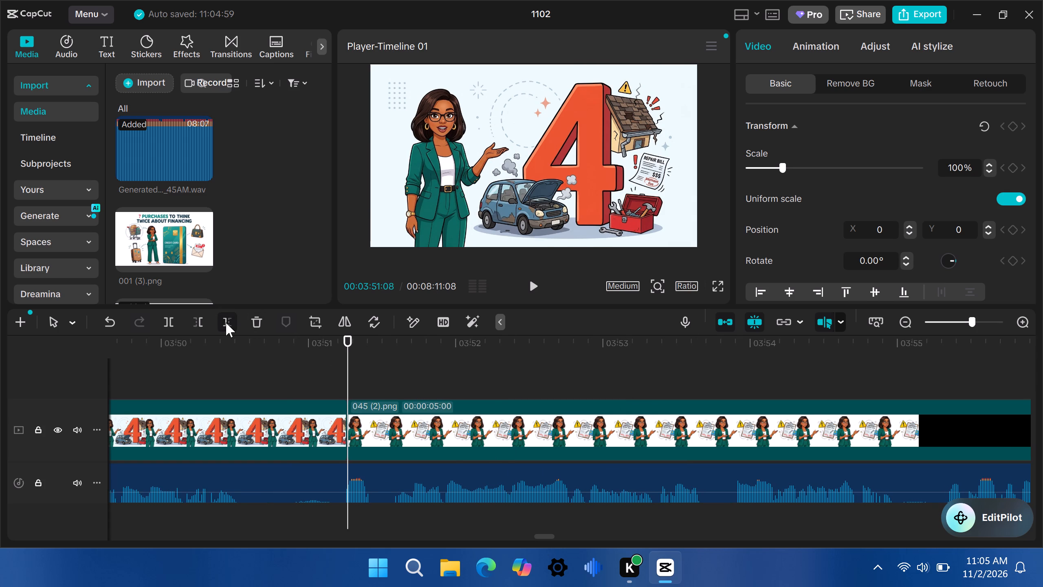
Play the narration over the 045 (2).png clip to find its cut point and trim that clip's end to 00:03:55:10.
left_click(533, 285)
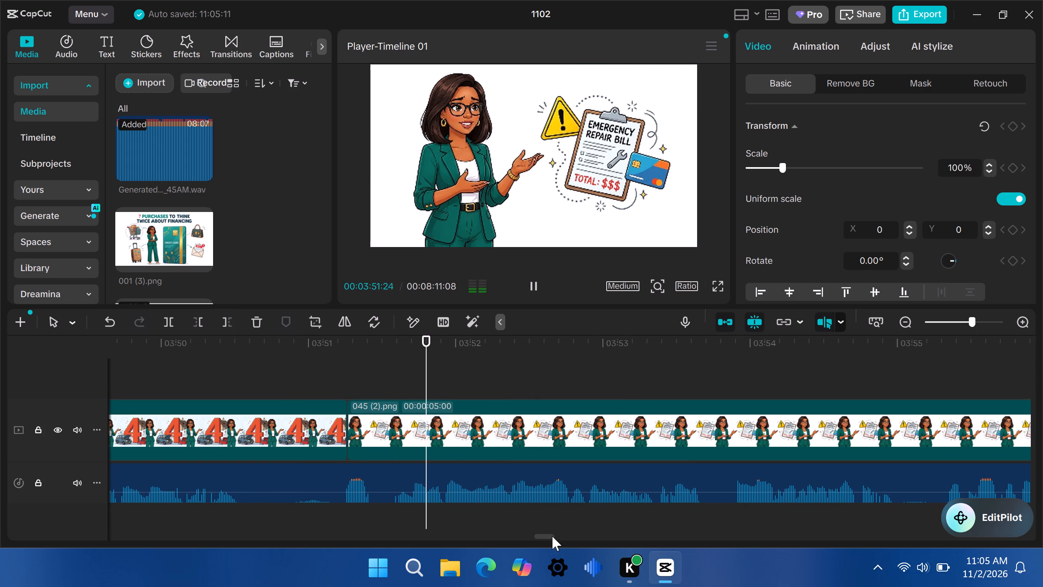
left_click_drag(546, 536, 553, 538)
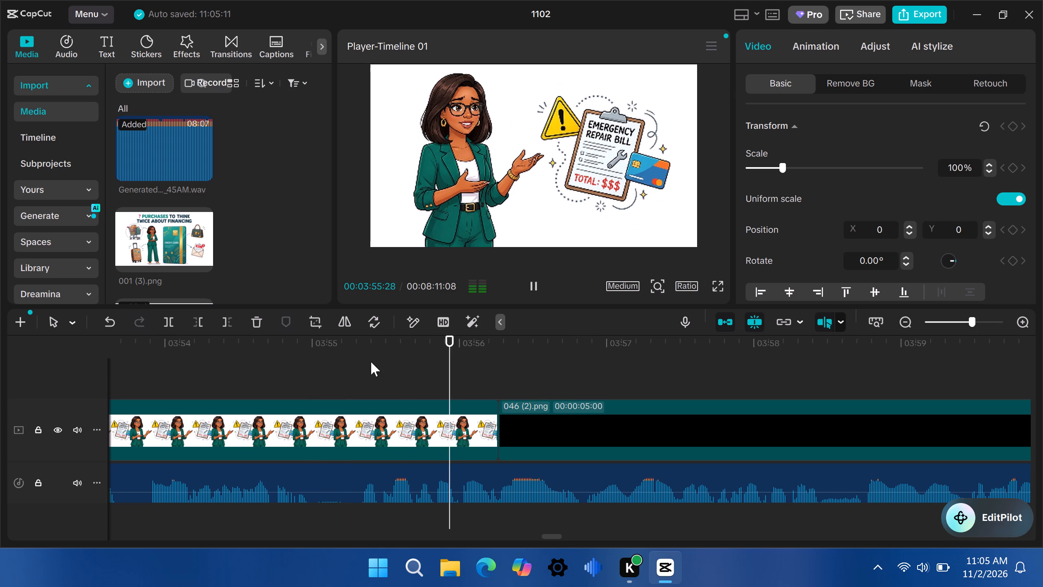
left_click(363, 349)
left_click(363, 349)
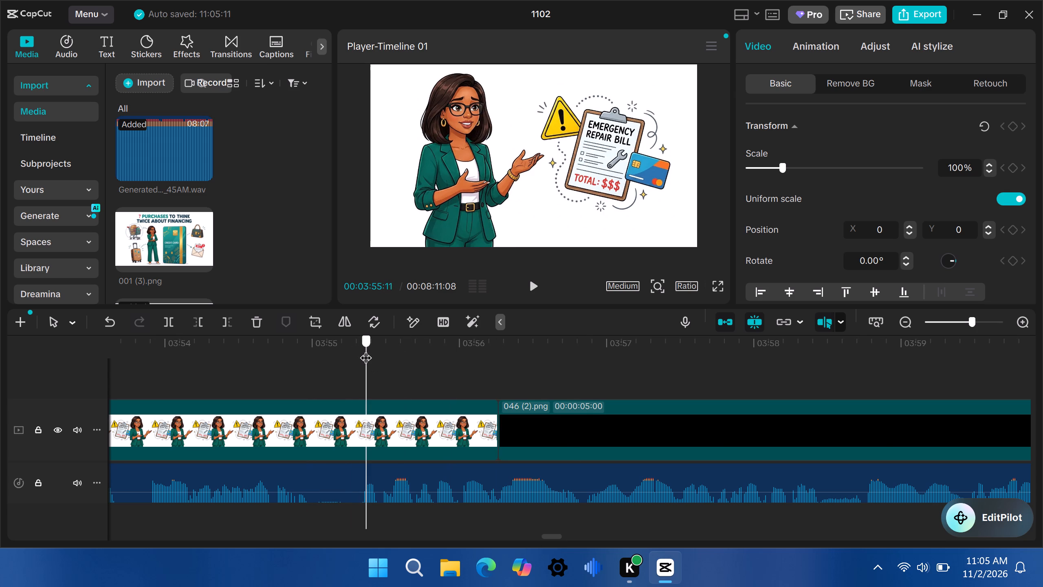
left_click(222, 314)
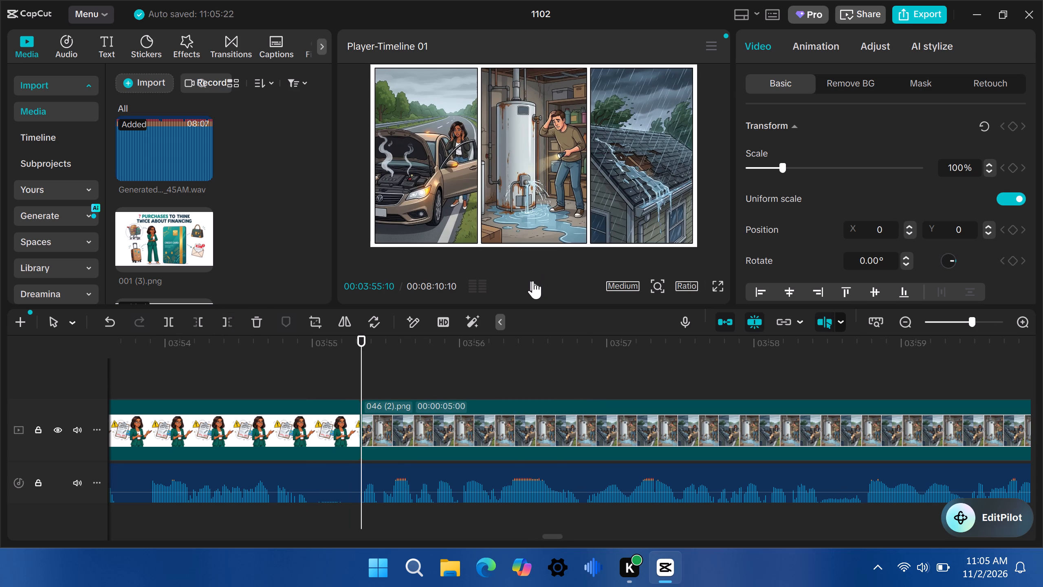
Play the narration past the 046 (2).png clip to find the next cut point and extend that clip's end to 00:04:01:08.
left_click(533, 281)
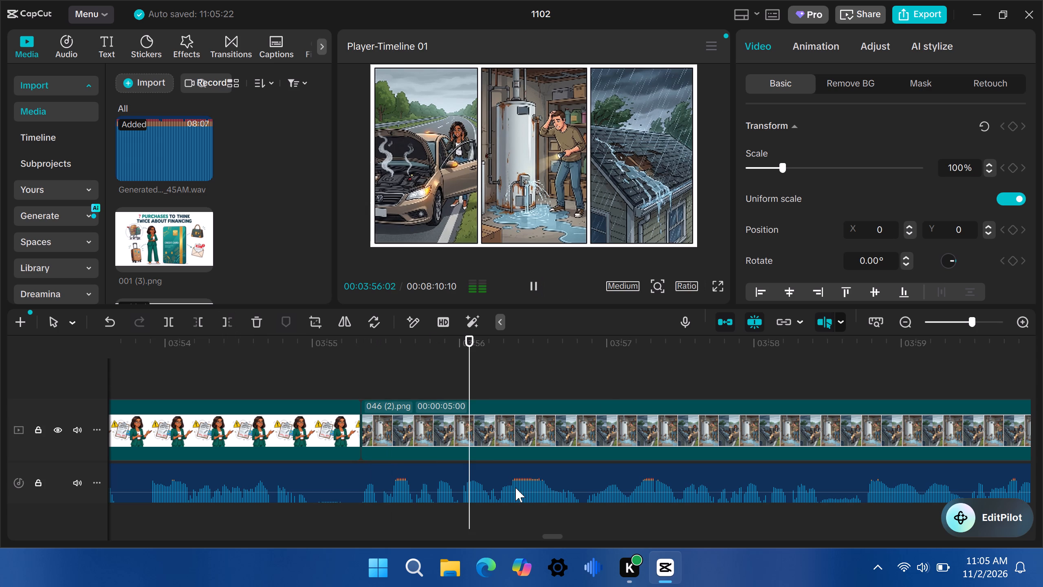
left_click_drag(552, 534, 558, 534)
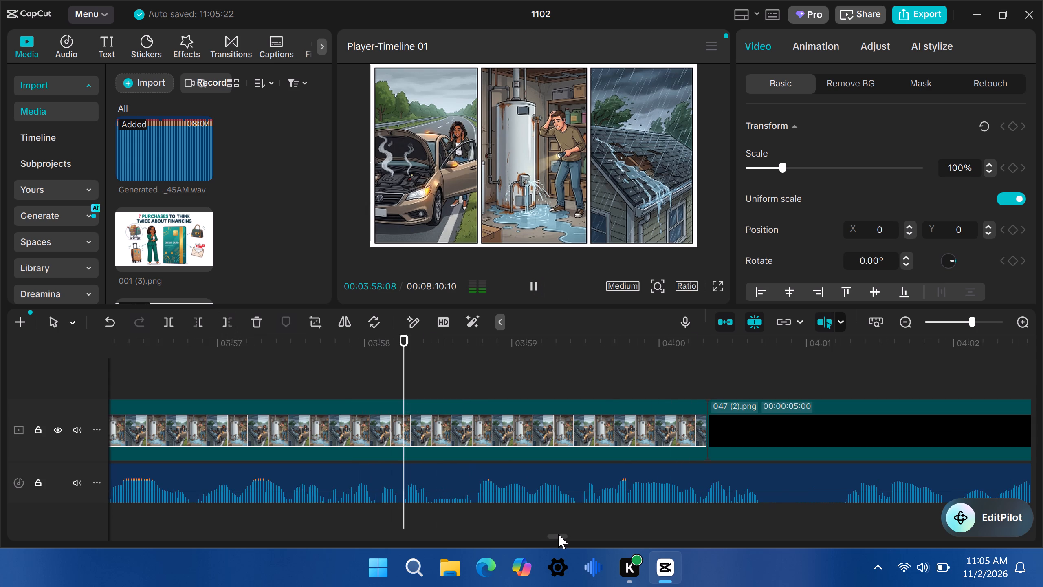
left_click_drag(558, 534, 563, 534)
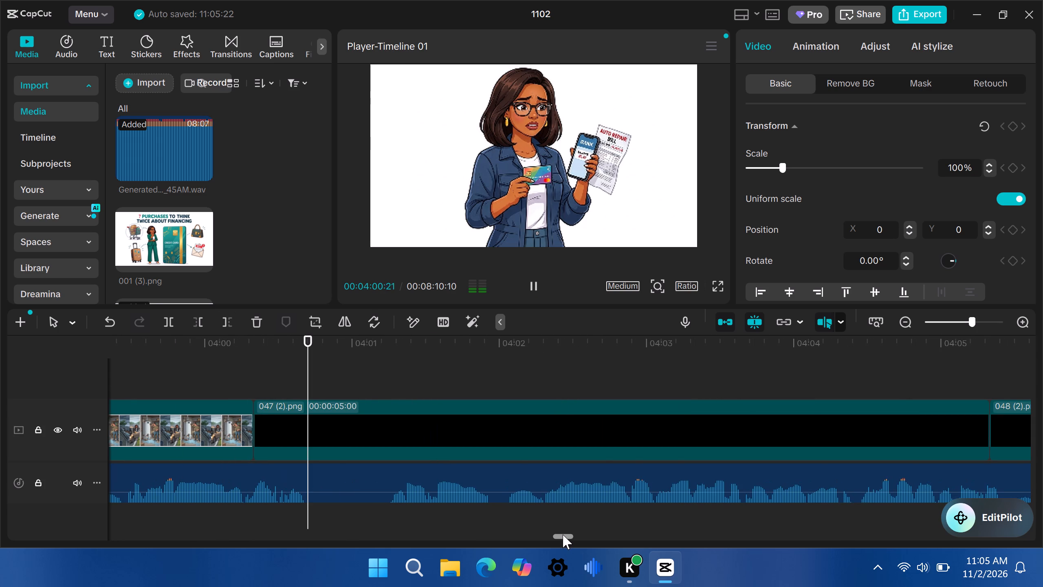
left_click(384, 347)
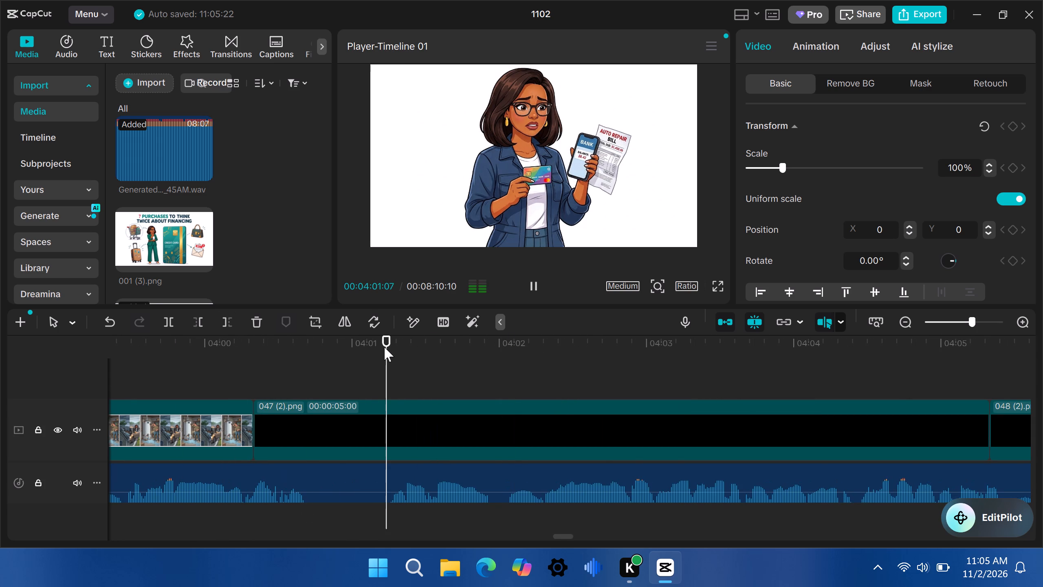
left_click_drag(384, 347, 392, 351)
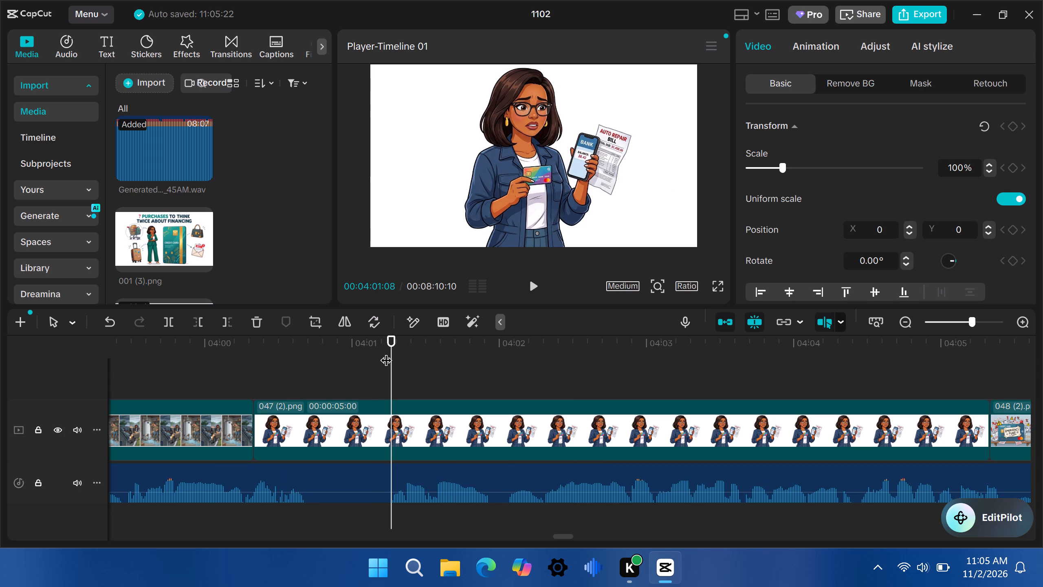
left_click(215, 432)
left_click_drag(256, 434, 389, 422)
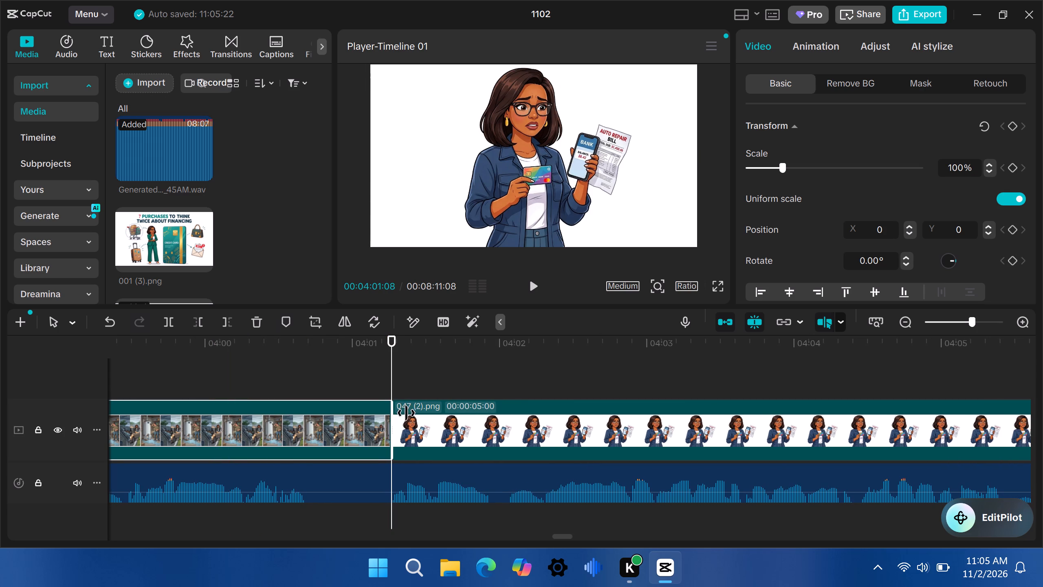
Play the narration past the 047 (2).png clip to find the next cut point and extend that clip's end to 00:04:08:04.
left_click(537, 288)
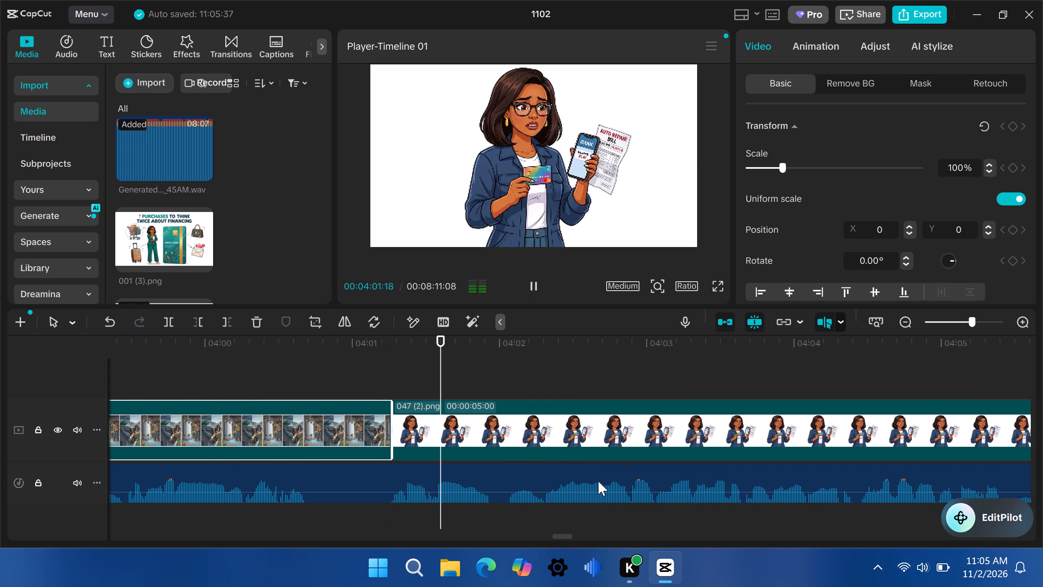
left_click_drag(564, 535, 571, 536)
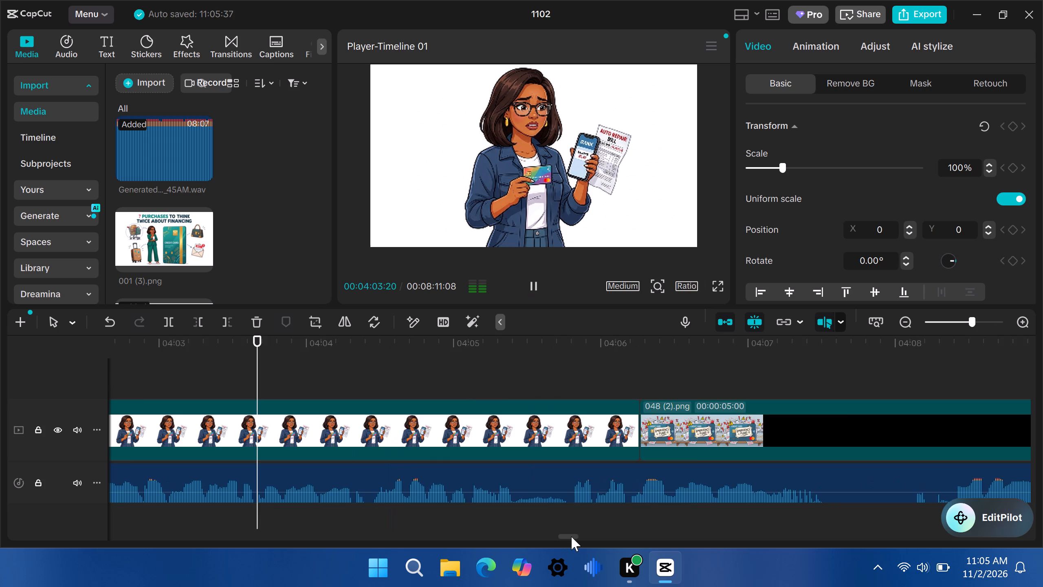
left_click_drag(571, 536, 574, 537)
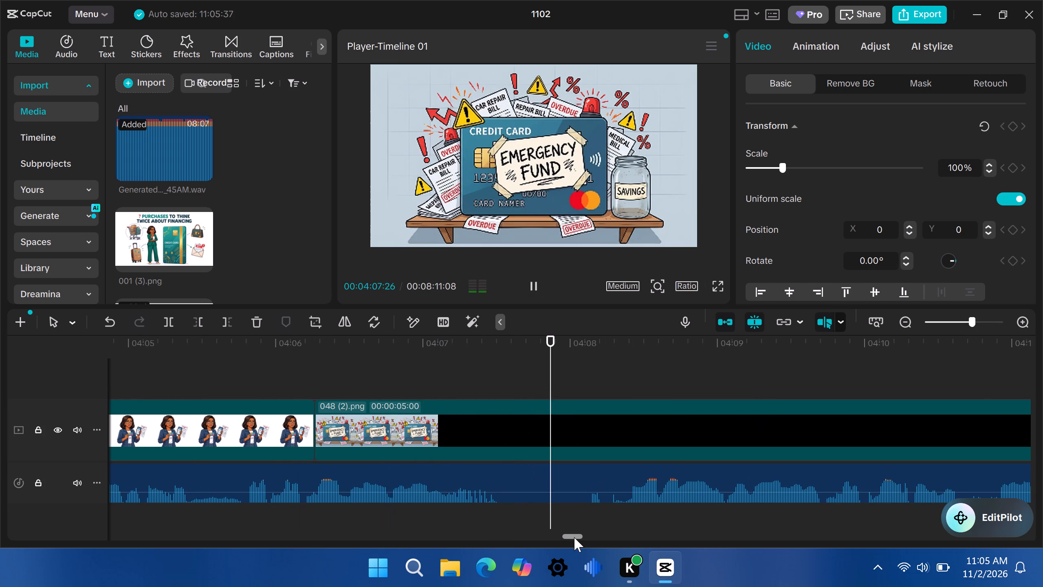
left_click(583, 349)
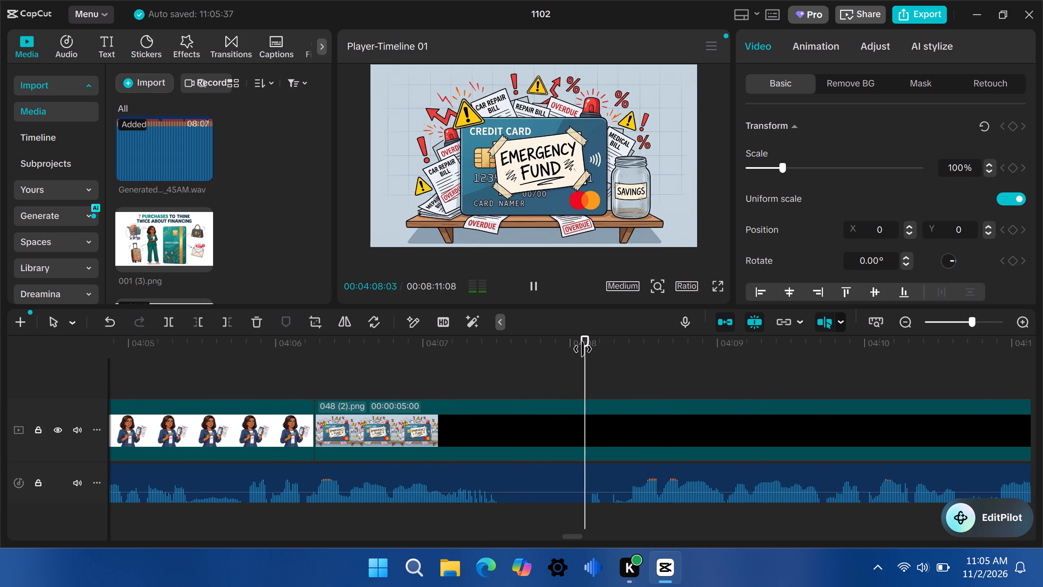
left_click_drag(583, 349, 588, 351)
left_click(268, 436)
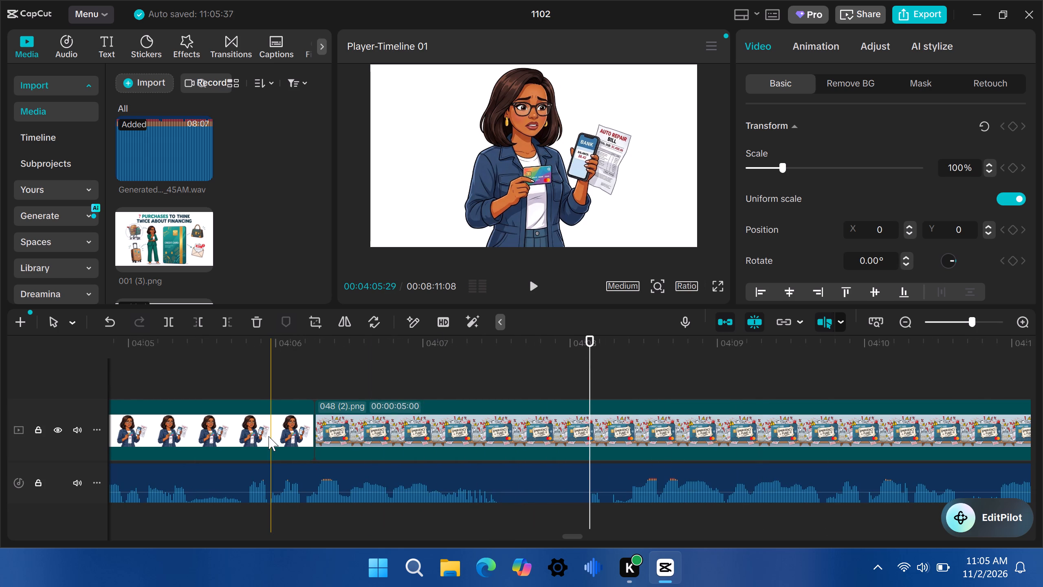
left_click_drag(317, 426, 587, 424)
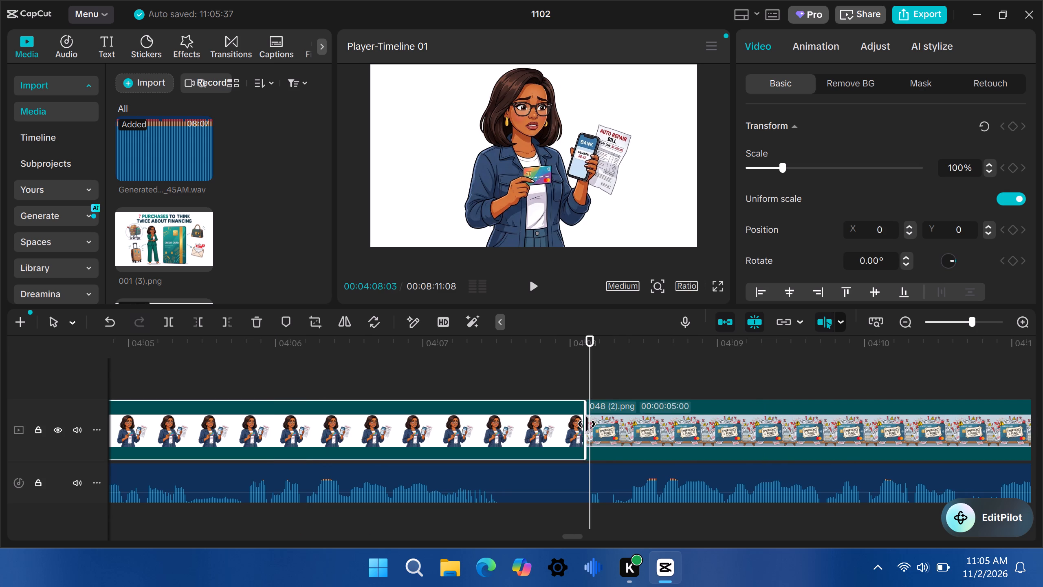
left_click_drag(587, 424, 588, 429)
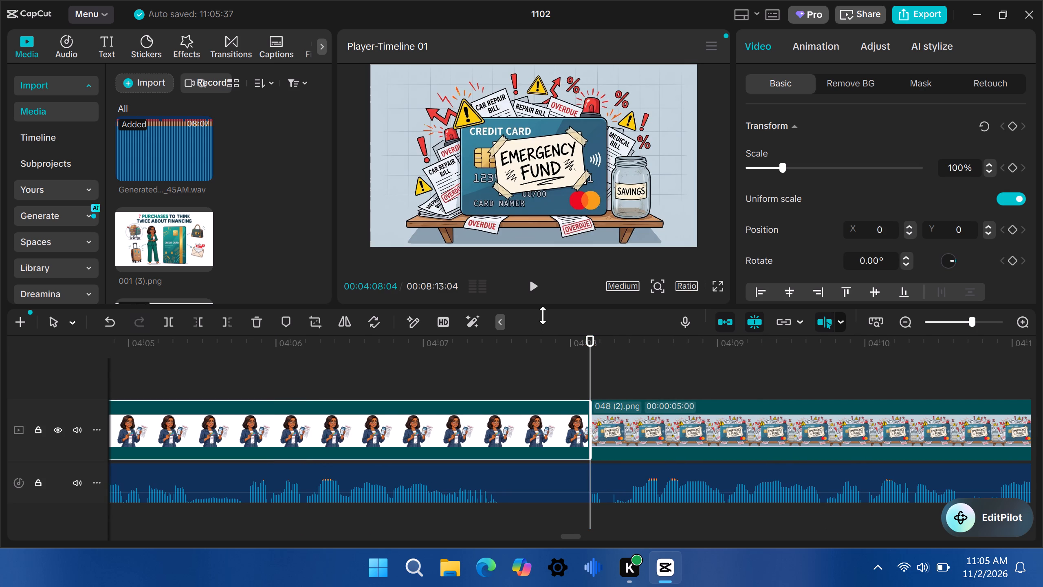
Play the narration over the 048 (2).png clip to find its cut point and trim that clip's end to 00:04:12:29.
left_click(535, 286)
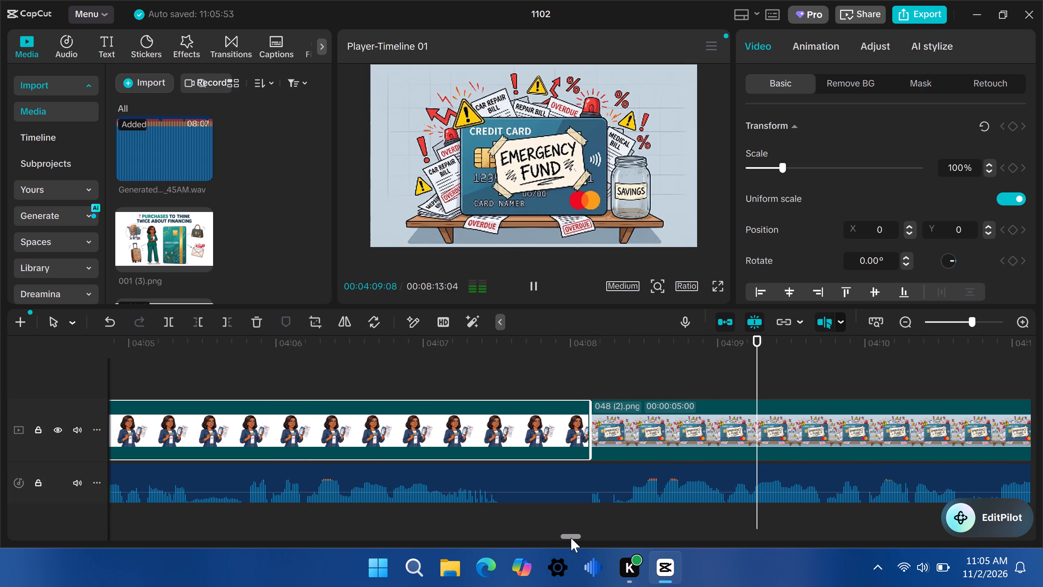
left_click_drag(571, 538, 582, 537)
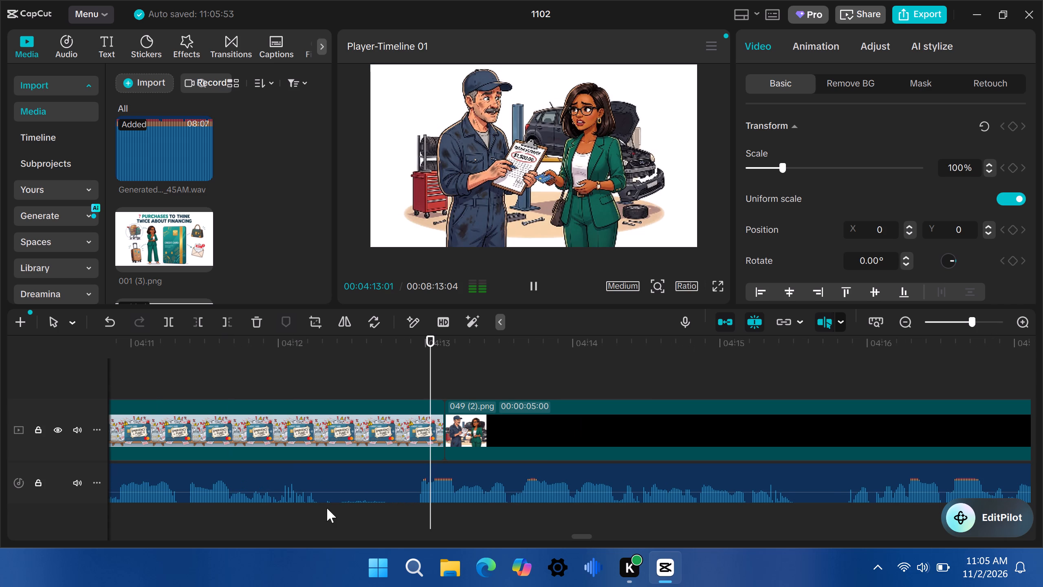
left_click(422, 344)
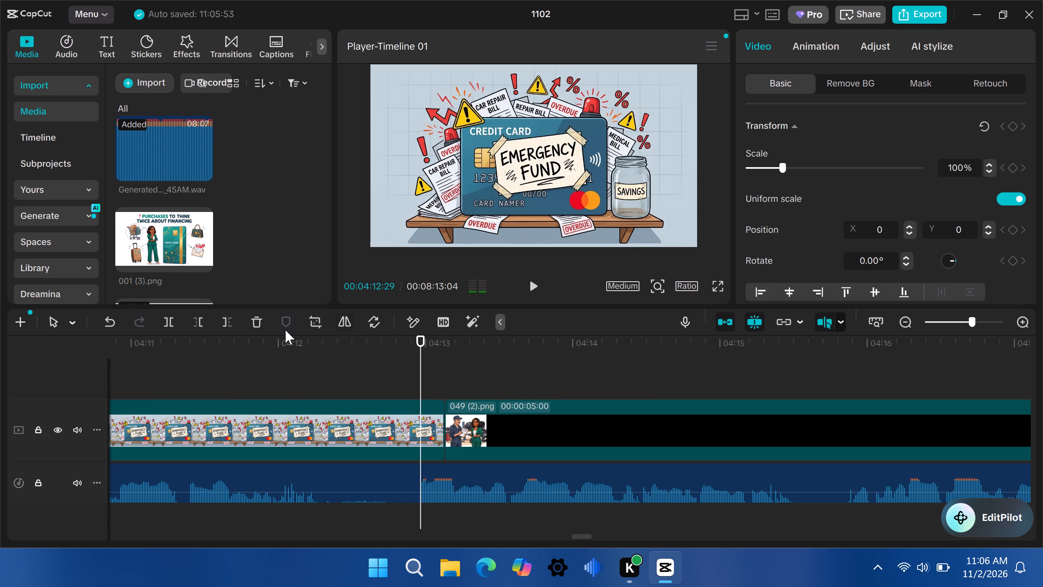
left_click(224, 320)
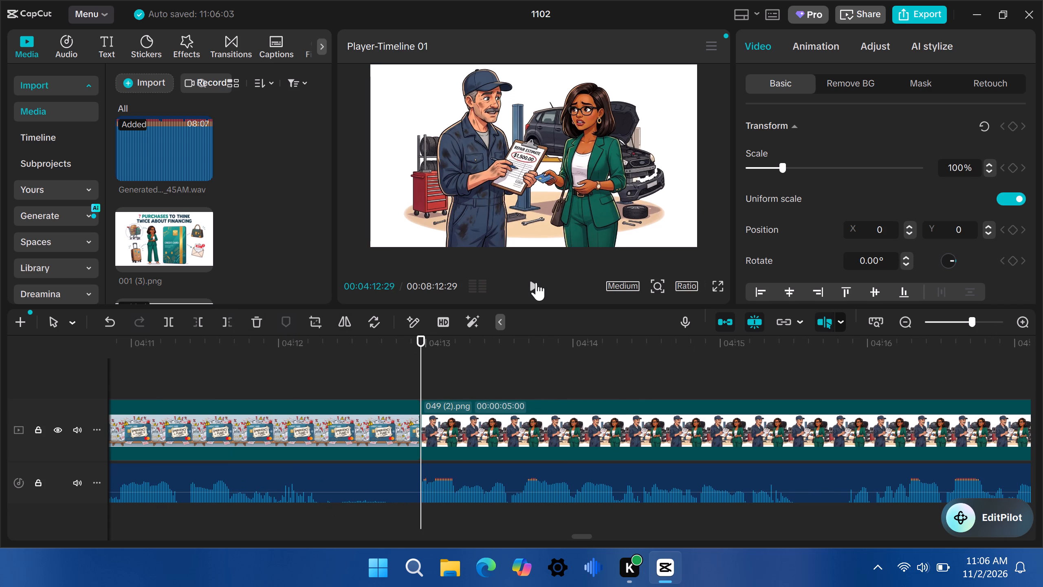
Play the narration past the 049 (2).png clip to find the next cut point and extend that clip's end to 00:04:19:14.
left_click(536, 282)
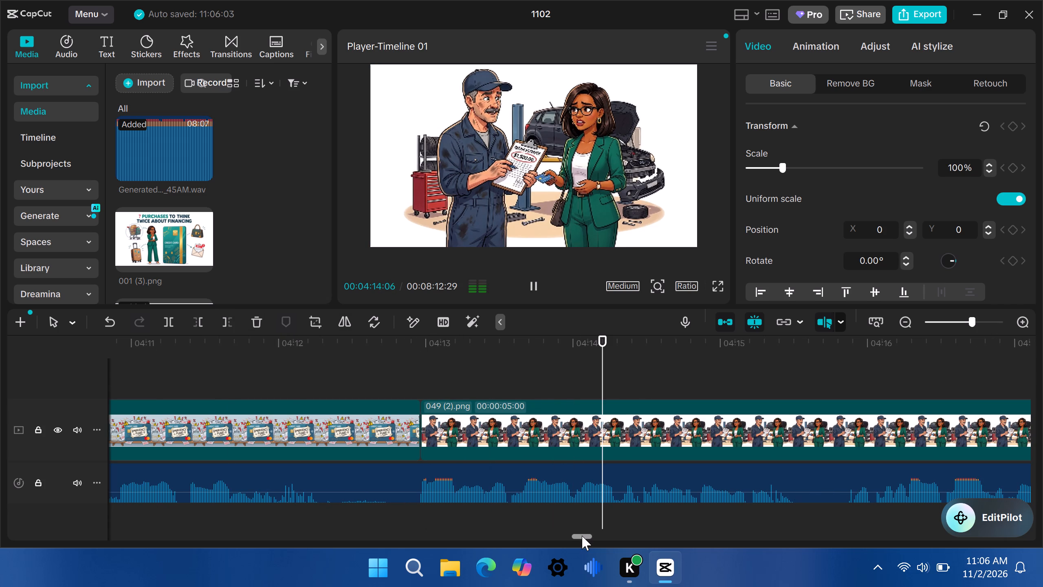
left_click_drag(582, 536, 591, 536)
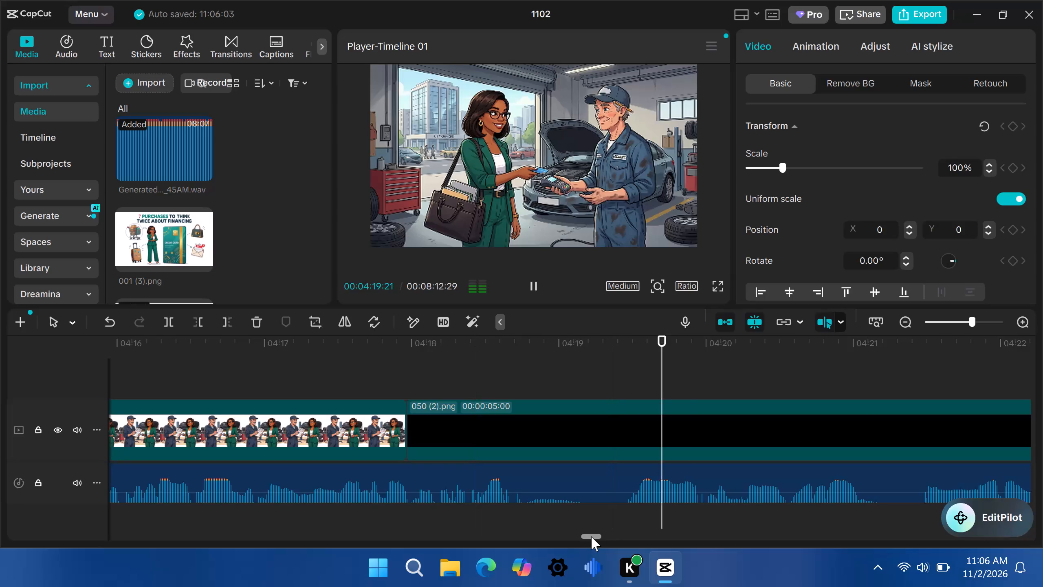
left_click(591, 536)
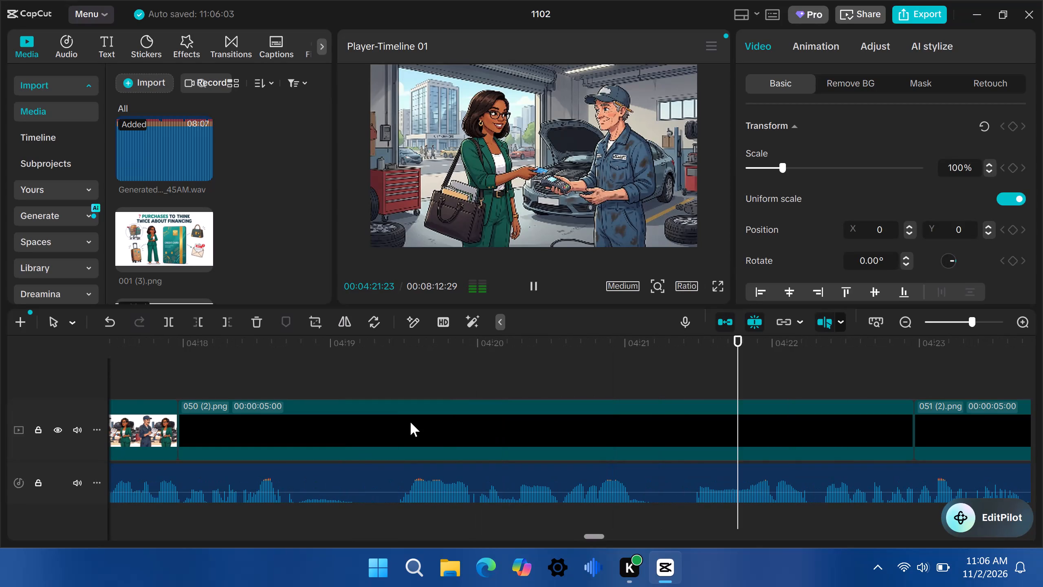
left_click(397, 350)
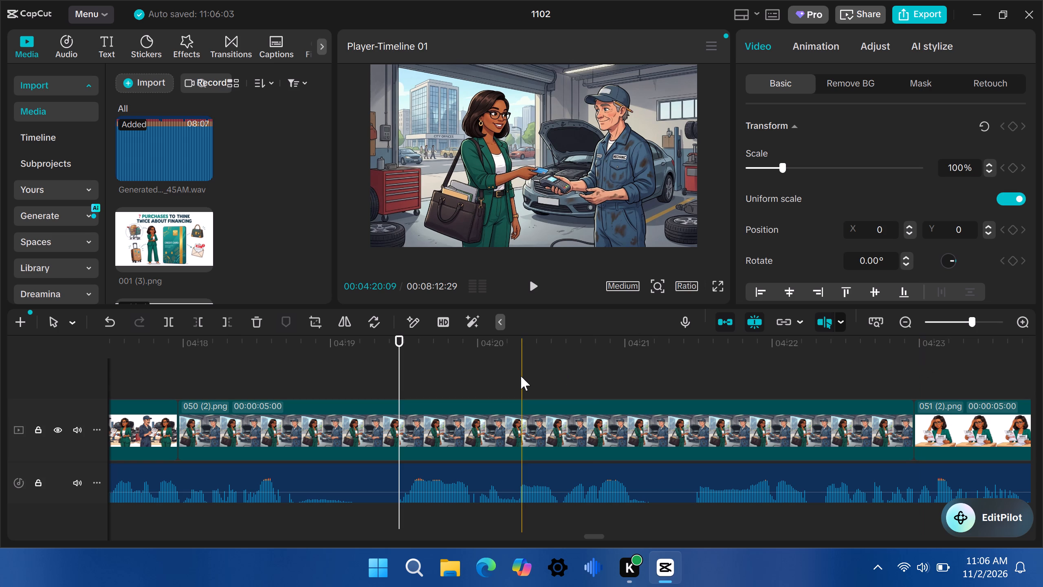
left_click(530, 287)
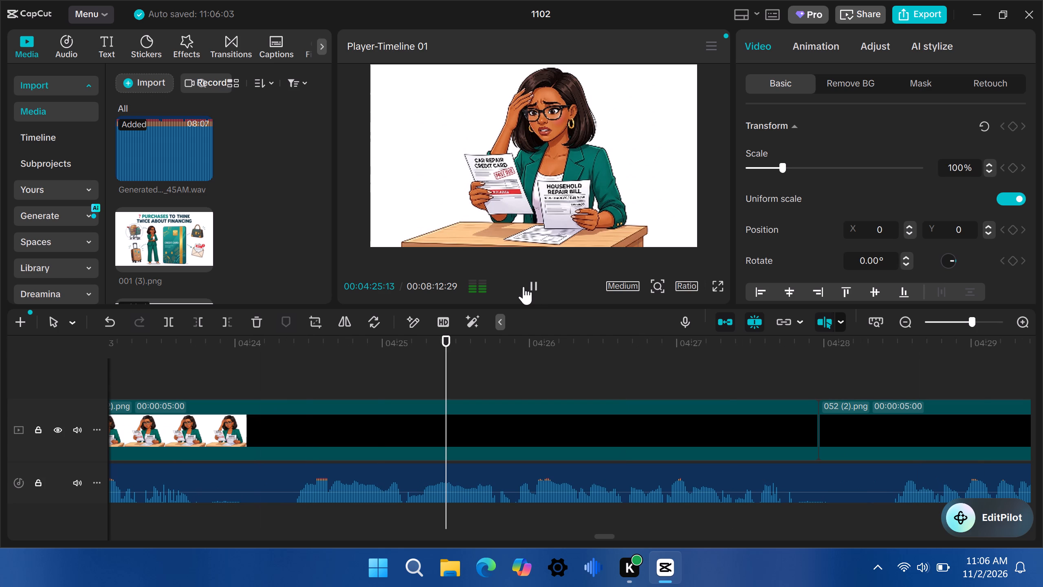
left_click(294, 363)
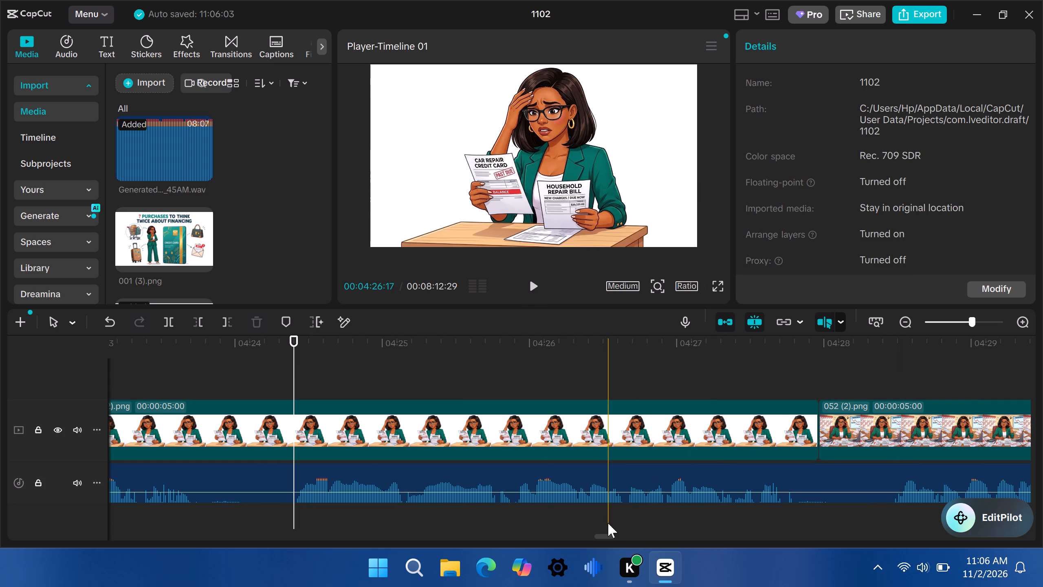
left_click_drag(604, 538, 601, 541)
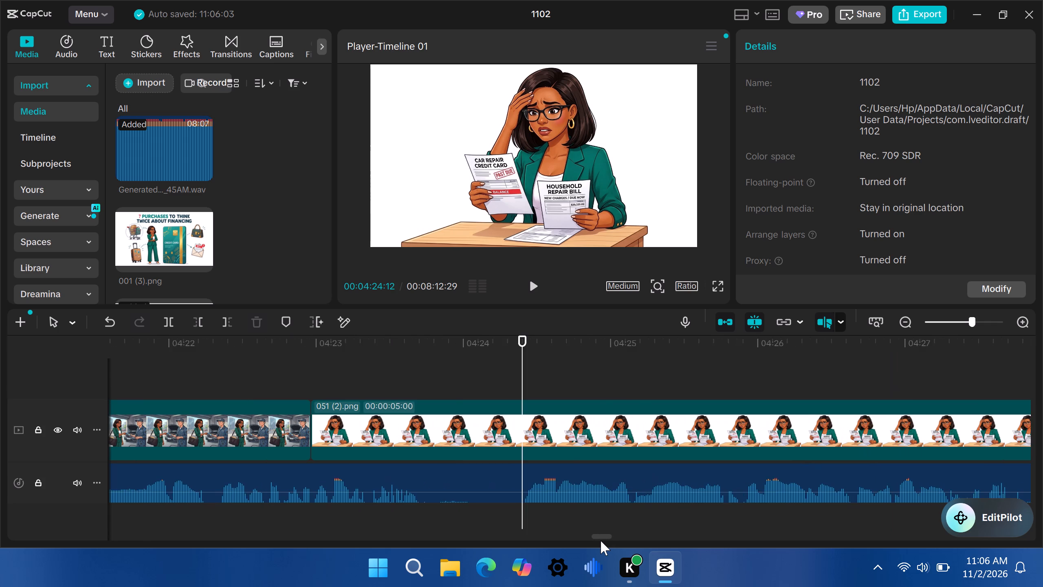
left_click_drag(601, 541, 592, 544)
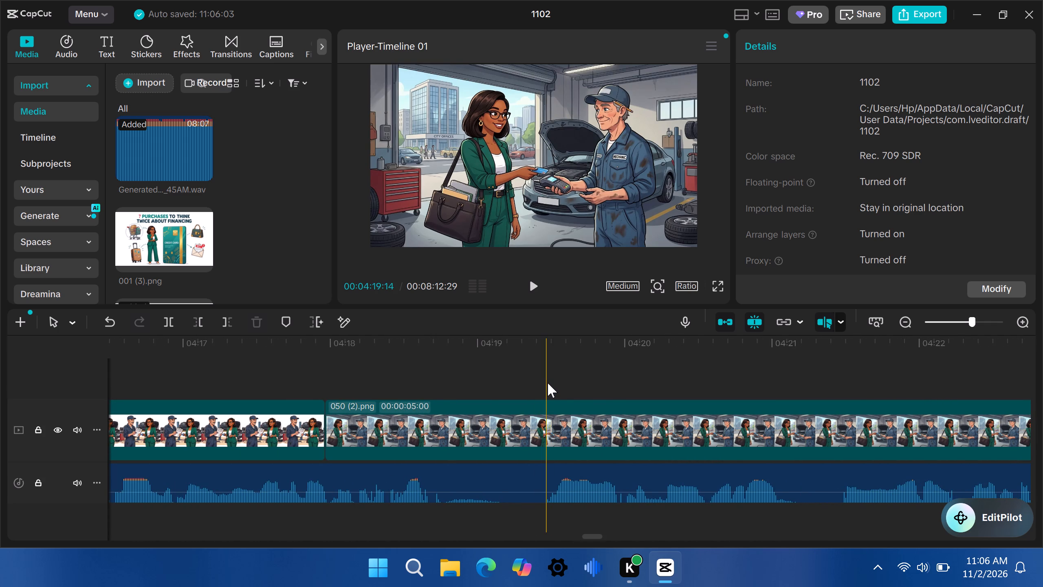
left_click(547, 384)
left_click(299, 429)
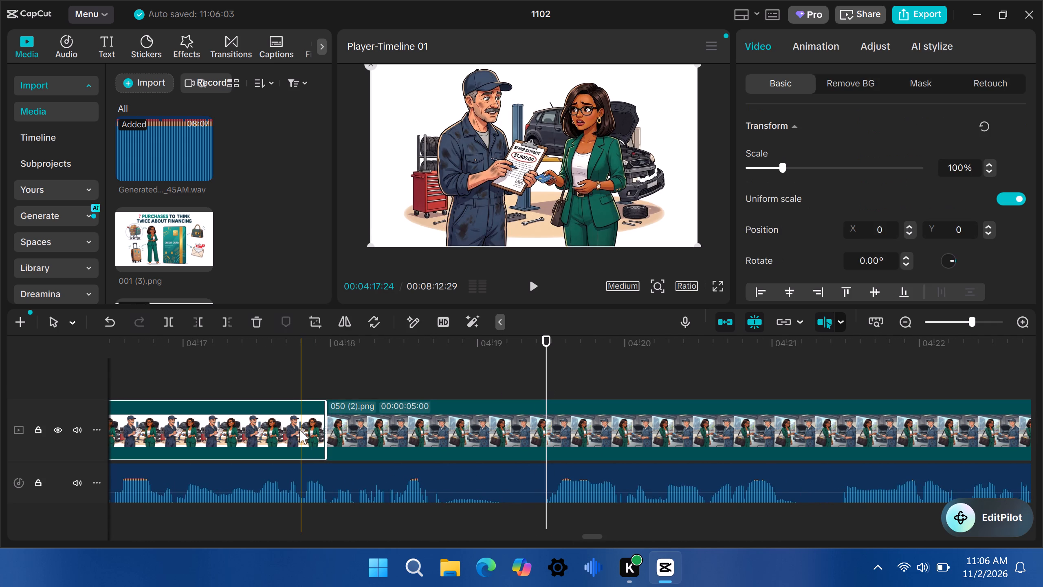
left_click_drag(325, 433, 545, 417)
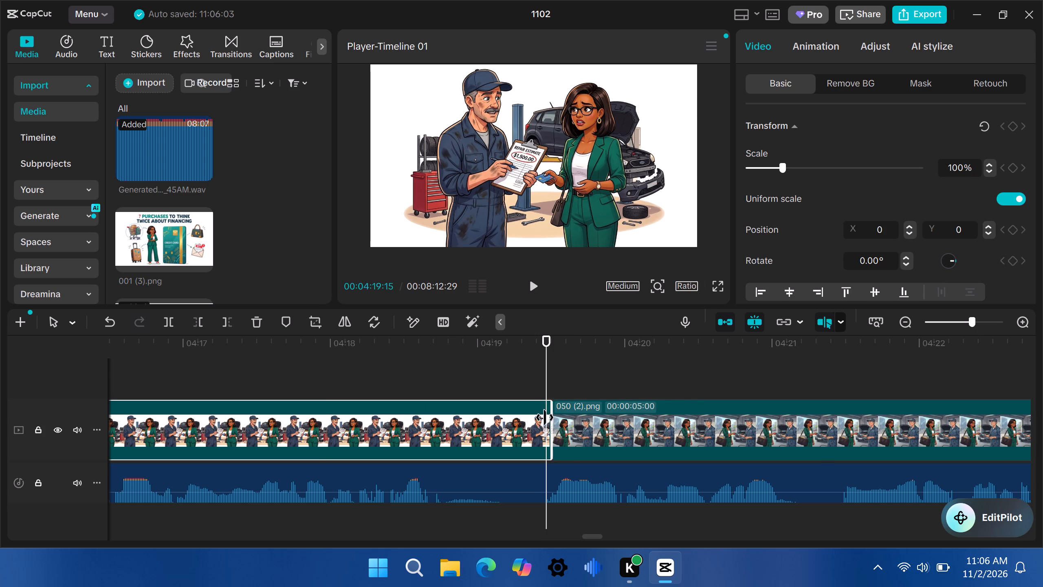
left_click_drag(545, 417, 542, 418)
Play the narration over the 050 (2).png clip to find its cut point and trim that clip's end to 00:04:24:12.
left_click(534, 285)
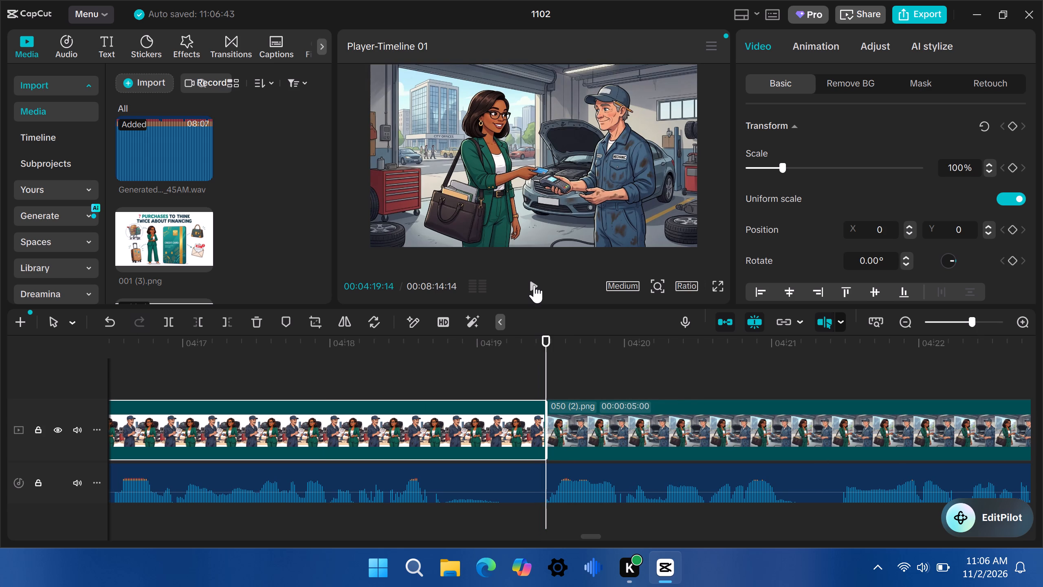
left_click_drag(588, 534, 597, 536)
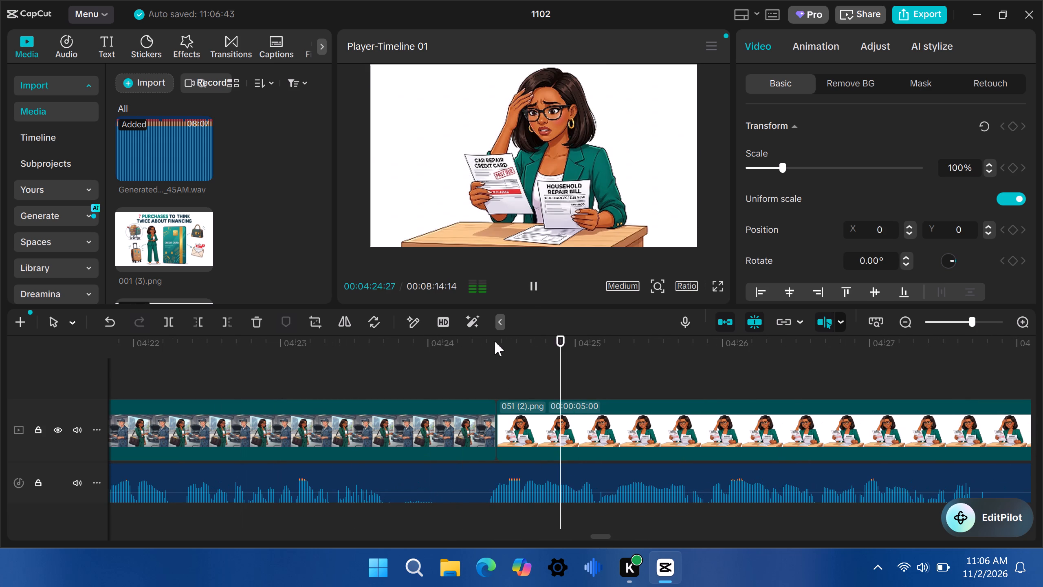
left_click(494, 341)
left_click_drag(494, 341, 489, 344)
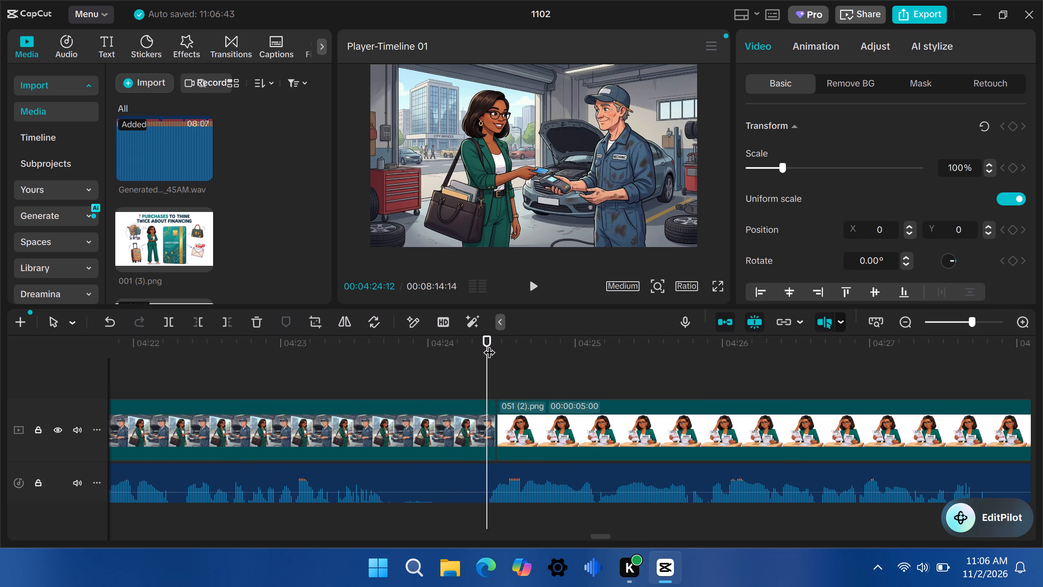
left_click(225, 319)
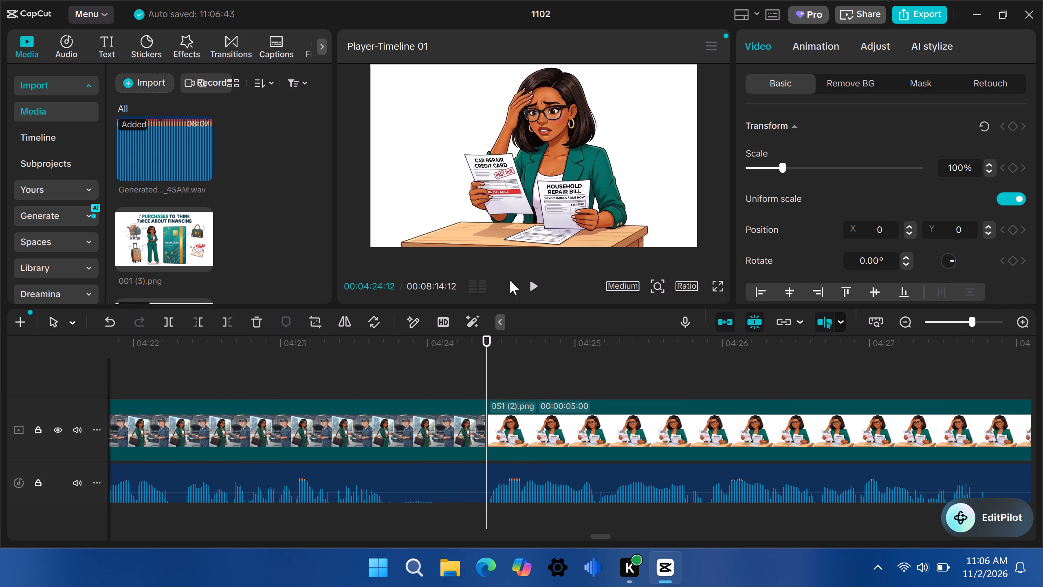
Play the narration over the 051 (2).png clip to find the next cut point, and delete that clip.
left_click(534, 281)
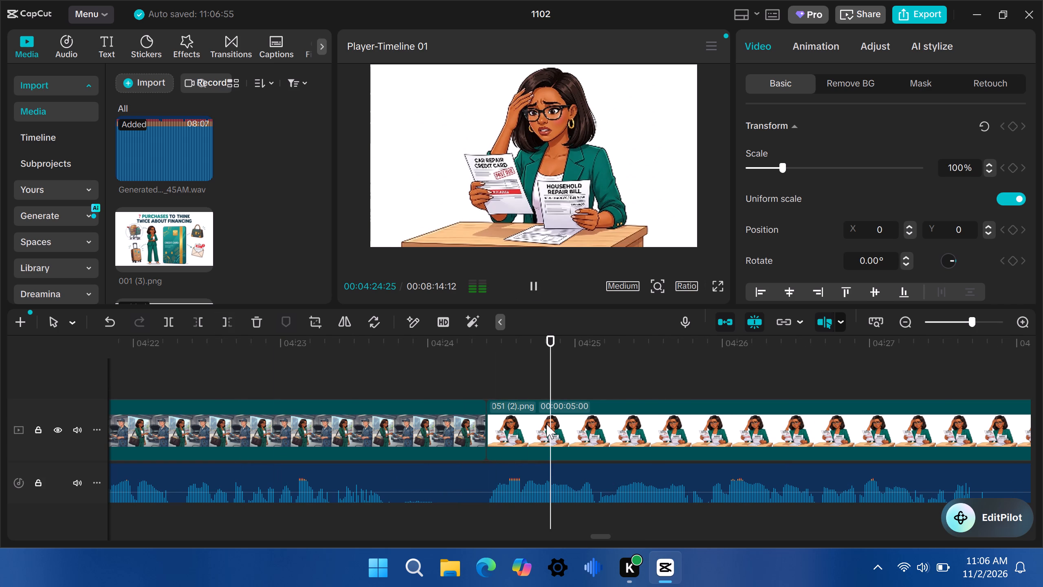
left_click_drag(603, 536, 610, 538)
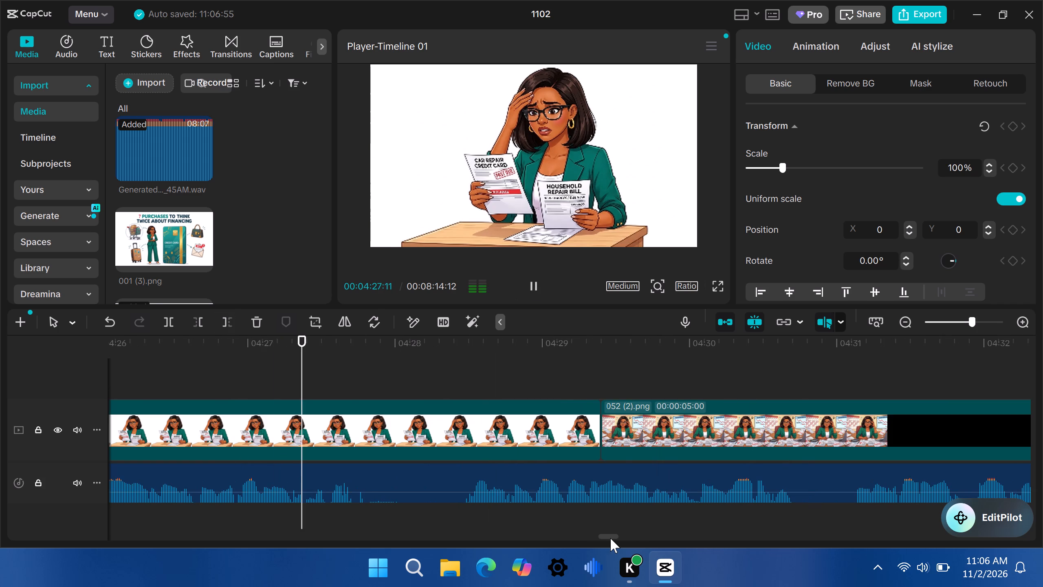
left_click(464, 347)
left_click(469, 439)
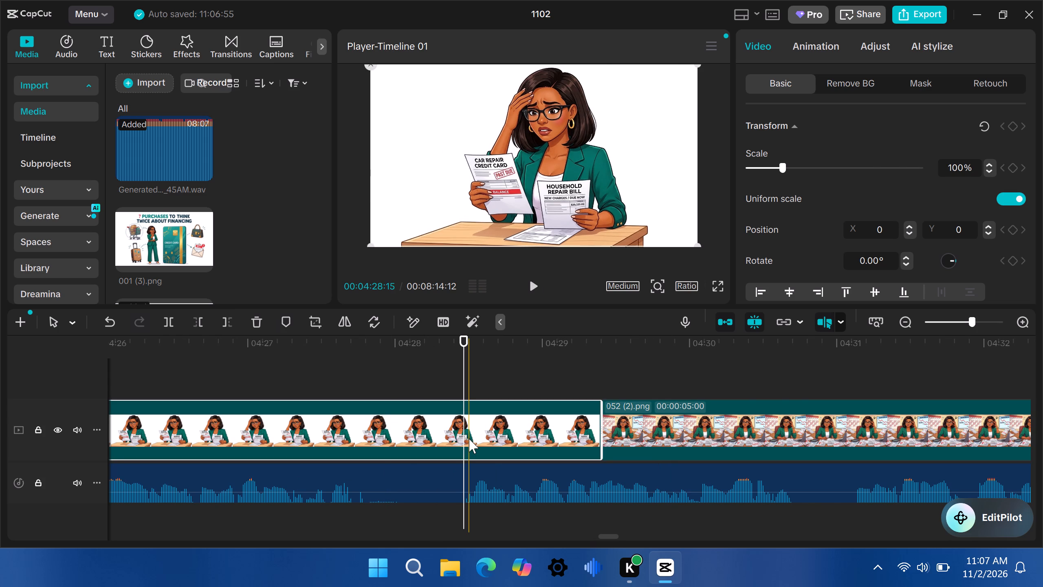
key("BackSpace")
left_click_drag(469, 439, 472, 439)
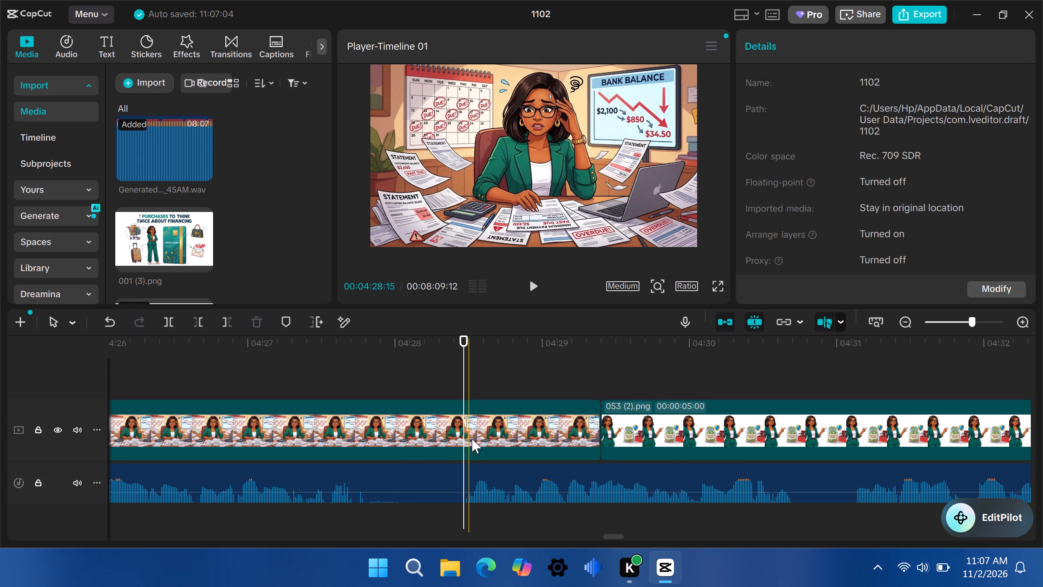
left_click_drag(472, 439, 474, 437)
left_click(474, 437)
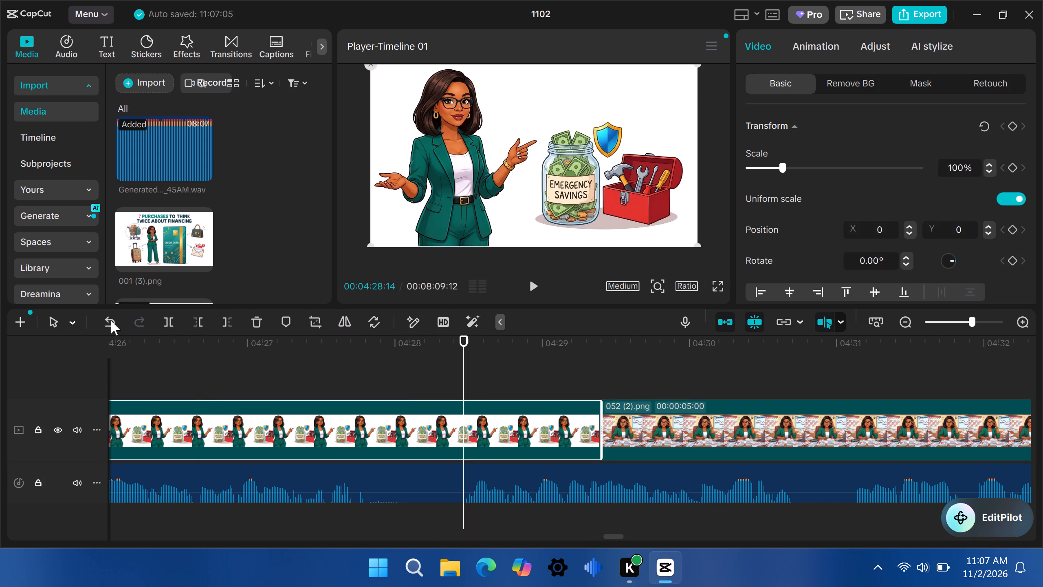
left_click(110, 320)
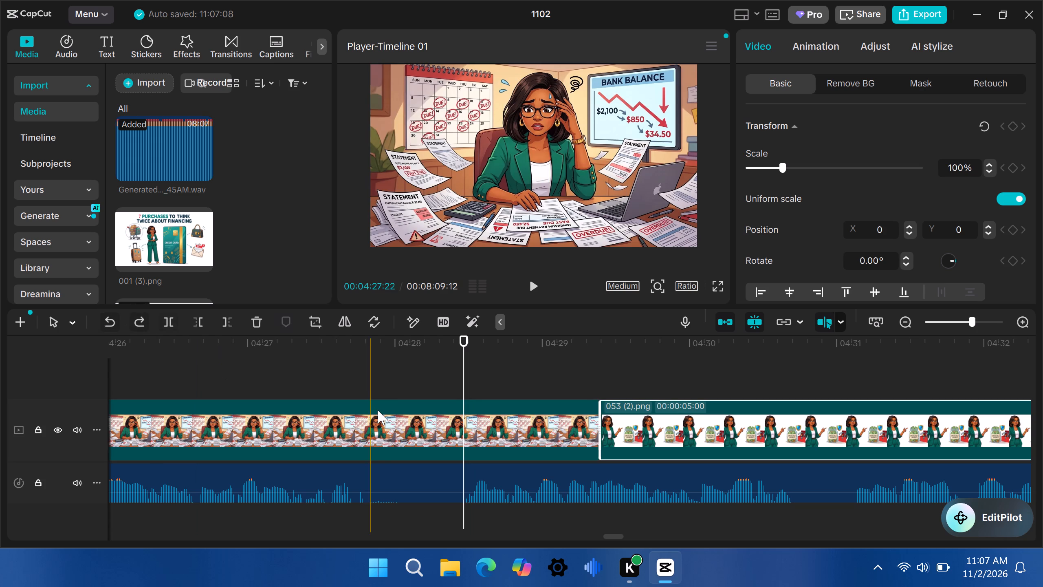
Trim the end of the 052 (2).png clip to the cut point at 00:04:28:14.
left_click(385, 429)
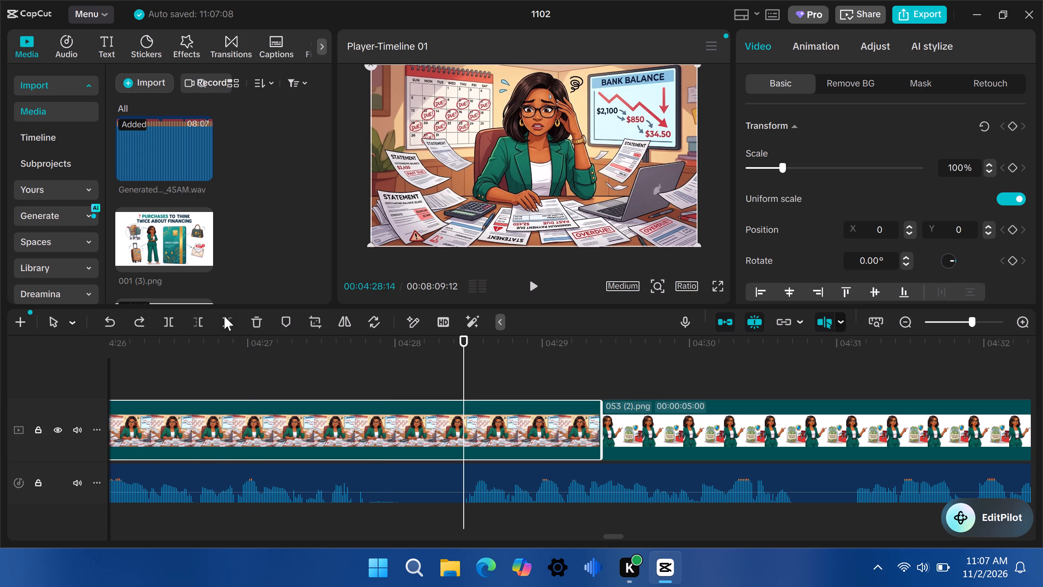
left_click(224, 316)
Play the narration over the 053 (2).png clip to find its cut point and trim that clip's end to 00:04:31:04.
left_click(533, 280)
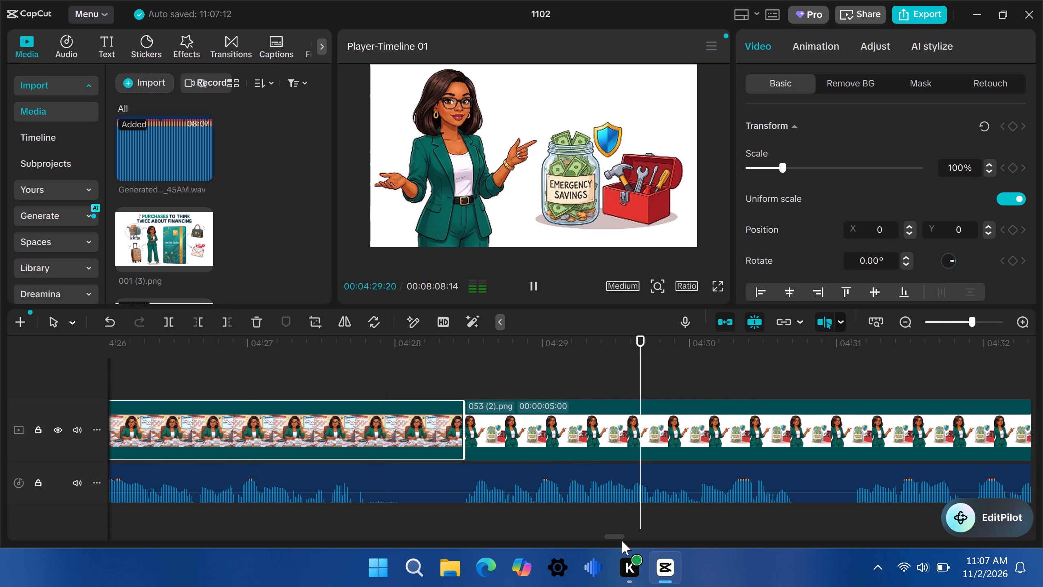
left_click_drag(616, 537, 623, 537)
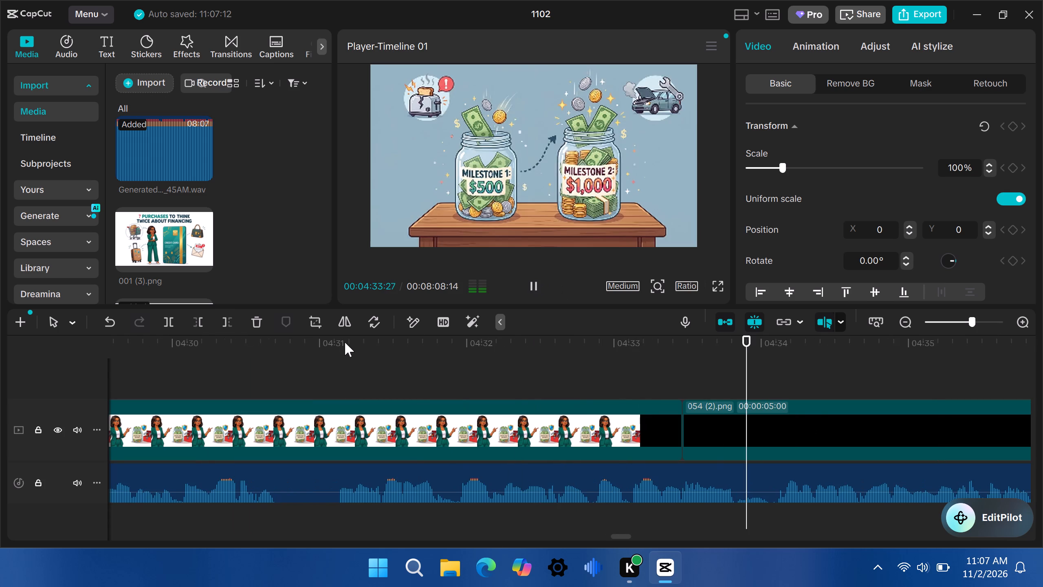
left_click(345, 342)
left_click_drag(345, 342, 341, 343)
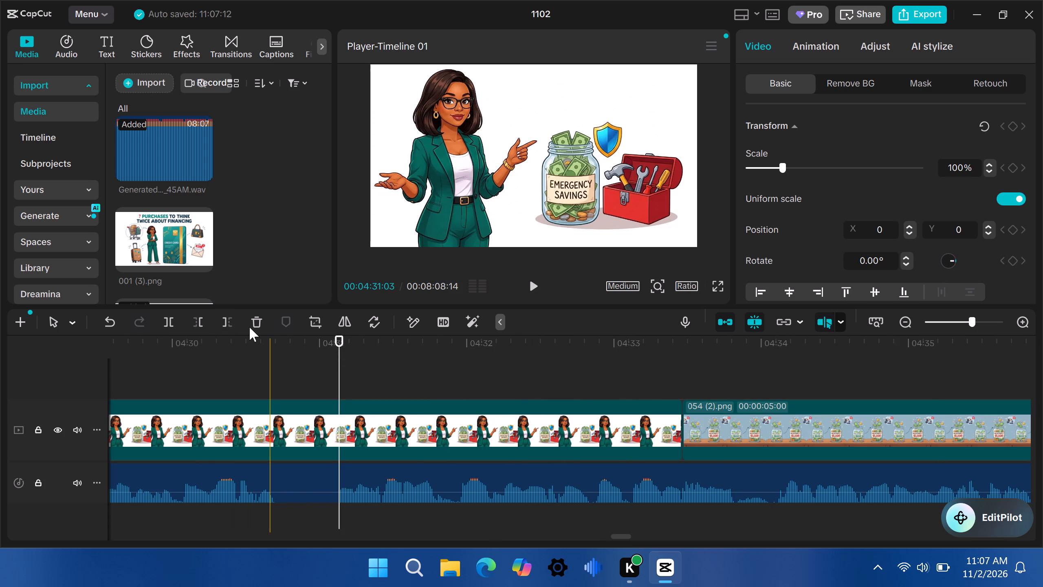
left_click(227, 324)
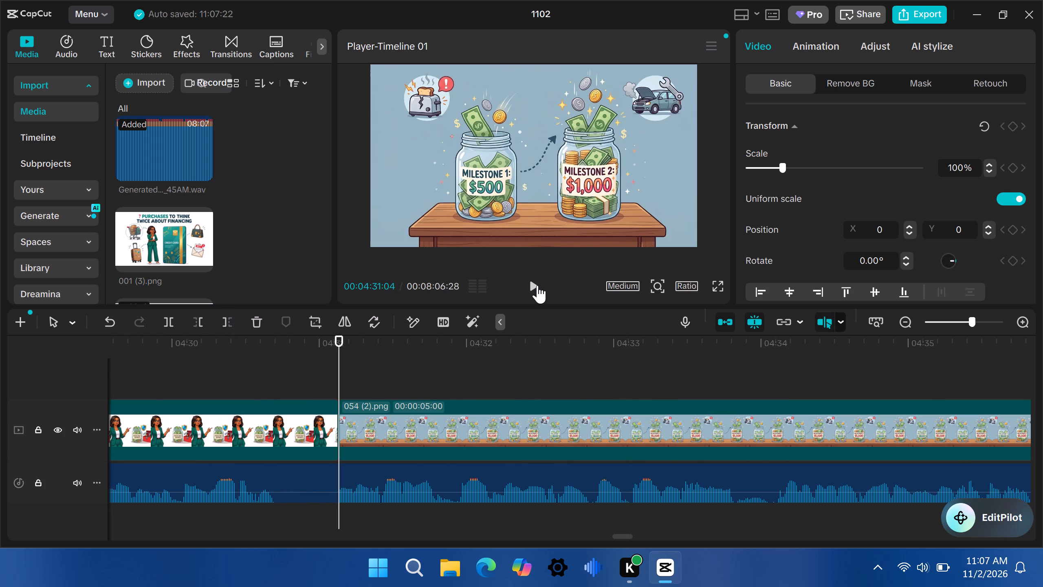
Play the narration past the 054 (2).png clip and place the playhead at the next cut point, 00:04:36:25.
left_click(537, 285)
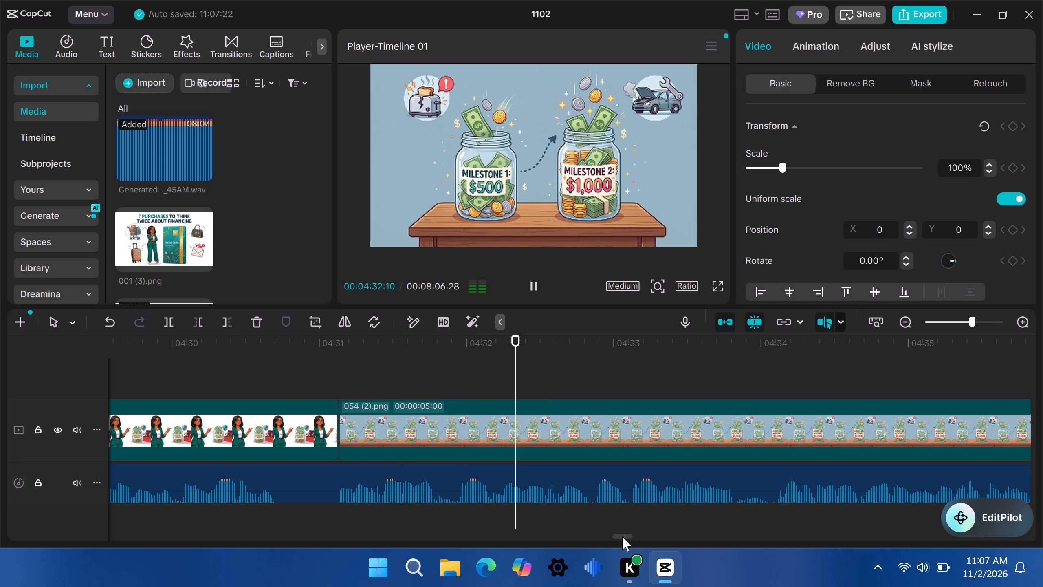
left_click_drag(622, 538, 627, 538)
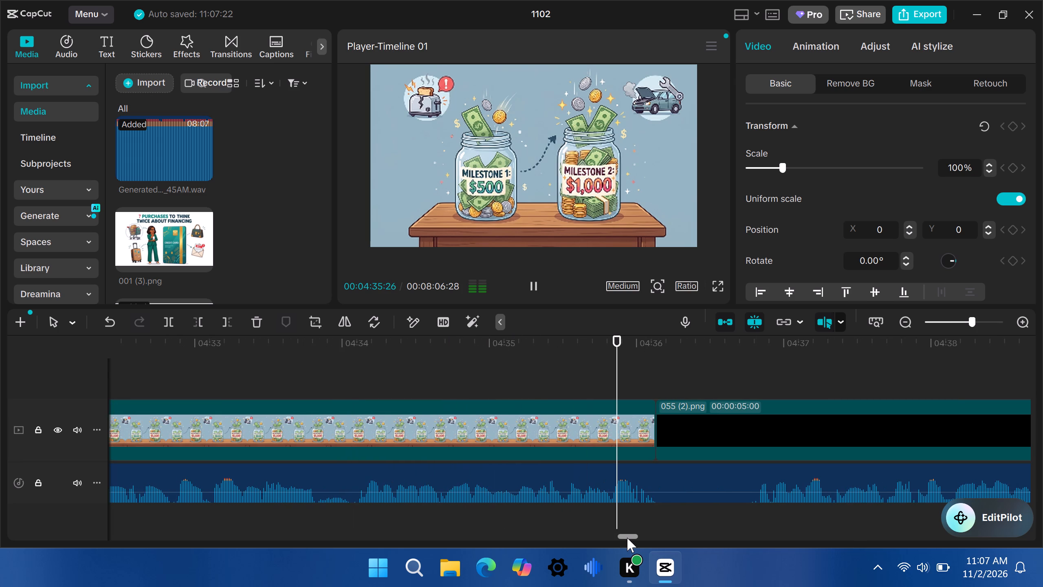
left_click(761, 353)
left_click(761, 353)
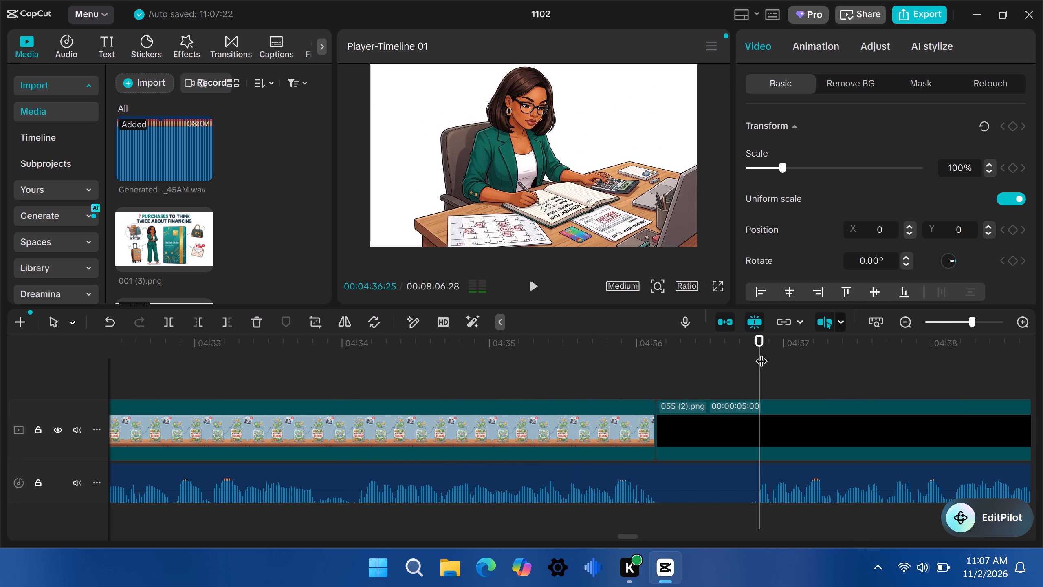
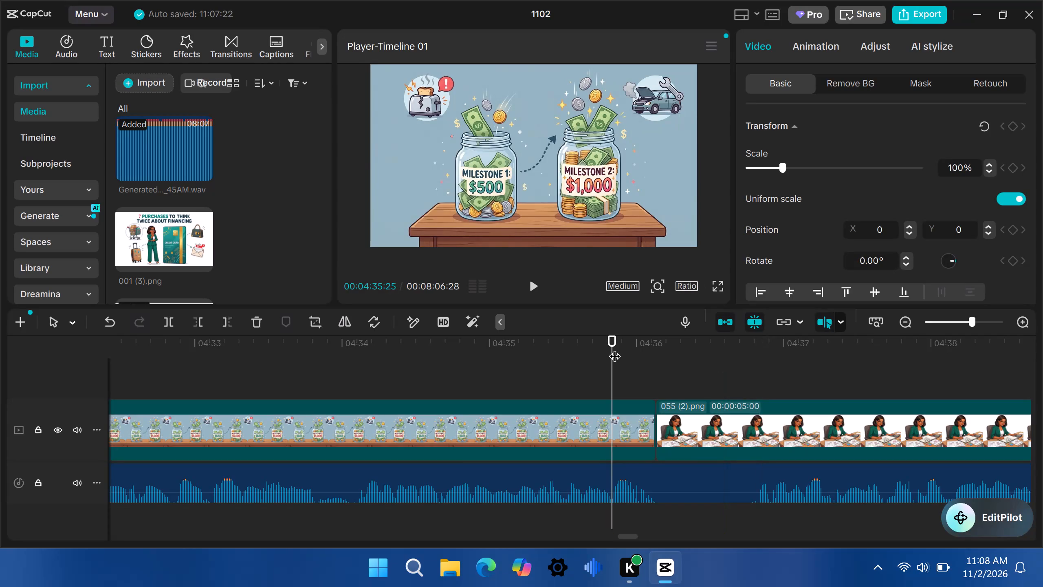
Play the narration past the 054 (2).png clip and extend that clip's end to the cut point at 00:04:36:25.
left_click(533, 283)
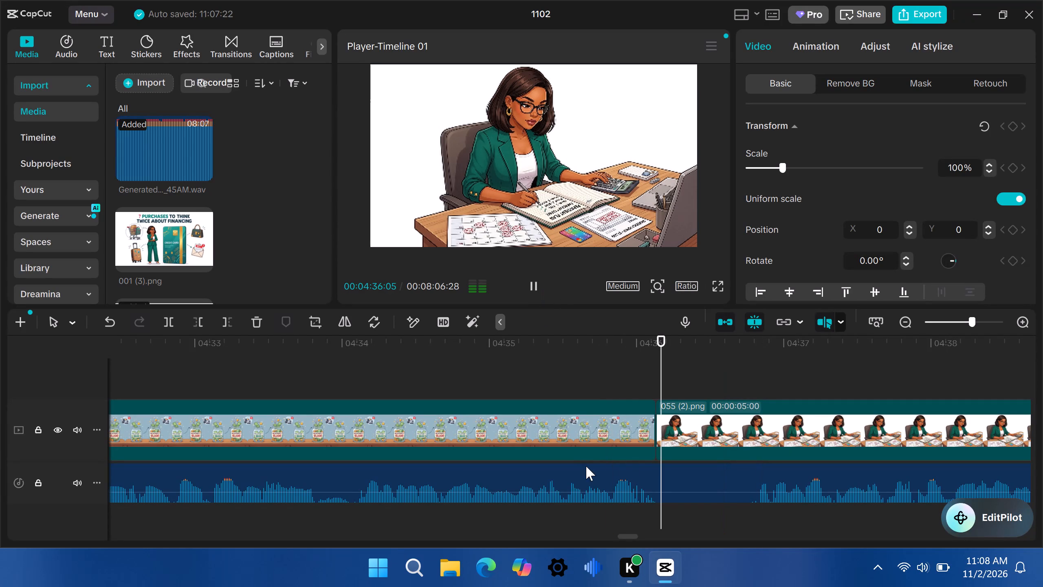
left_click_drag(625, 533, 631, 534)
left_click(631, 534)
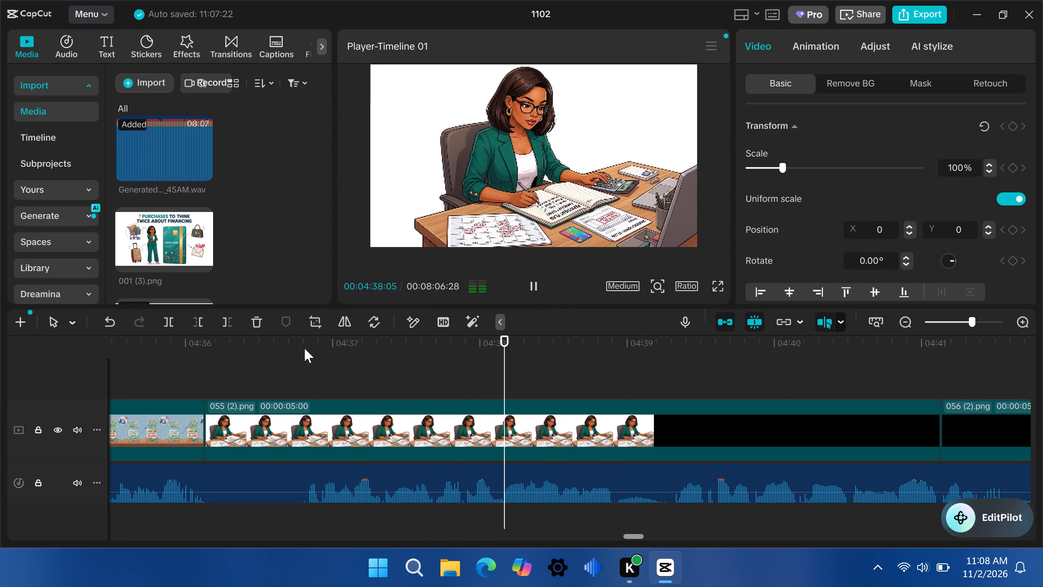
left_click(303, 350)
left_click_drag(303, 350, 307, 352)
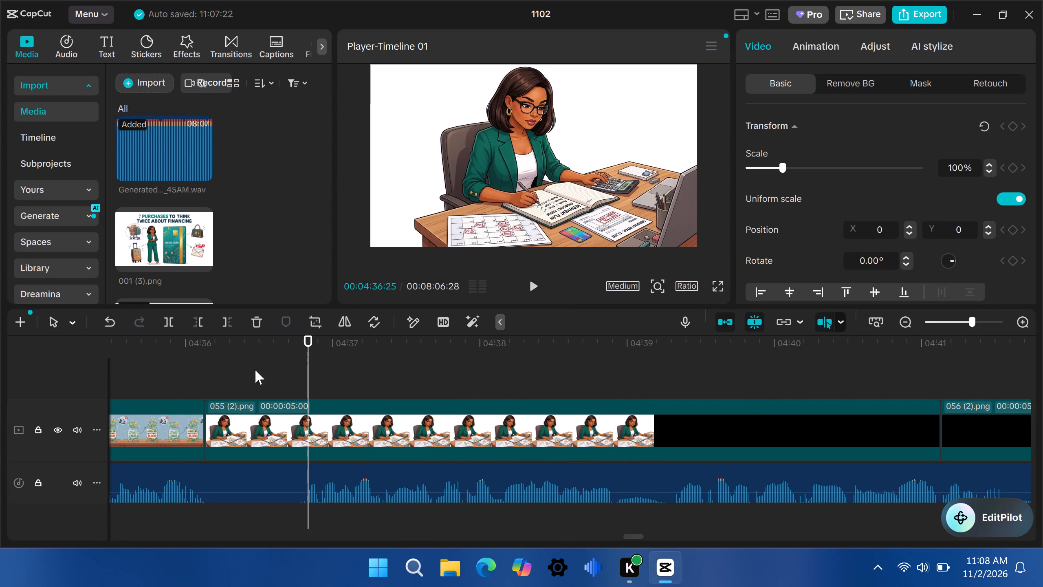
left_click(178, 430)
left_click_drag(206, 430, 210, 429)
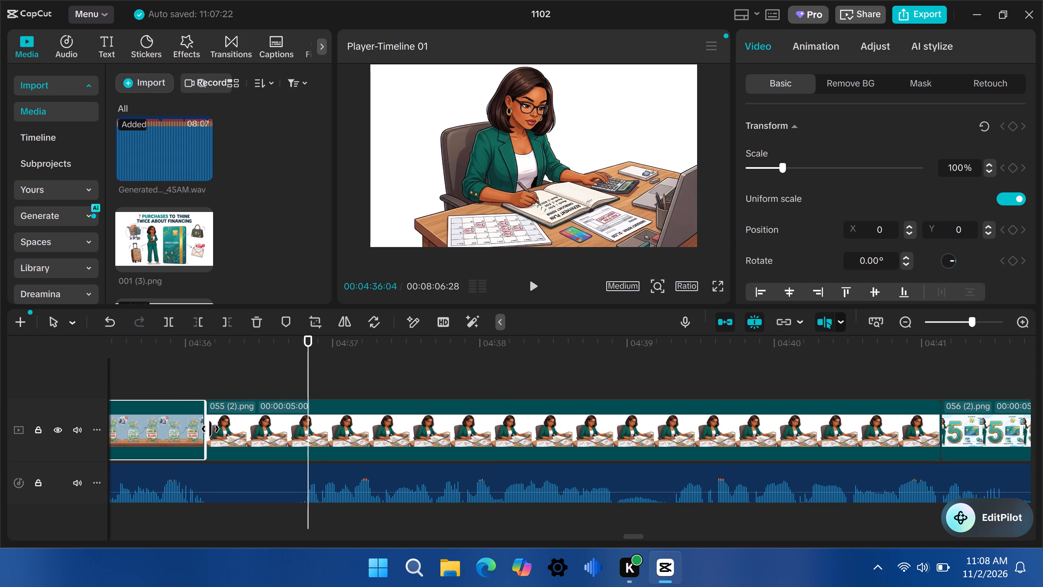
left_click_drag(210, 429, 306, 429)
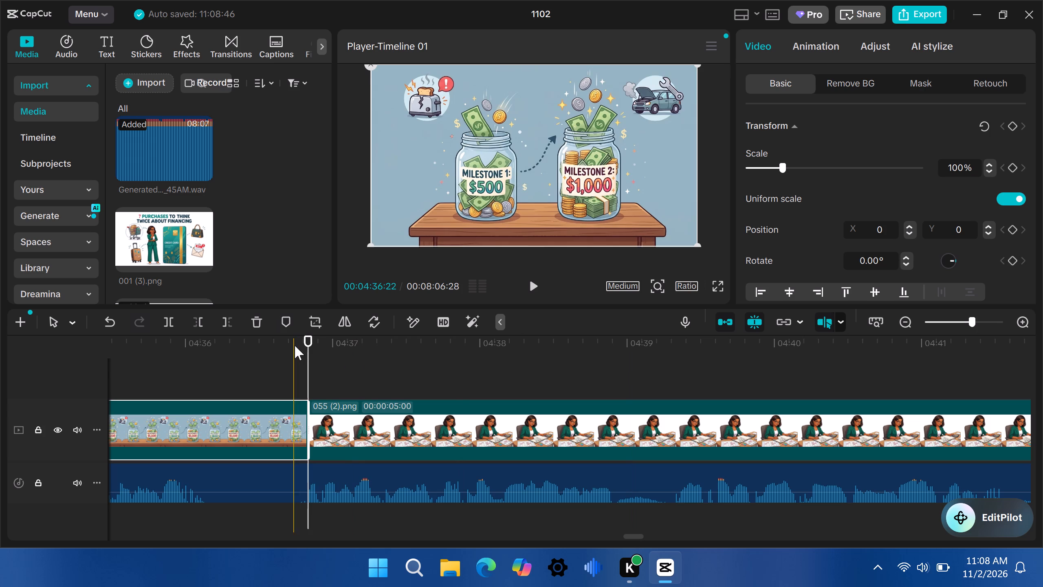
Play the narration over the 055 (2).png clip to find its cut point and extend that clip's end to 00:04:45:07.
left_click(294, 345)
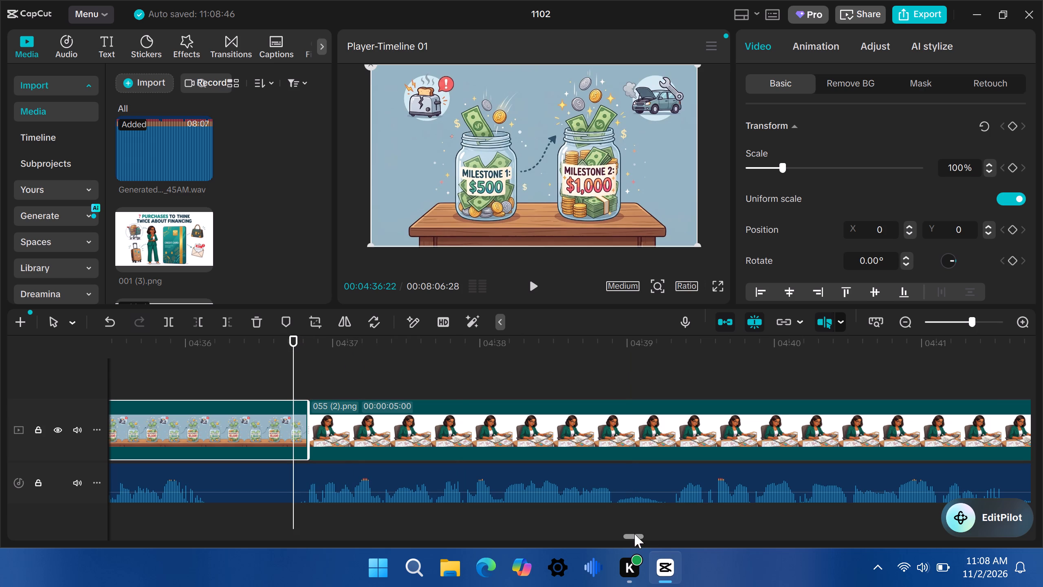
left_click(634, 534)
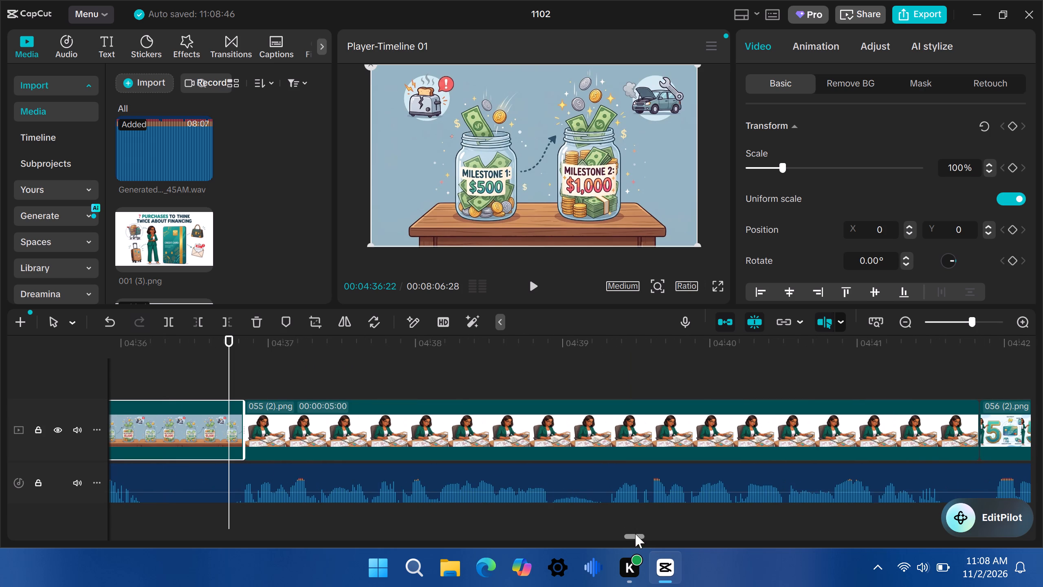
left_click(534, 282)
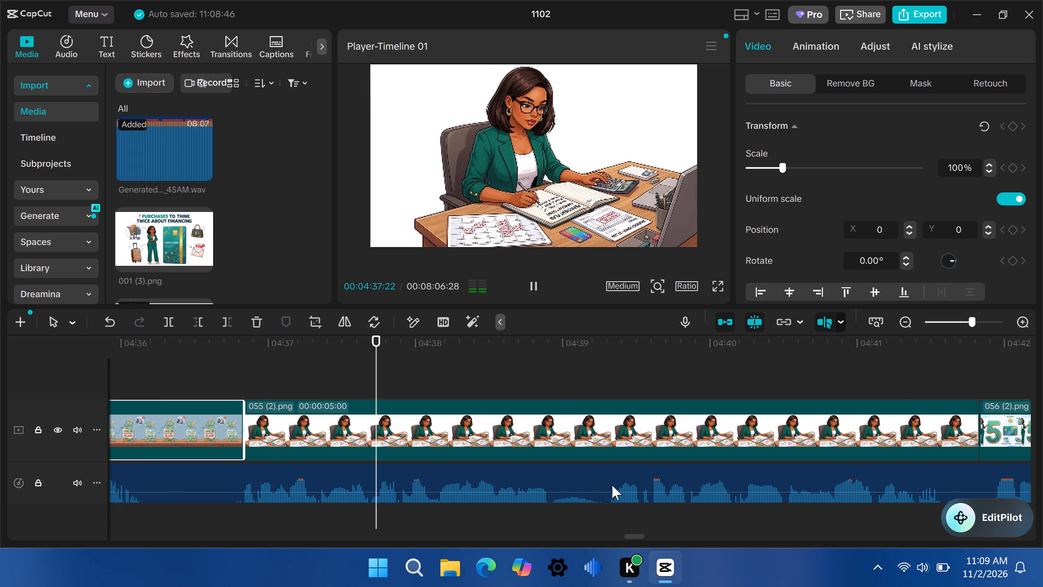
left_click_drag(634, 535, 637, 536)
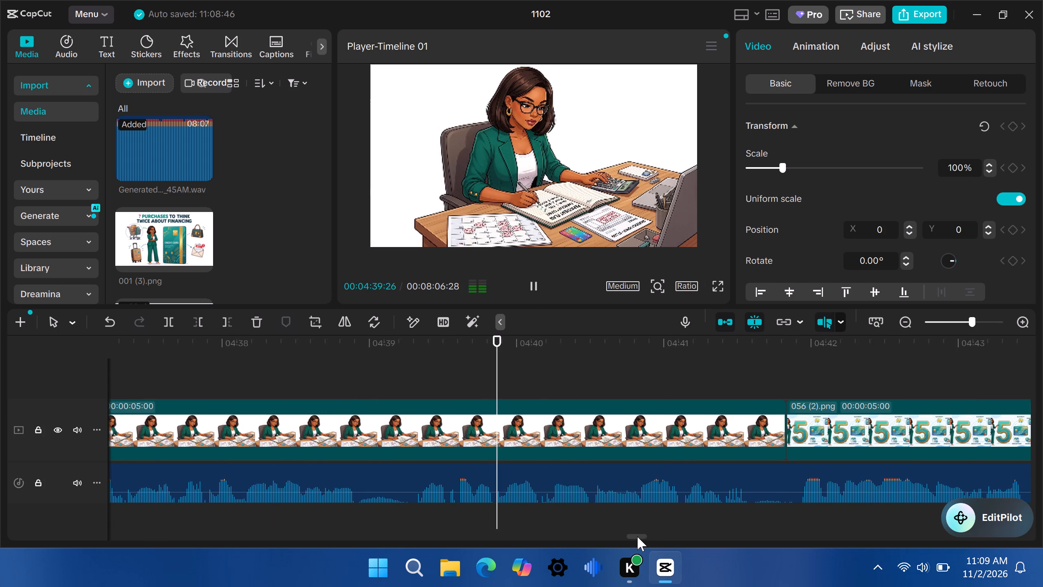
left_click_drag(637, 536, 640, 537)
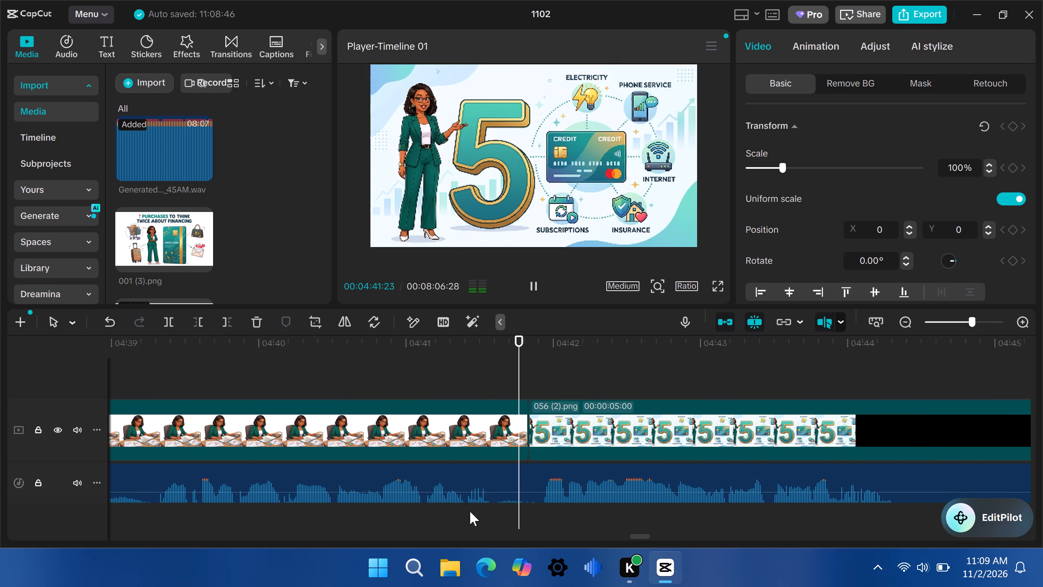
left_click_drag(640, 536, 643, 536)
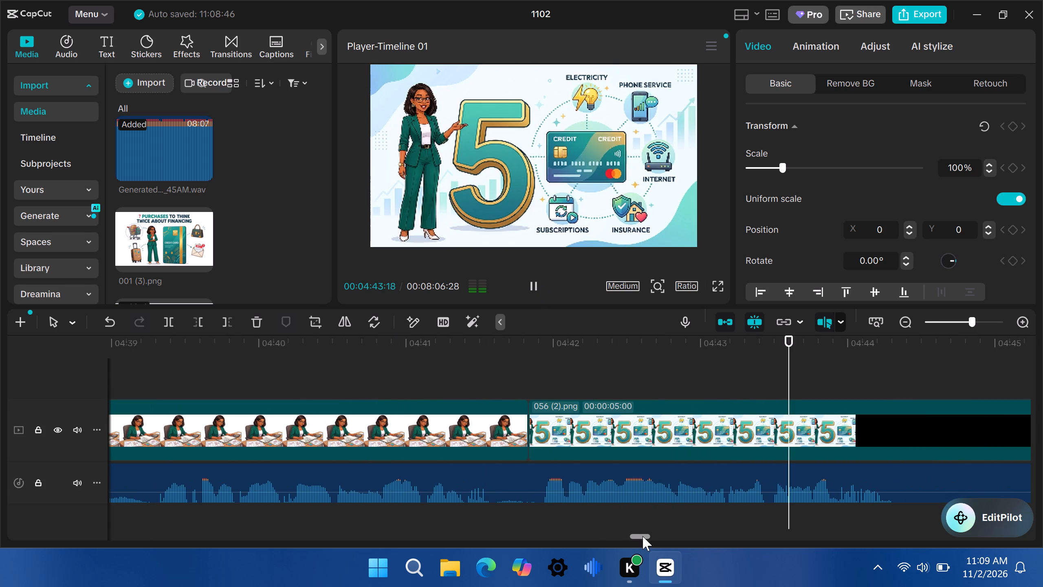
left_click_drag(643, 536, 645, 537)
left_click(703, 355)
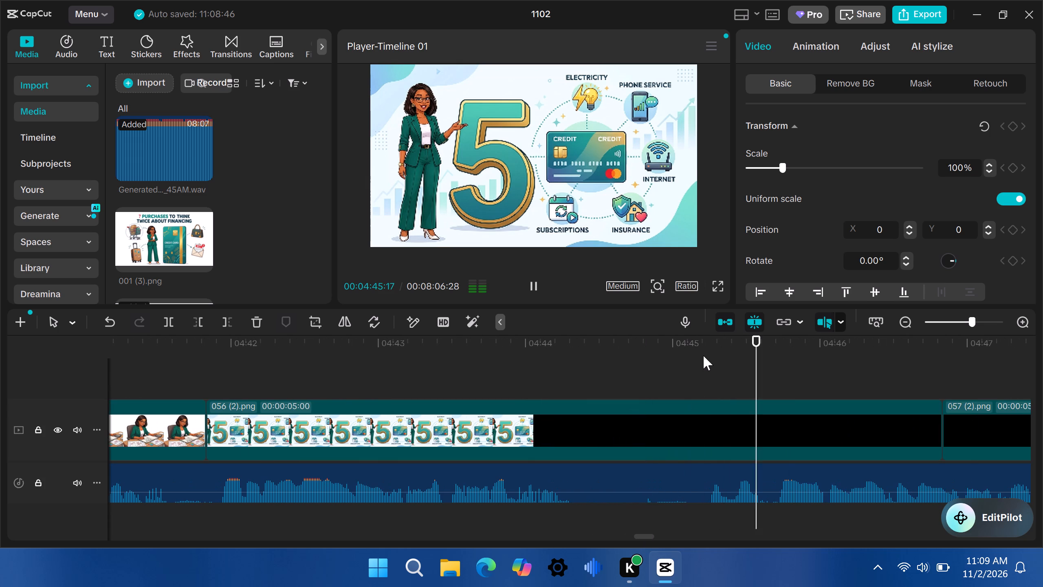
left_click_drag(703, 355, 709, 358)
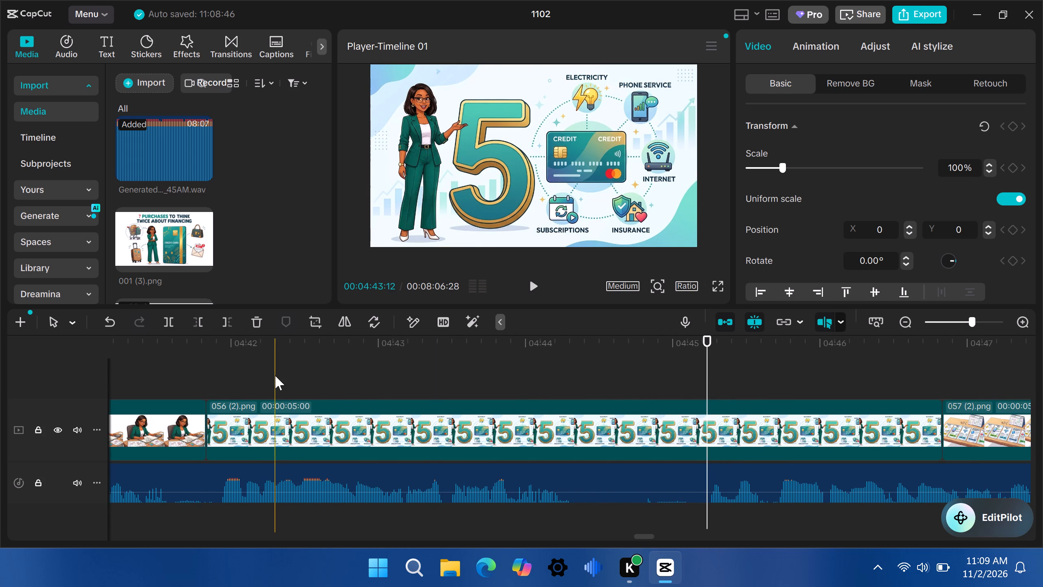
left_click(192, 426)
left_click_drag(209, 428, 213, 428)
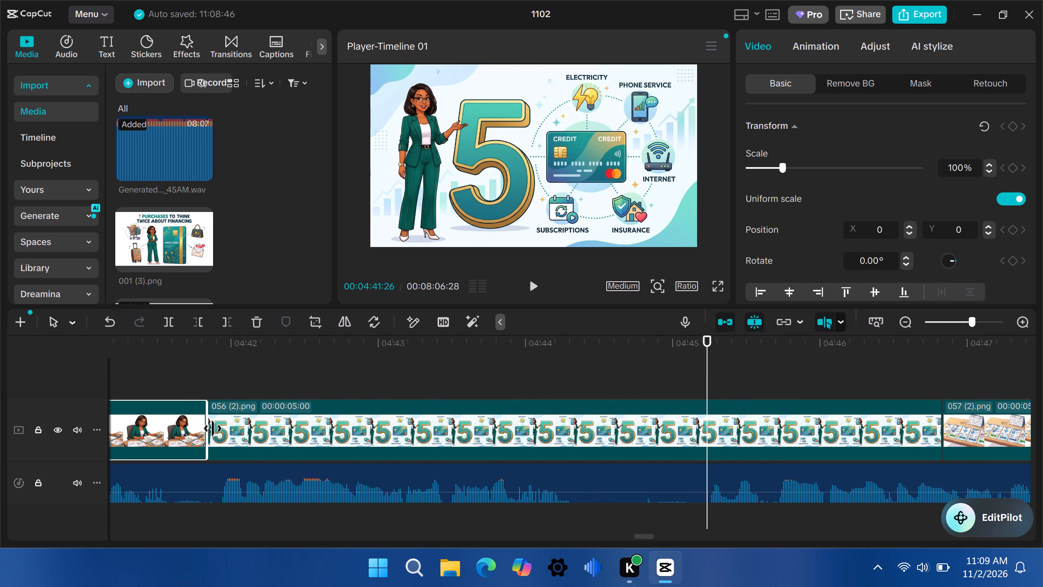
left_click_drag(213, 428, 706, 457)
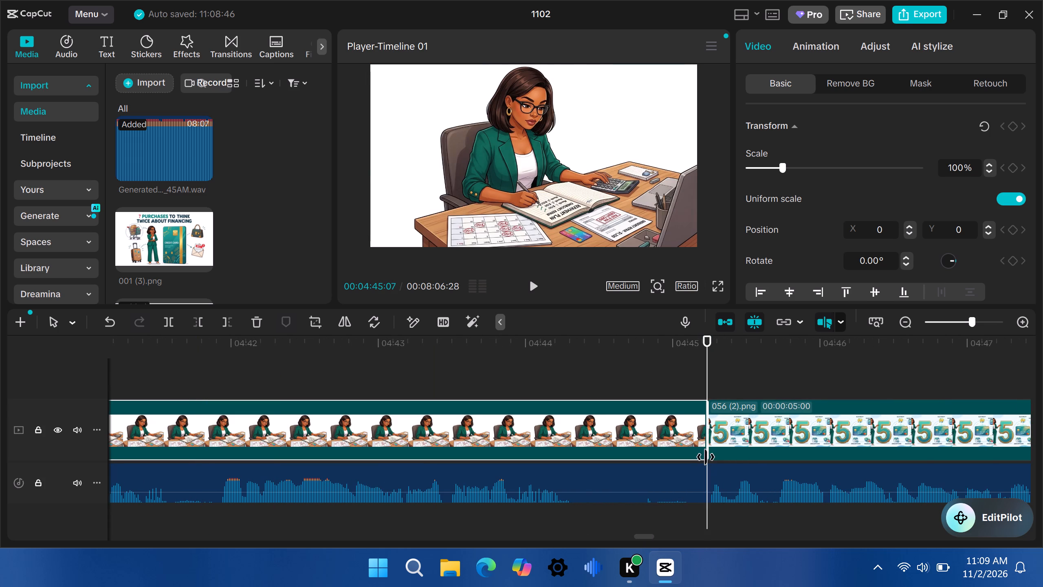
Refine the cut between the 055 (2).png and 056 (2).png clips by extending the first clip's end to 00:04:45:08.
left_click_drag(642, 533, 649, 533)
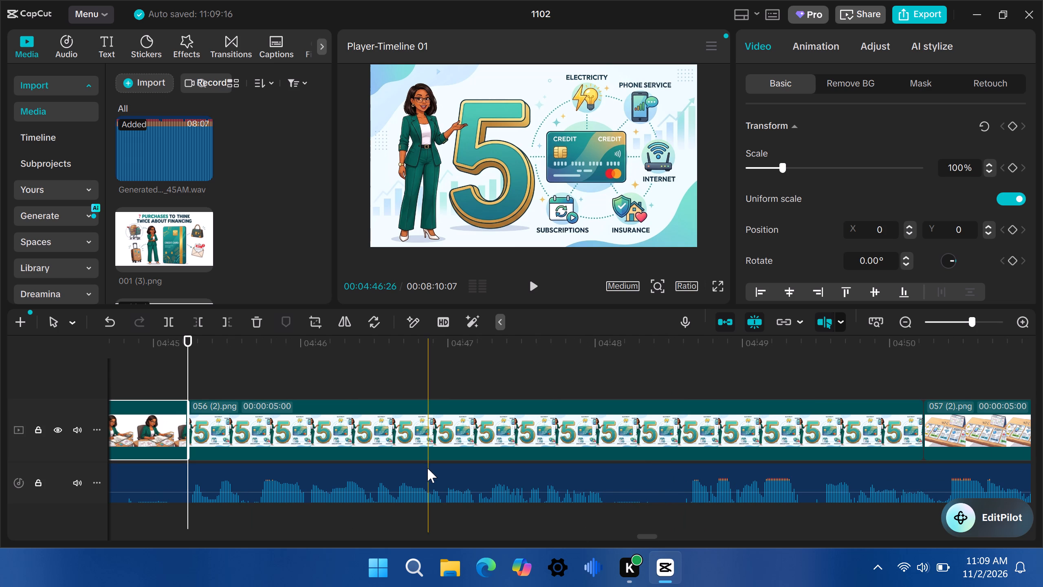
left_click(178, 347)
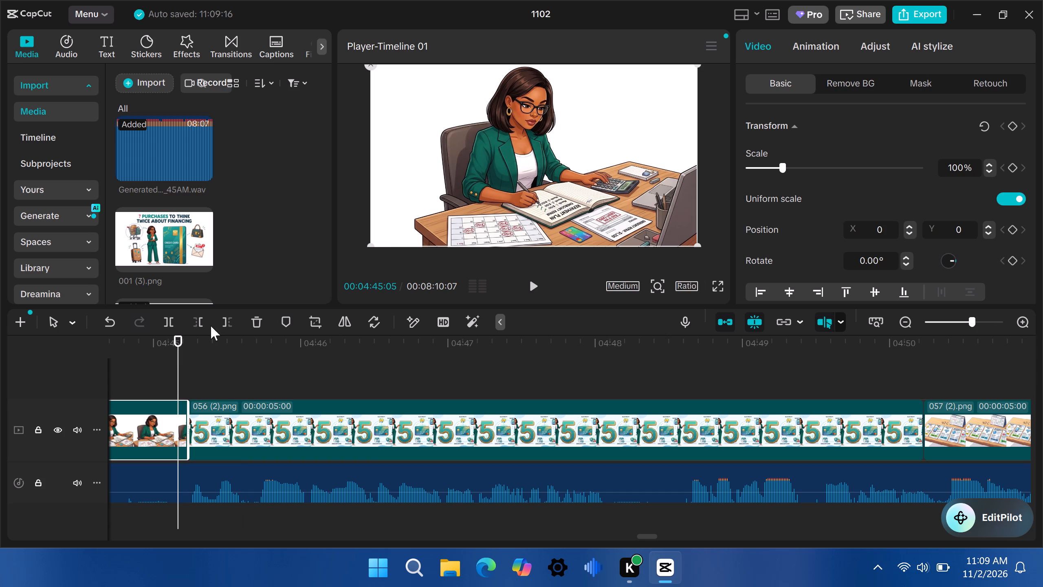
left_click(187, 348)
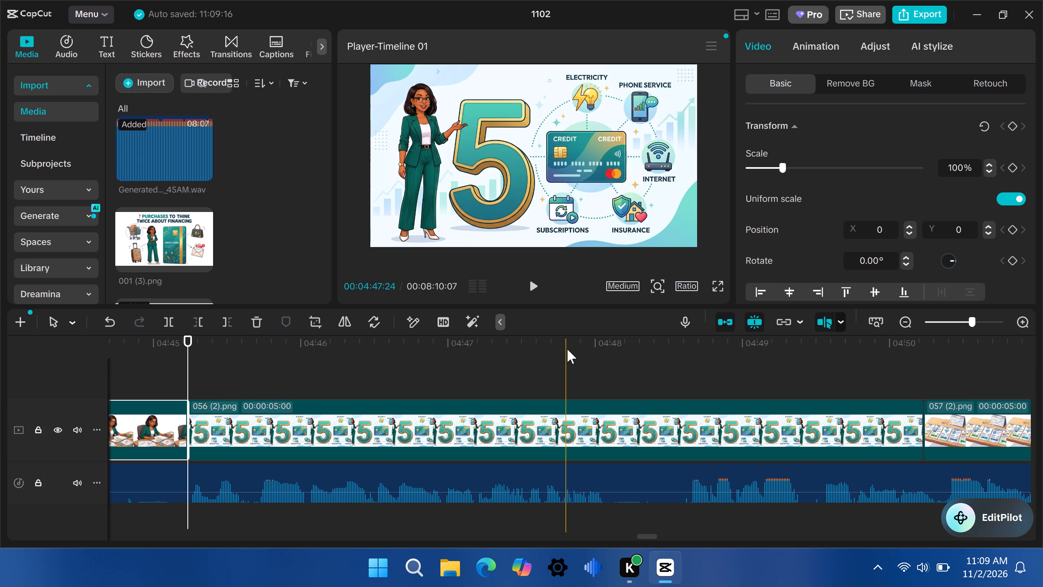
left_click(523, 352)
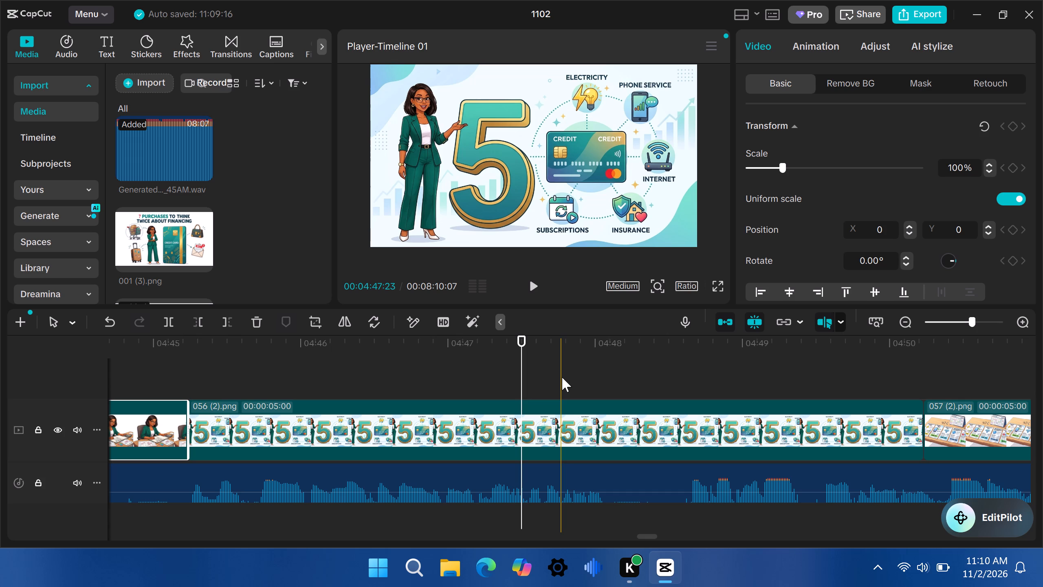
left_click(643, 374)
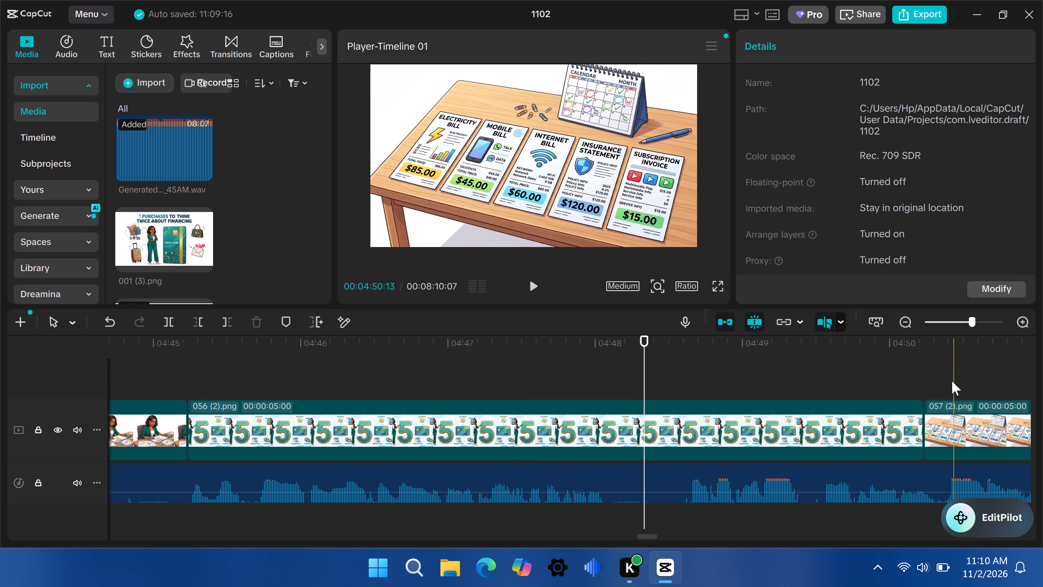
left_click(187, 360)
left_click_drag(187, 360, 194, 356)
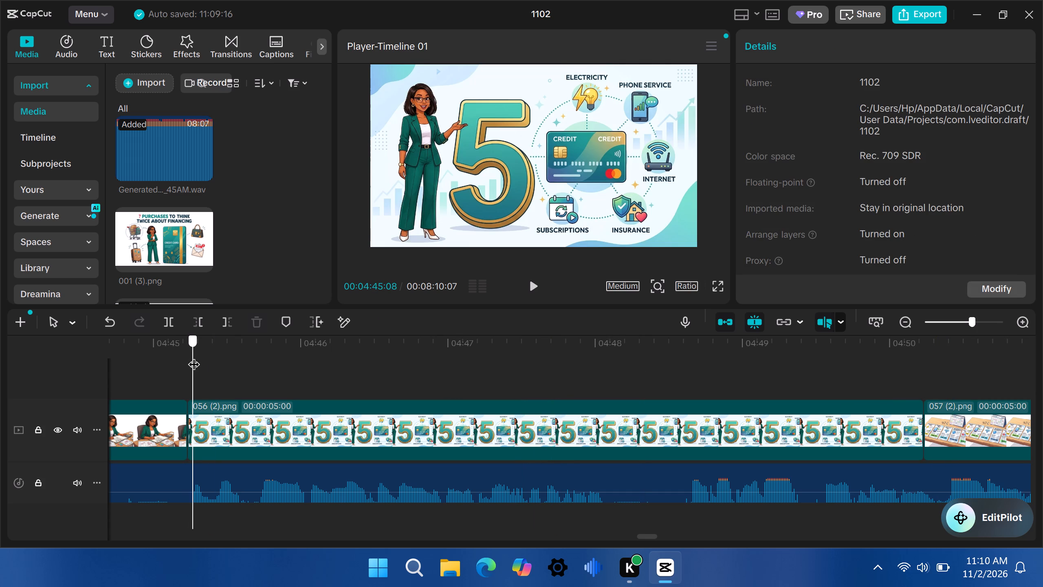
left_click_drag(194, 356, 194, 357)
left_click(171, 415)
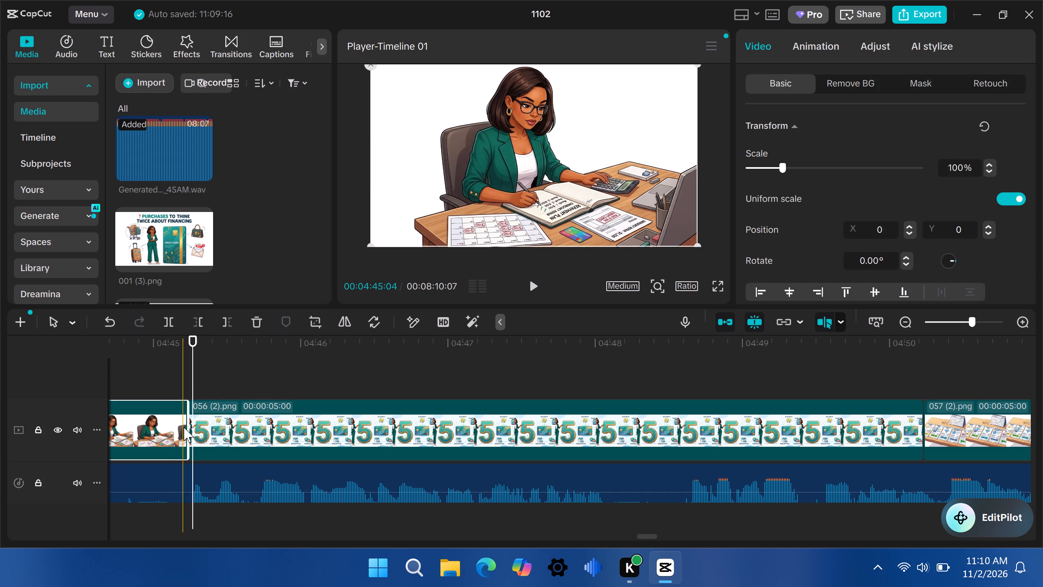
left_click(187, 427)
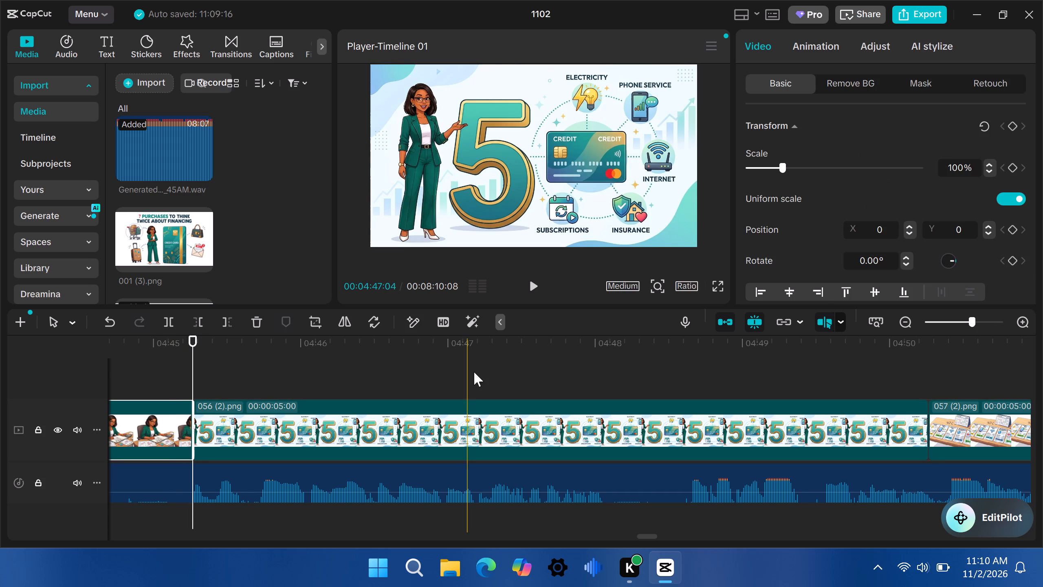
Play the narration over the 056 (2).png clip to find its cut point and trim that clip's end to 00:04:48:18.
left_click(537, 287)
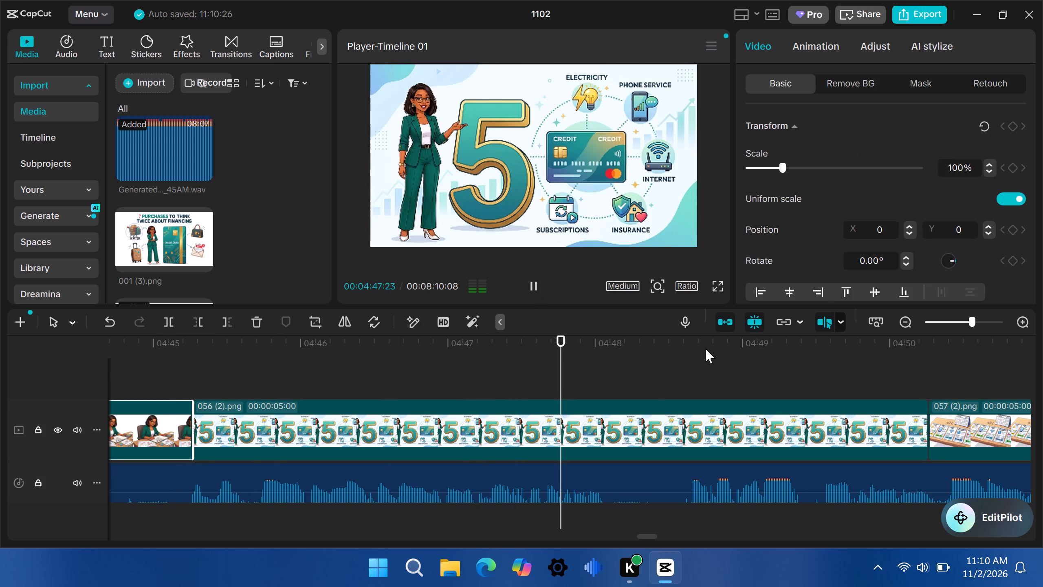
left_click(684, 344)
left_click_drag(684, 344, 685, 344)
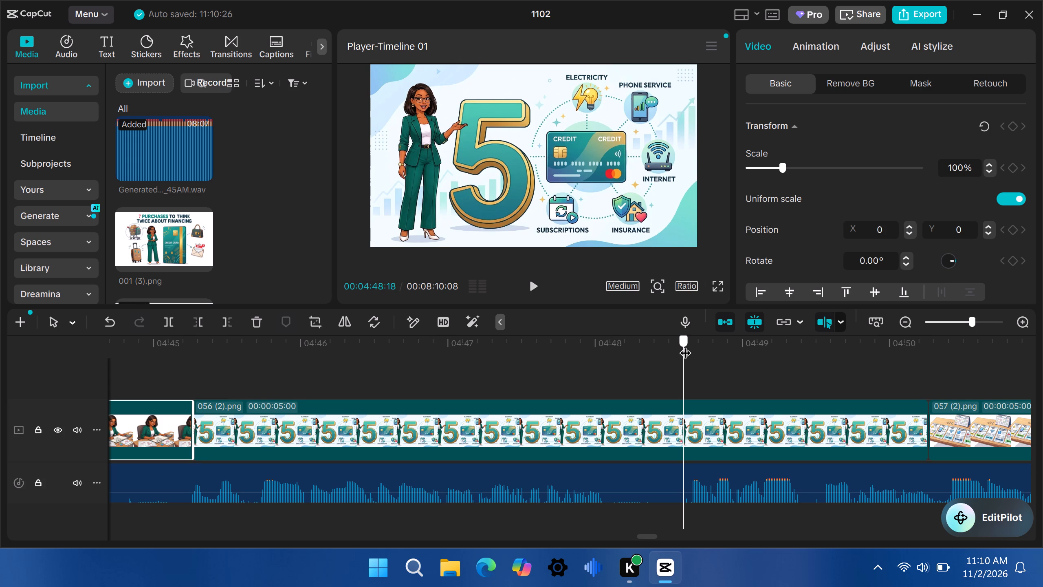
left_click_drag(685, 344, 686, 350)
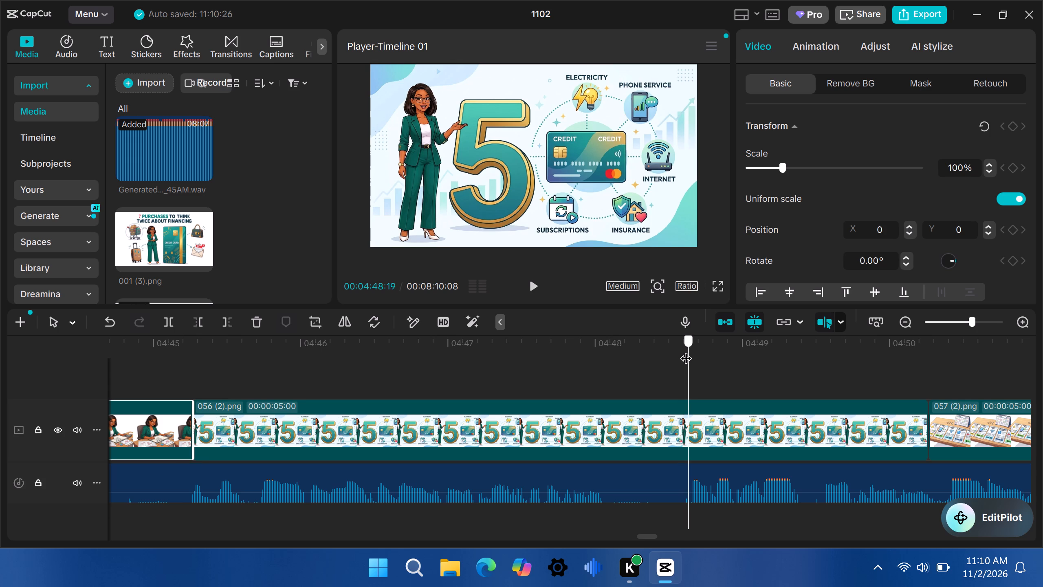
left_click_drag(686, 350, 685, 350)
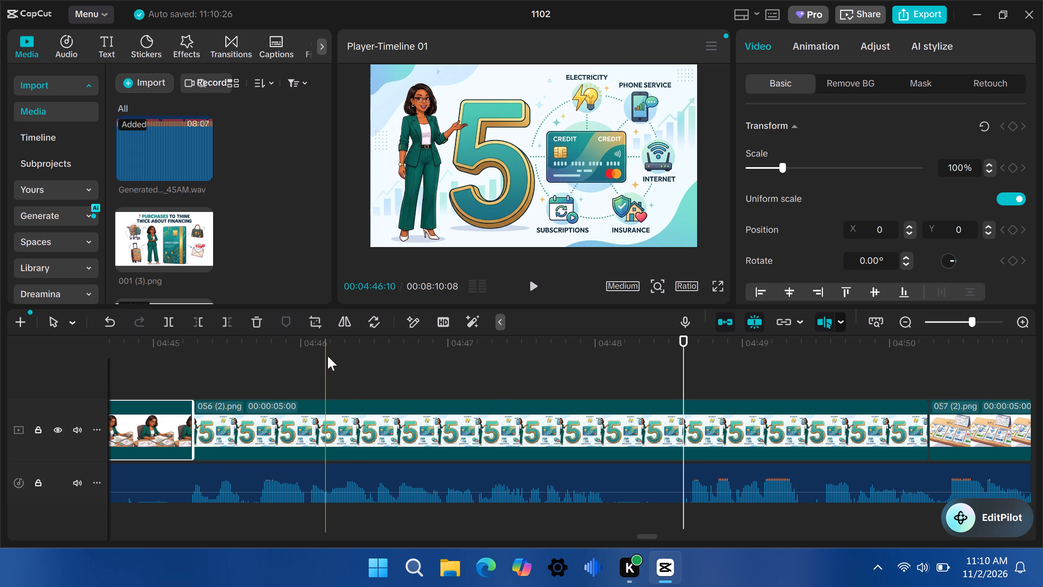
left_click(224, 324)
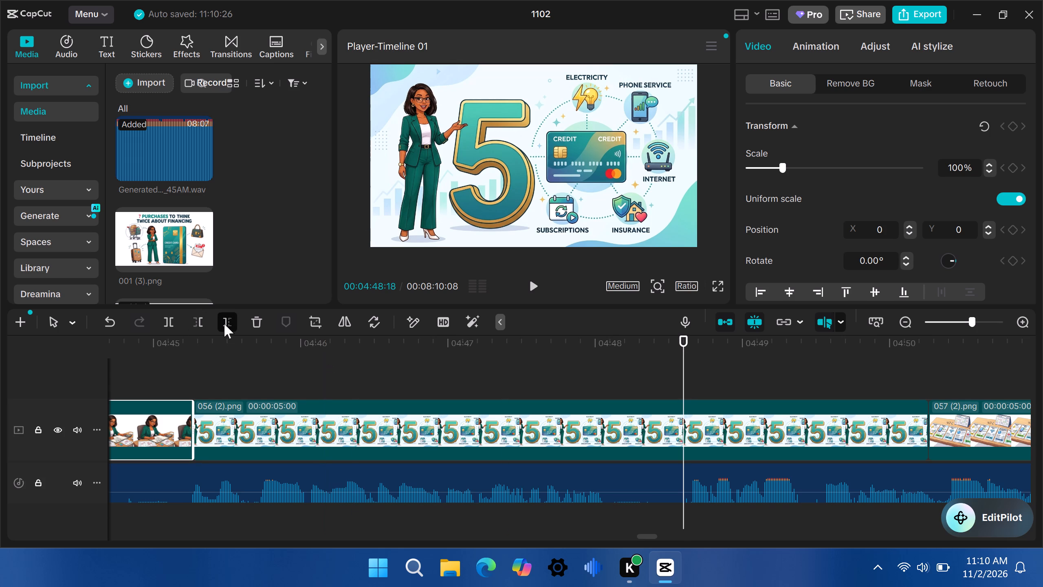
Play the narration past the 057 (2).png clip to find its cut point and extend that clip's end to 00:04:54:27.
left_click(538, 280)
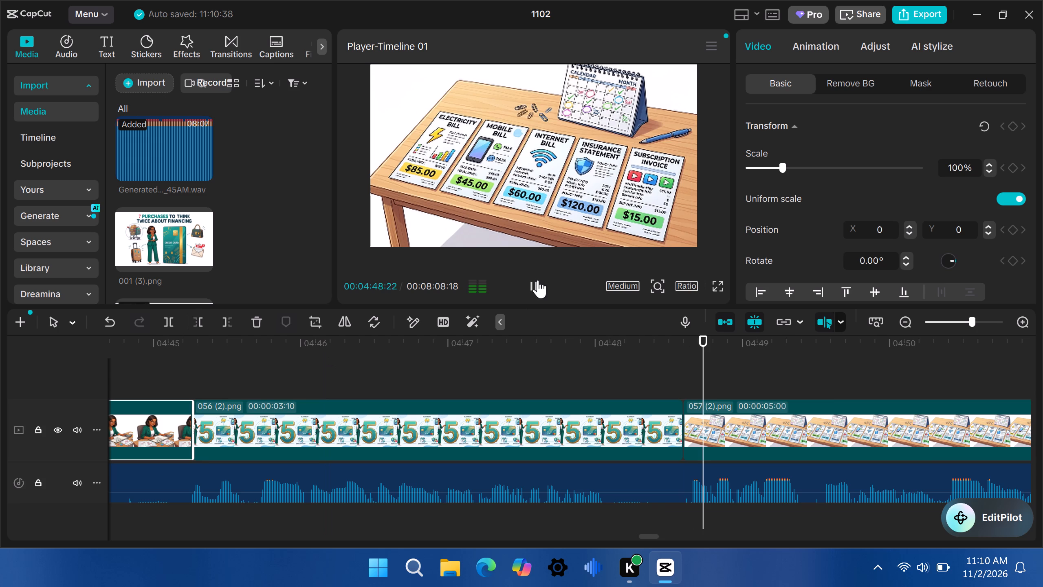
left_click_drag(646, 537, 653, 537)
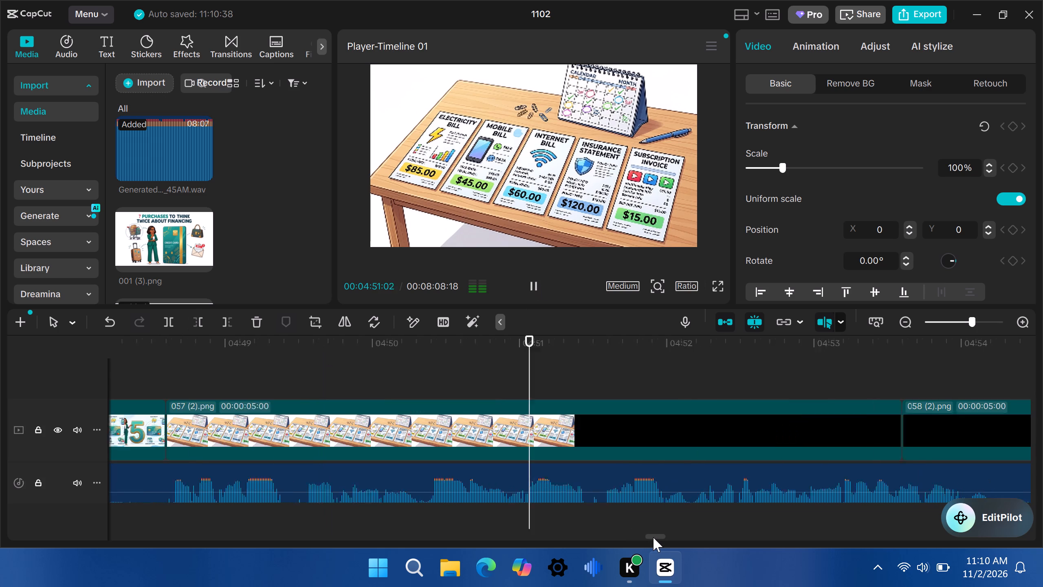
left_click_drag(653, 537, 660, 536)
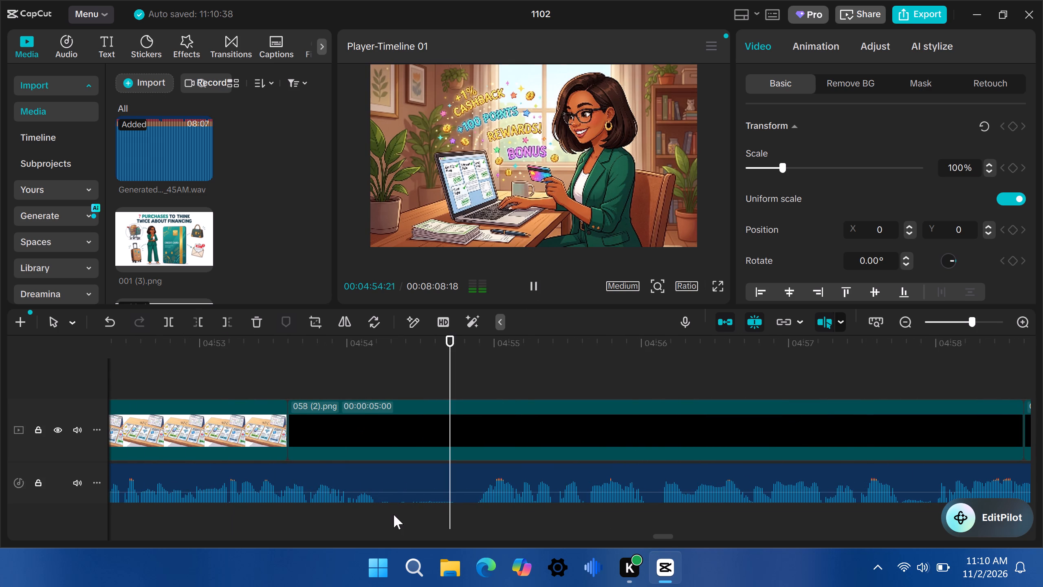
left_click(482, 345)
left_click(482, 345)
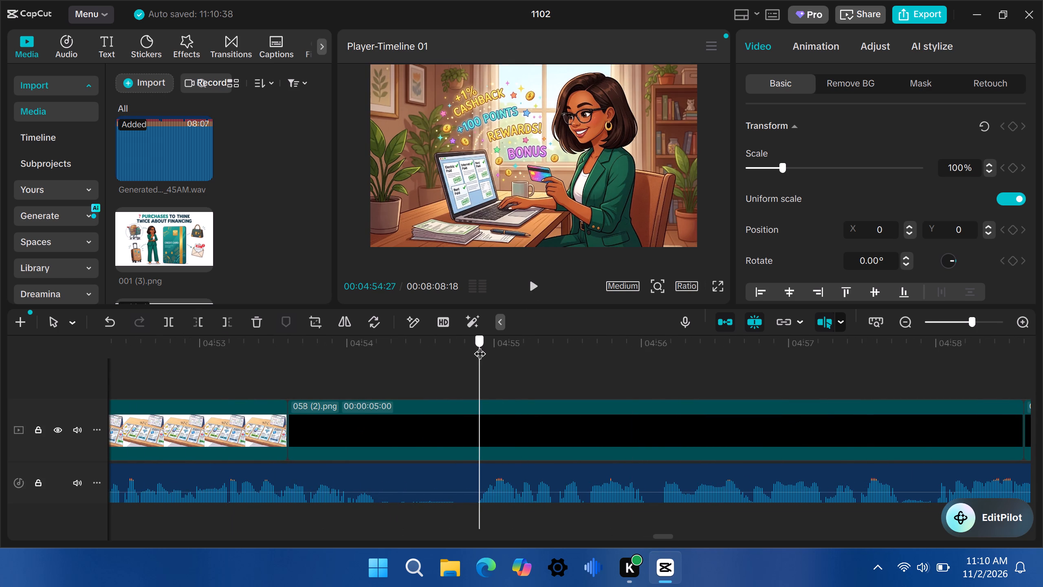
left_click(246, 439)
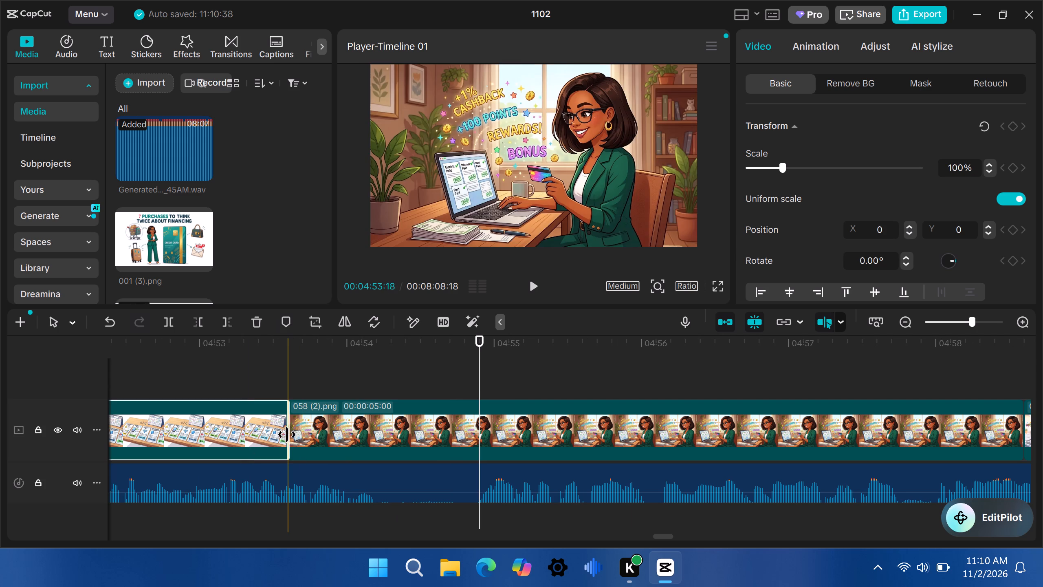
left_click_drag(288, 433, 476, 422)
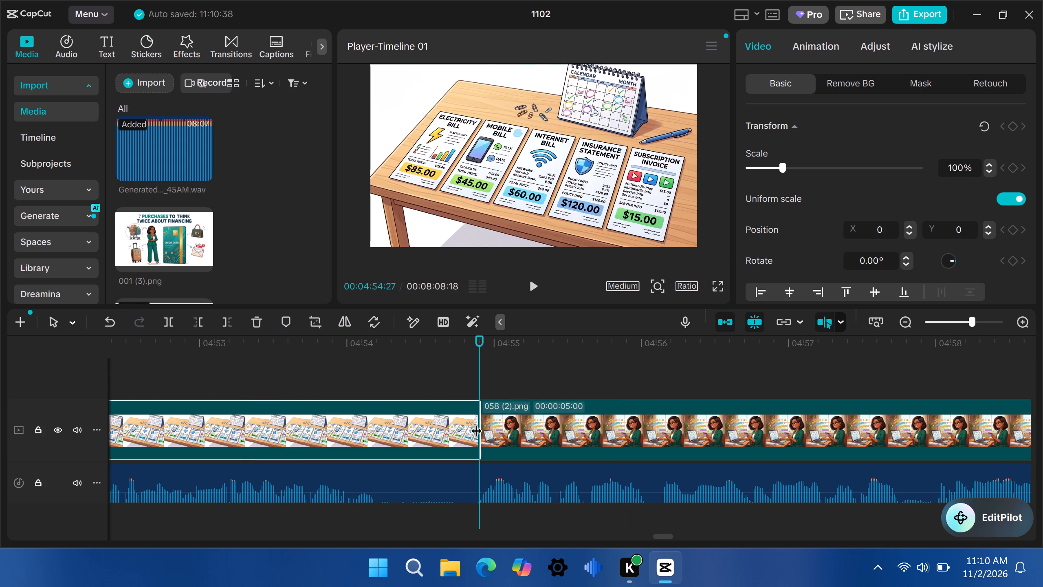
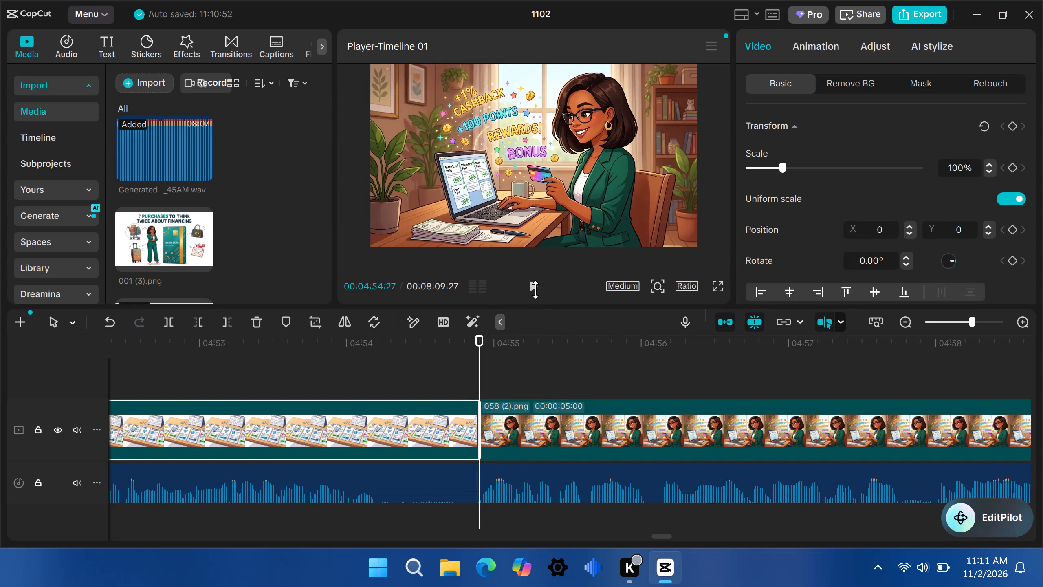
Play the narration past the 058 (2).png clip to find its cut point and extend that clip's end to 00:05:01:01.
left_click(537, 289)
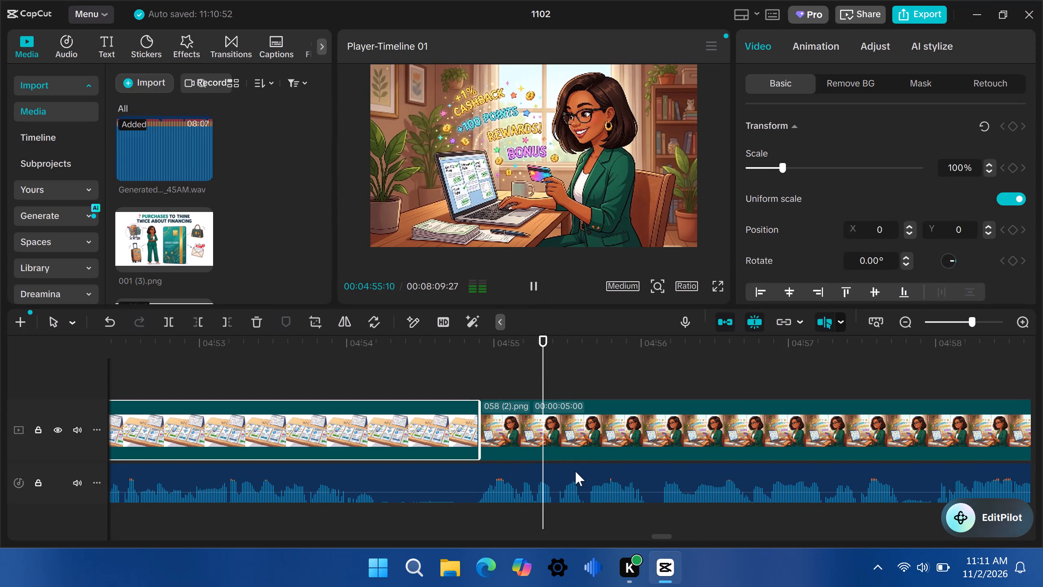
left_click_drag(665, 535, 670, 535)
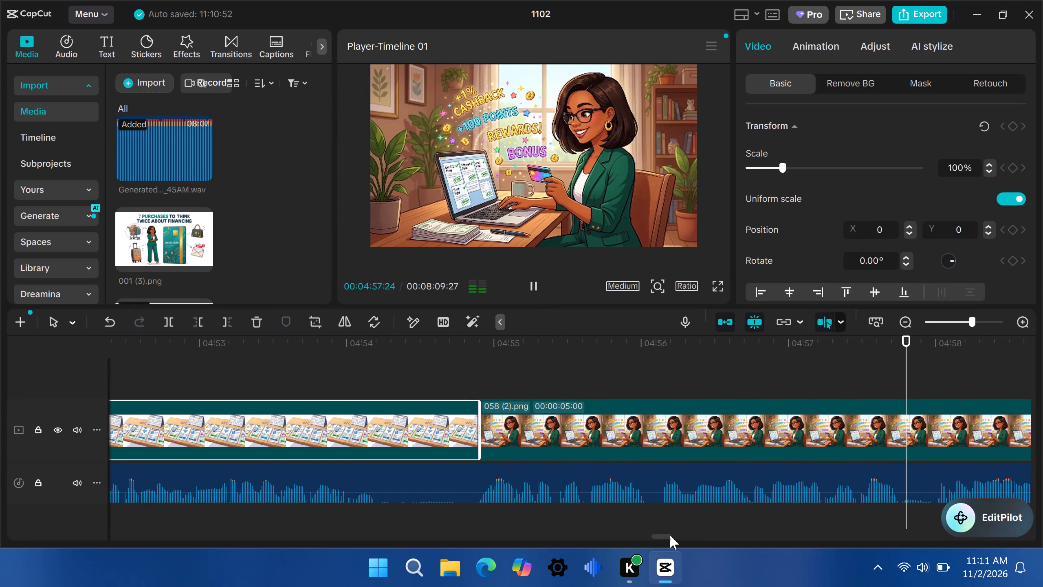
left_click_drag(670, 535, 675, 535)
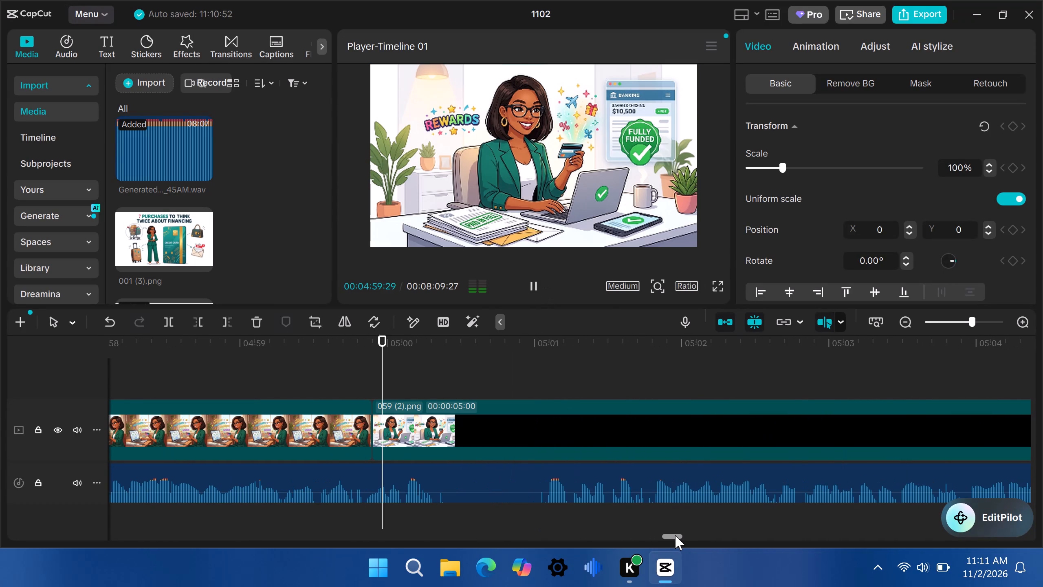
left_click_drag(675, 535, 671, 537)
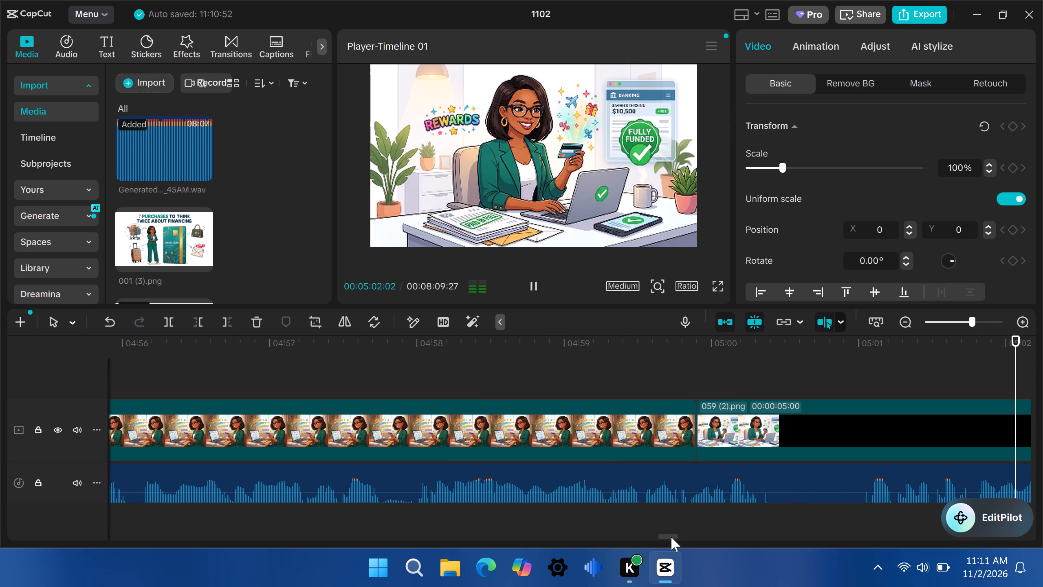
left_click_drag(671, 537, 669, 537)
left_click(542, 355)
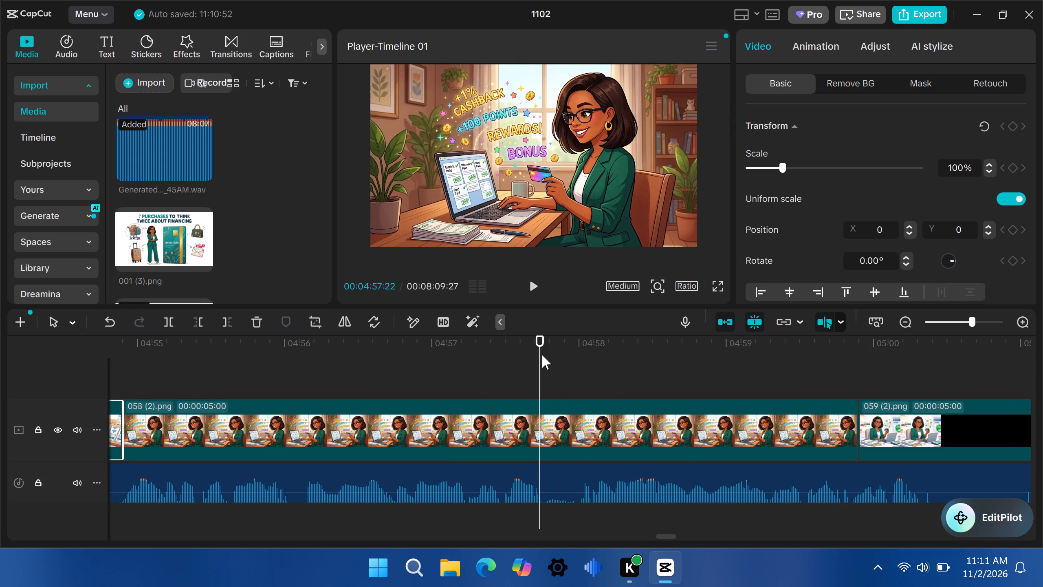
left_click(534, 291)
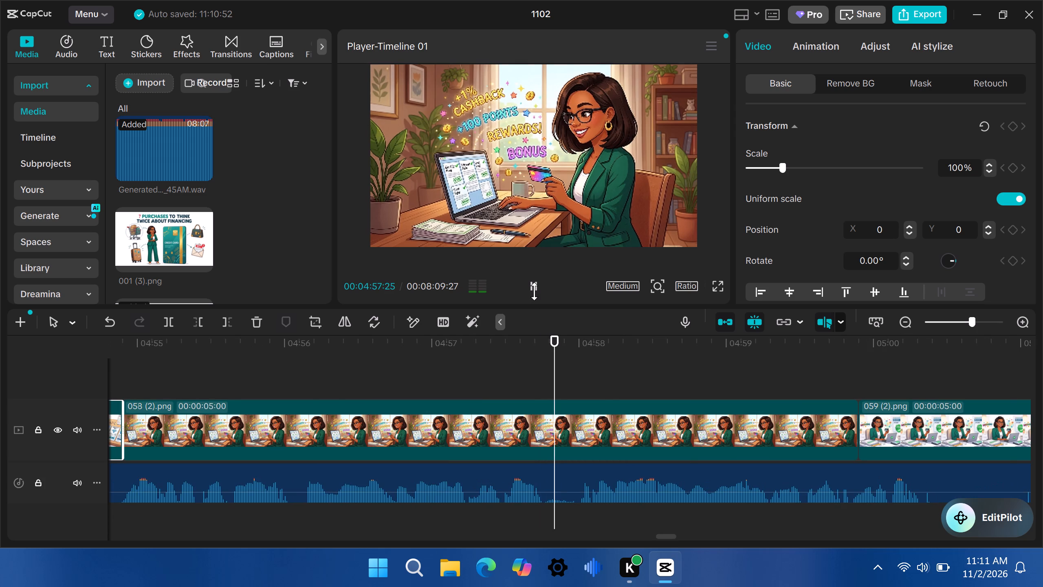
left_click_drag(665, 536, 666, 536)
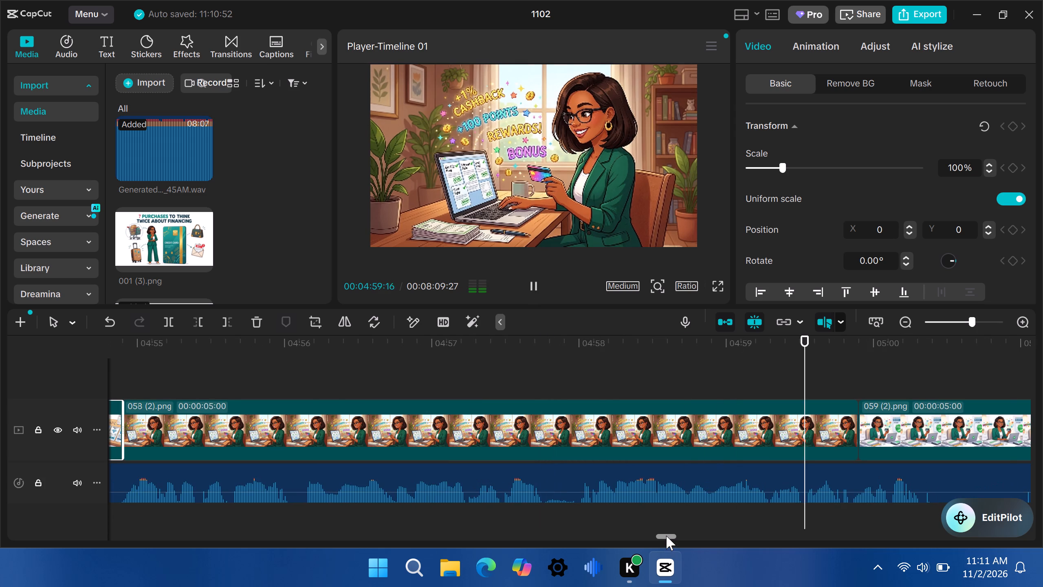
left_click_drag(666, 536, 672, 536)
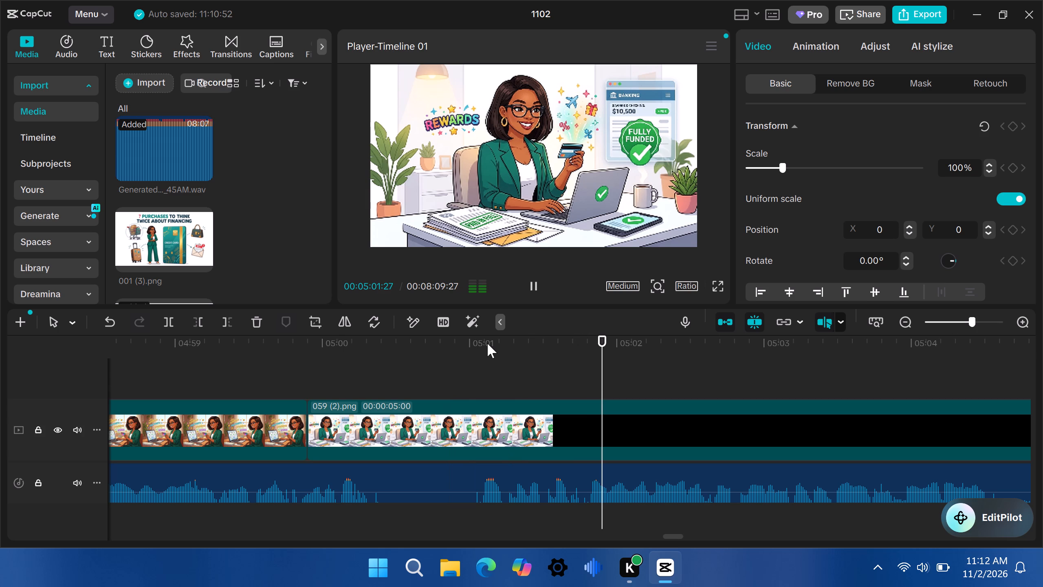
left_click(487, 343)
left_click_drag(487, 343, 482, 344)
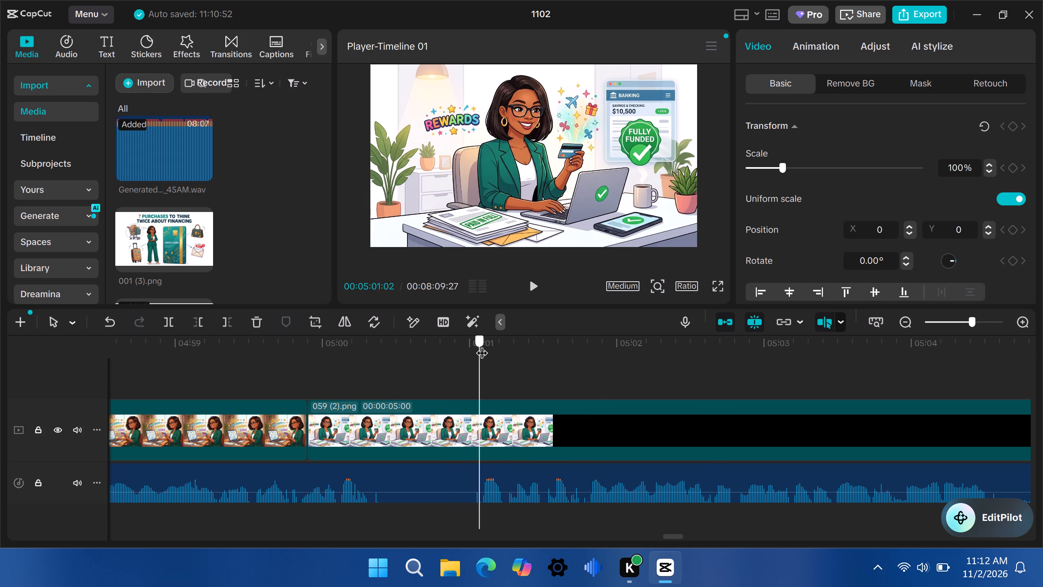
left_click_drag(482, 344, 477, 351)
left_click(478, 351)
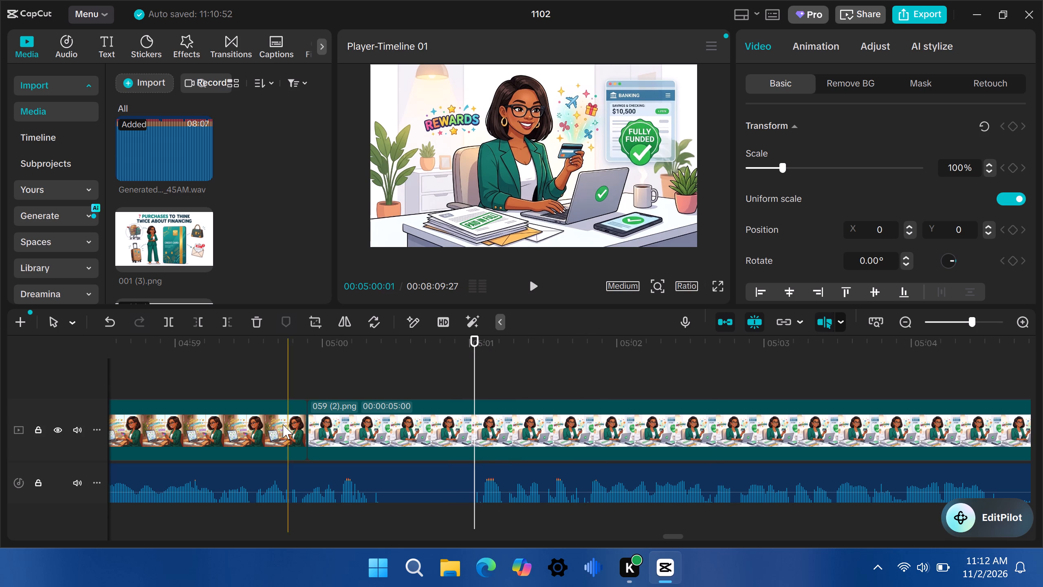
left_click(283, 424)
left_click_drag(308, 430, 418, 411)
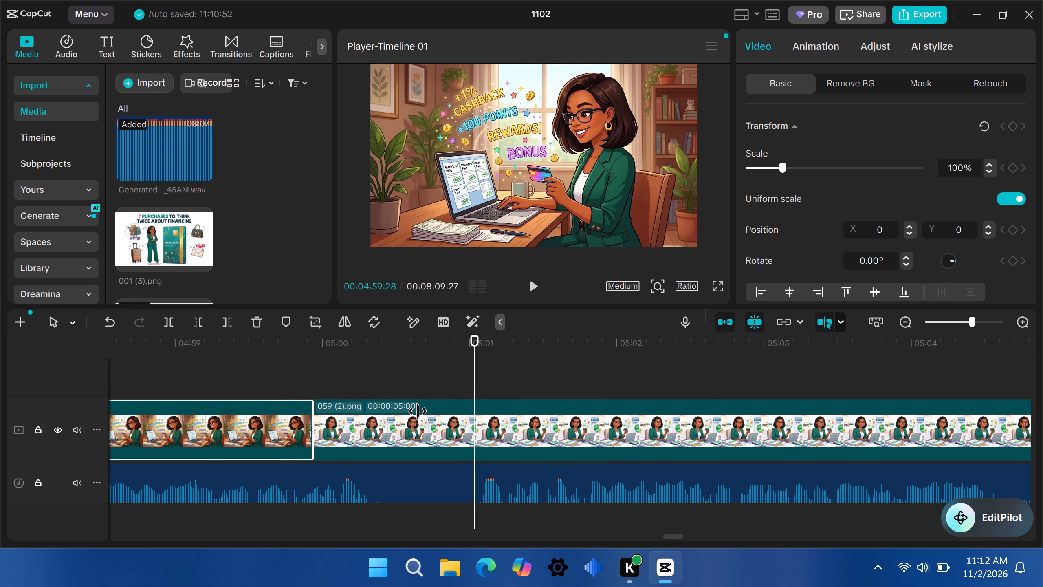
left_click_drag(418, 411, 472, 412)
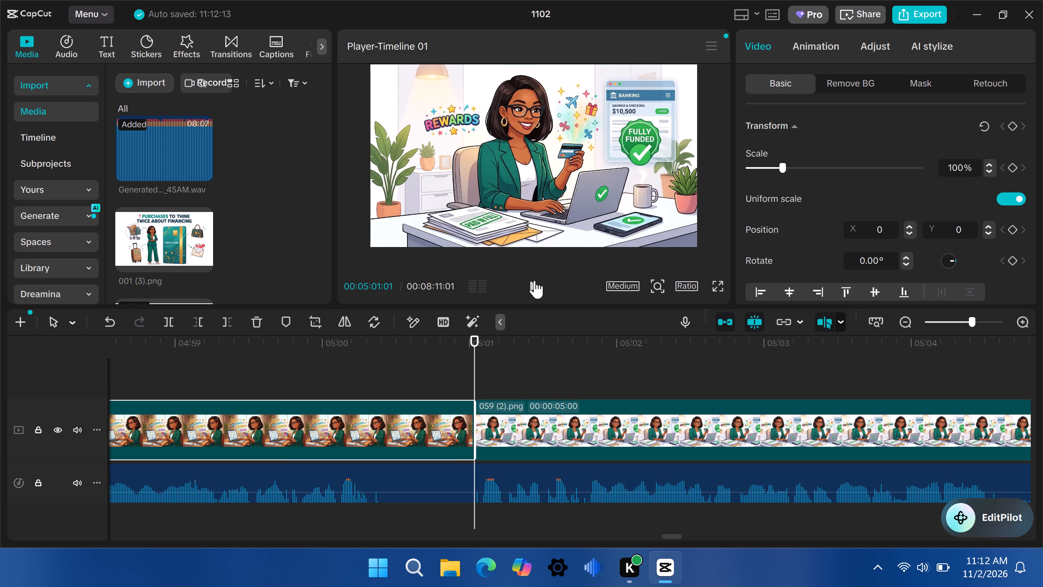
Play the narration over the 059 (2).png clip to find its cut point and trim that clip's end to 00:05:05:10.
left_click(535, 280)
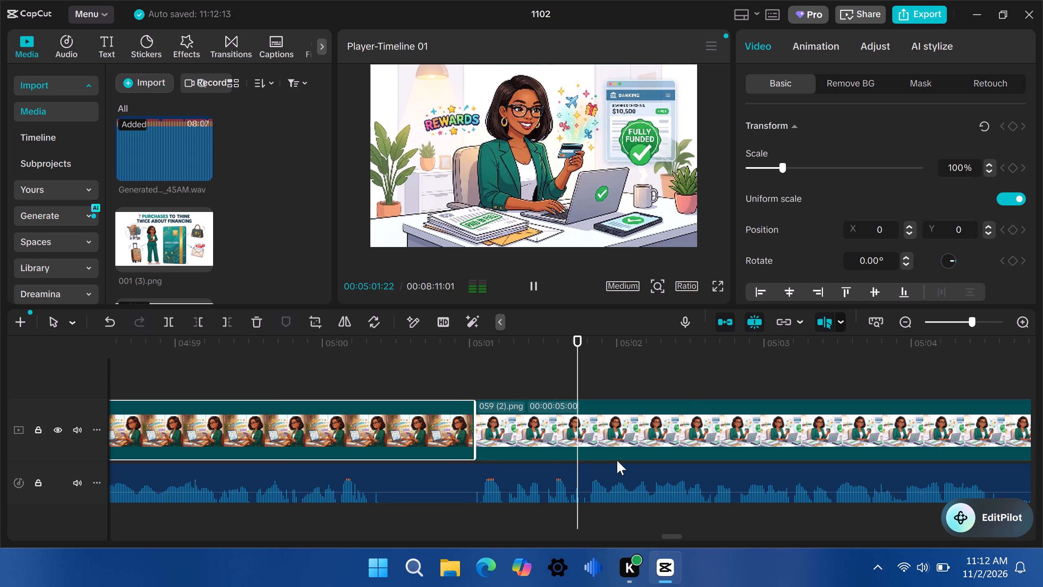
left_click_drag(675, 537, 682, 537)
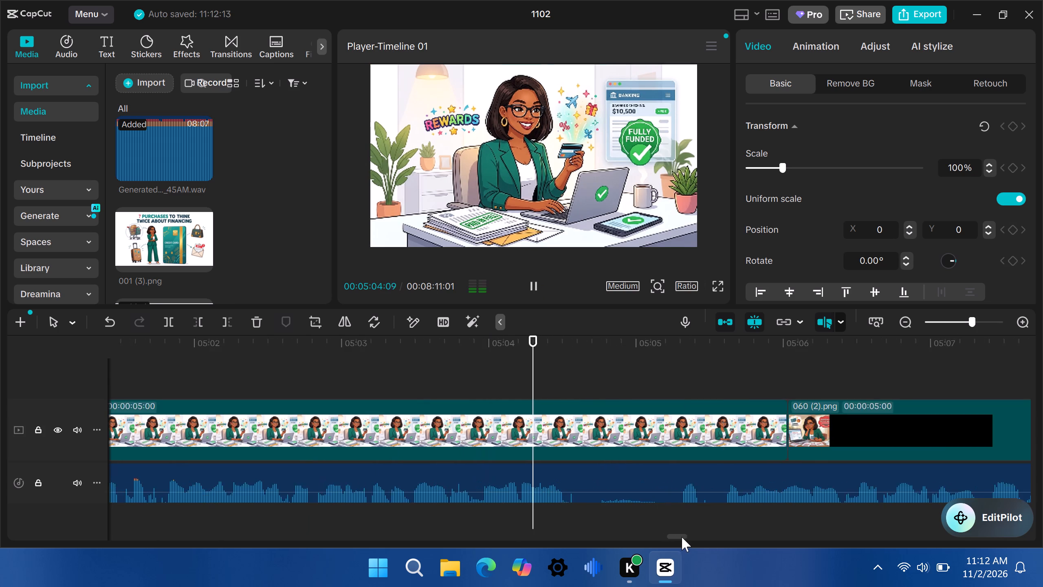
left_click_drag(682, 537, 683, 537)
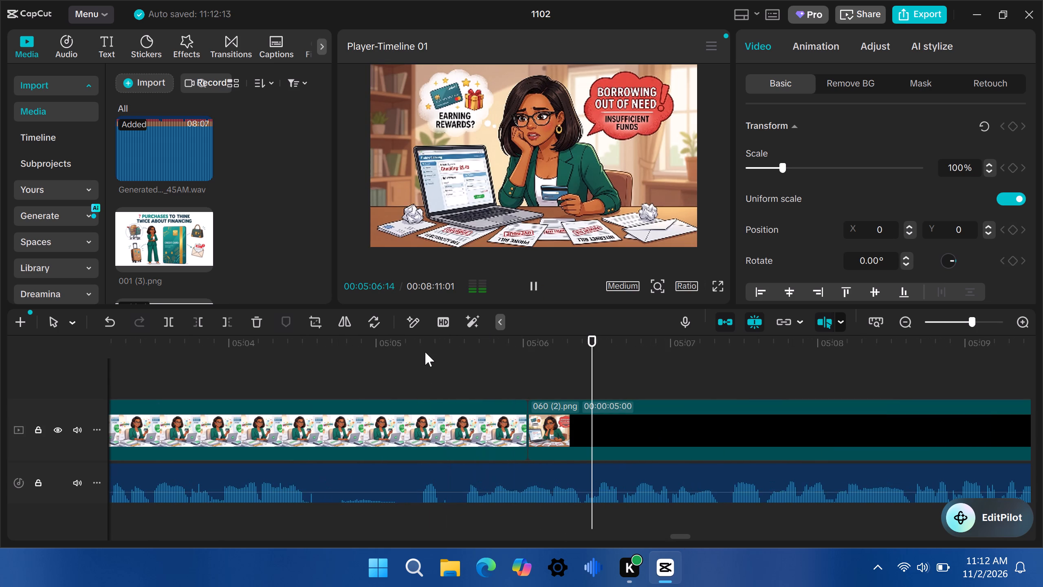
left_click(425, 352)
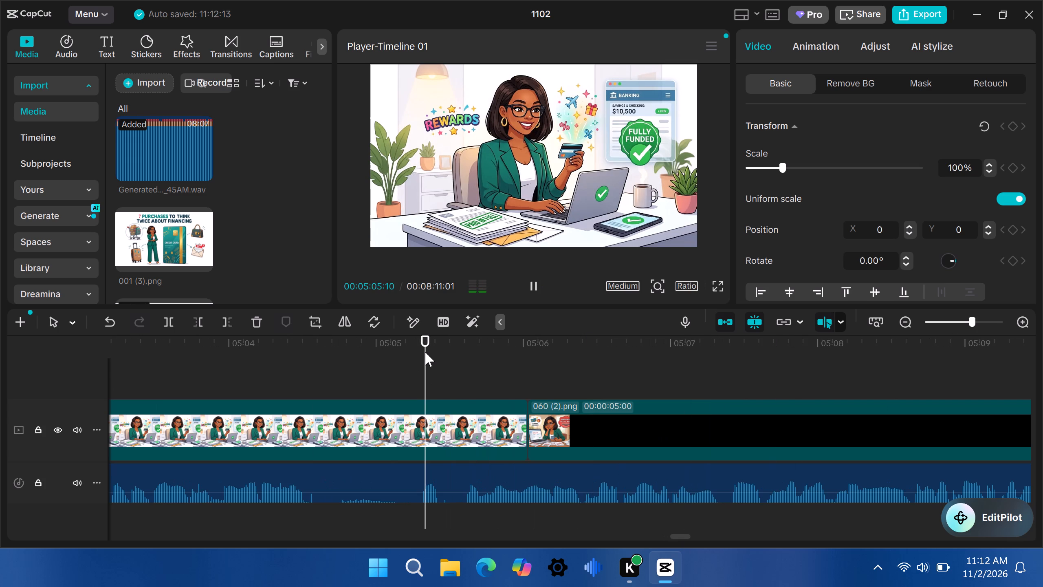
left_click(425, 352)
left_click(423, 352)
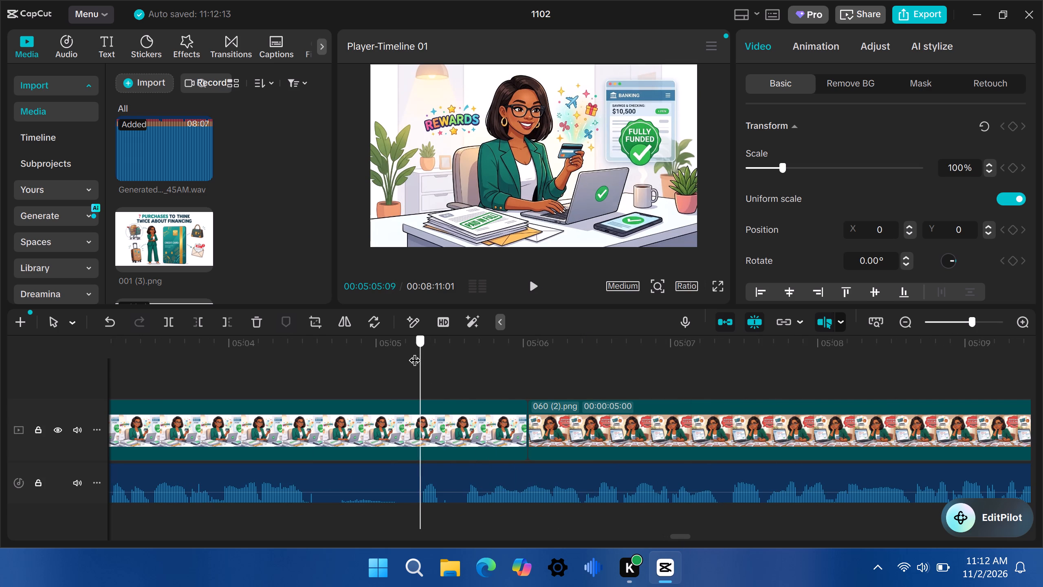
left_click_drag(420, 350, 426, 353)
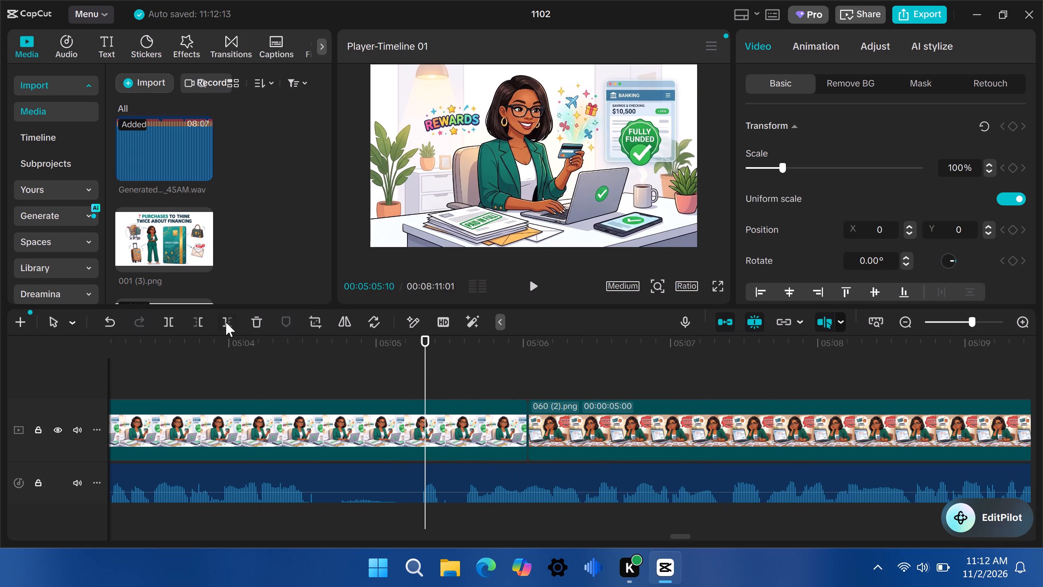
left_click(226, 322)
Play the narration past the 060 (2).png clip to find its cut point and extend that clip's end to 00:05:12:06.
left_click(537, 283)
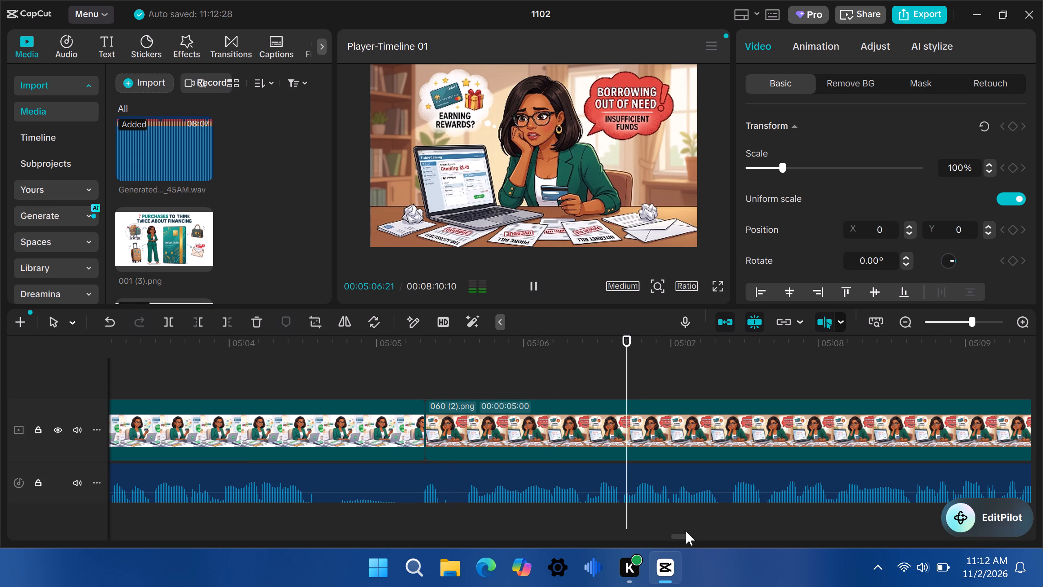
left_click_drag(680, 535, 689, 535)
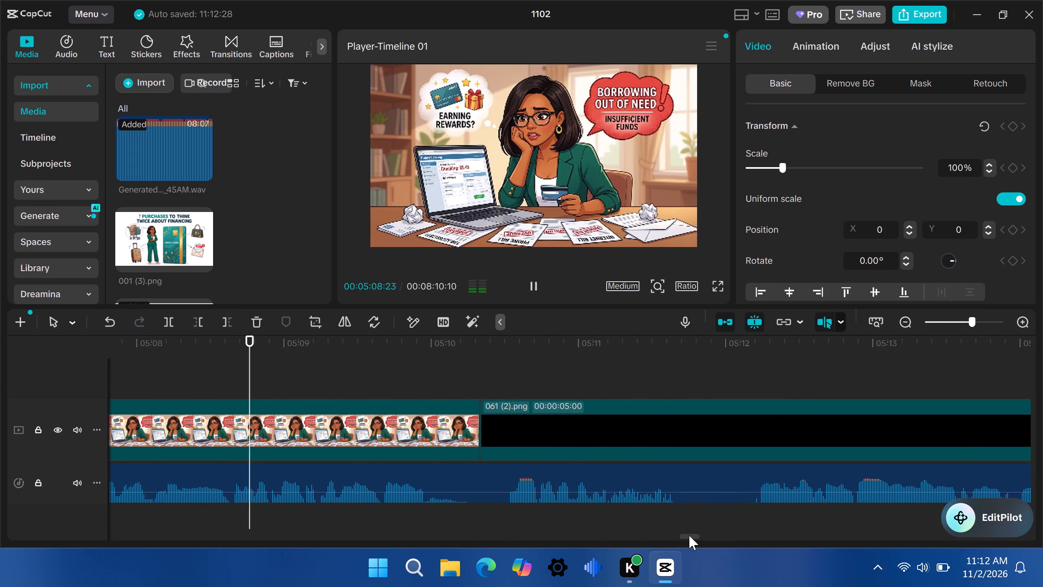
left_click_drag(689, 535, 690, 535)
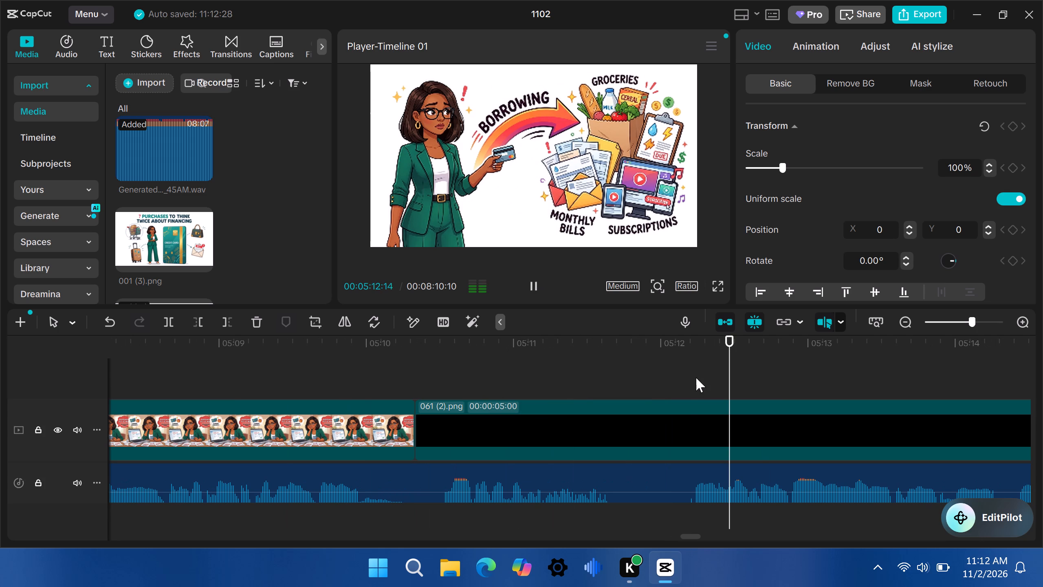
left_click(692, 350)
left_click(356, 434)
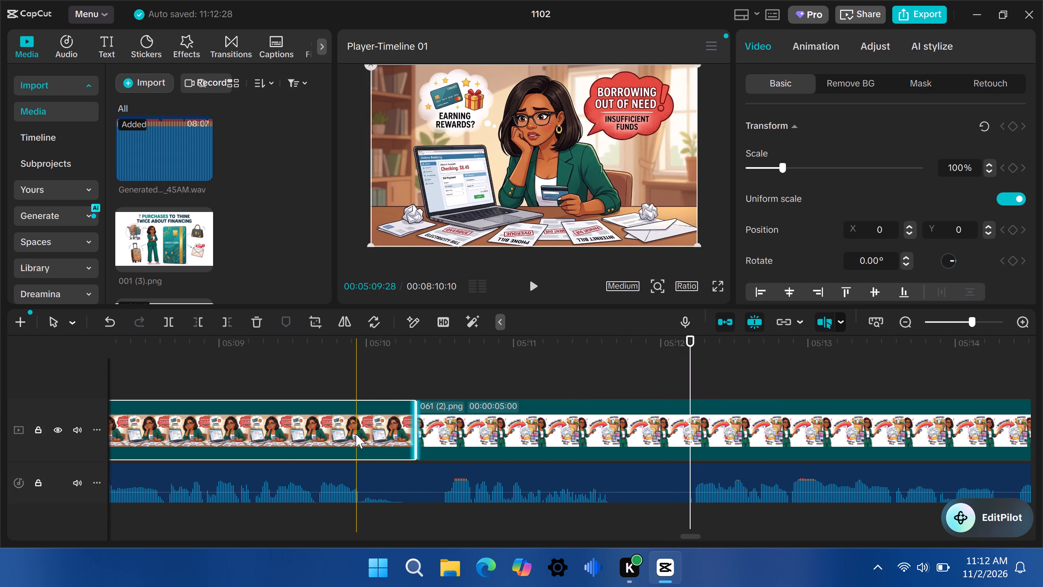
left_click_drag(416, 435, 733, 440)
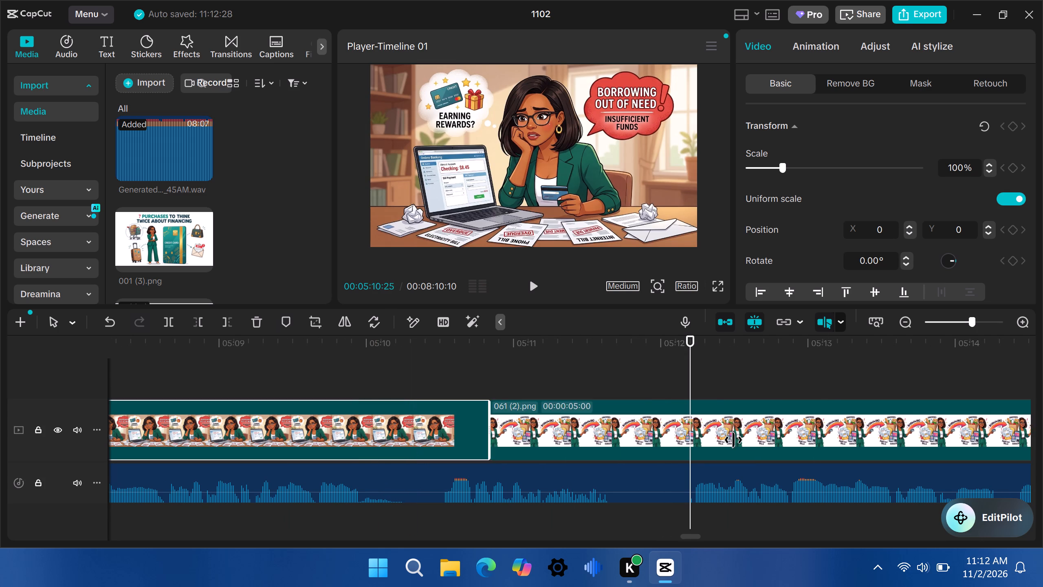
left_click_drag(733, 440, 686, 439)
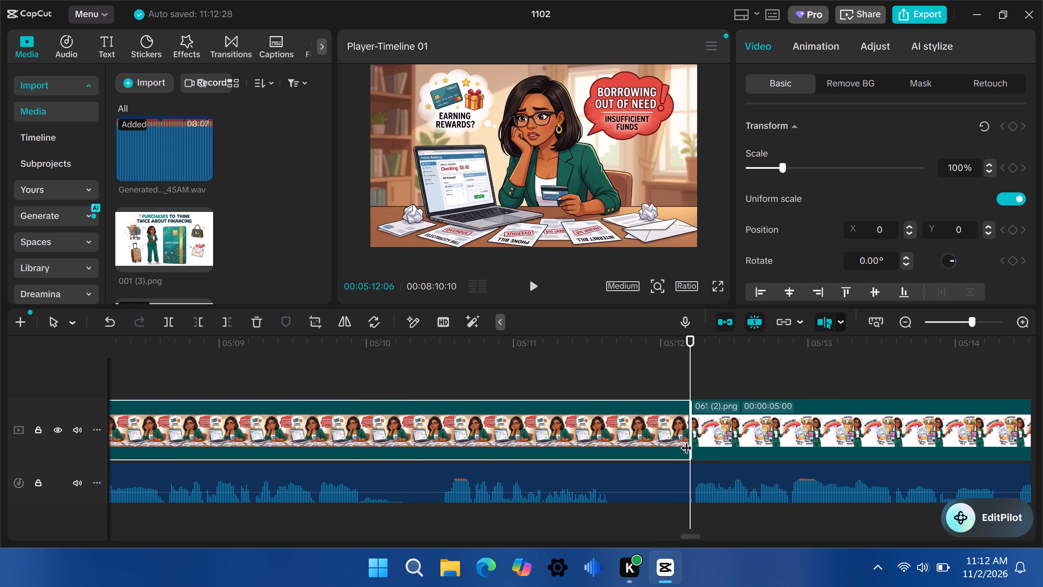
Play the narration over the 061 (2).png clip to find its cut point and trim that clip's end to 00:05:16:04.
left_click(534, 287)
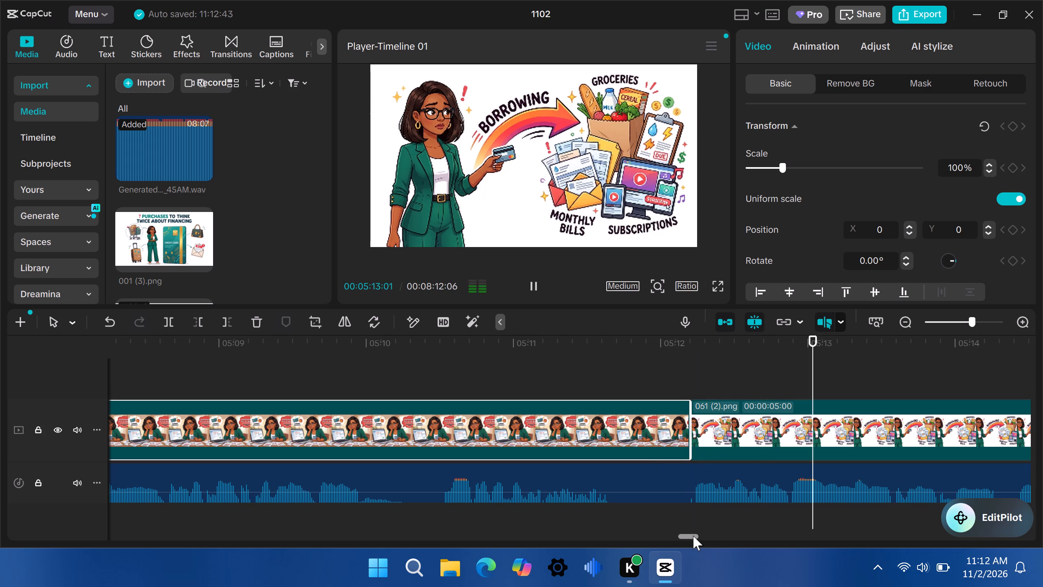
left_click_drag(689, 536, 699, 534)
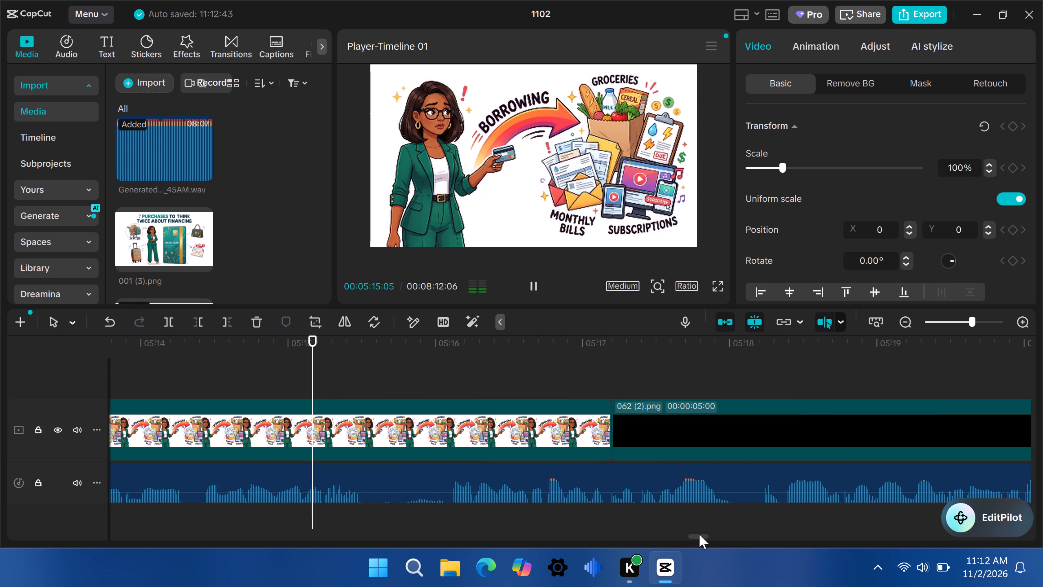
left_click_drag(699, 534, 699, 534)
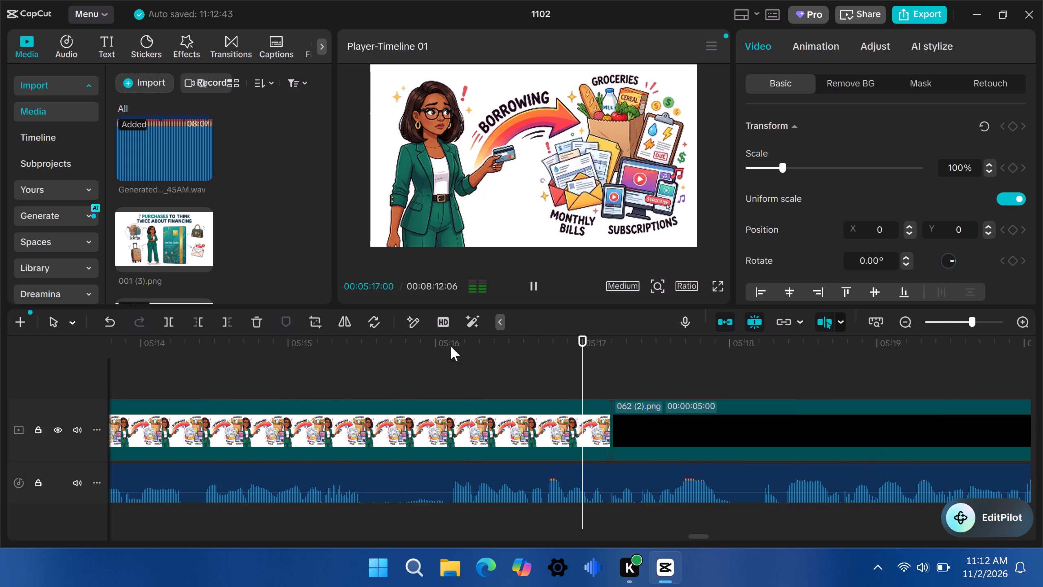
left_click(452, 345)
left_click(452, 345)
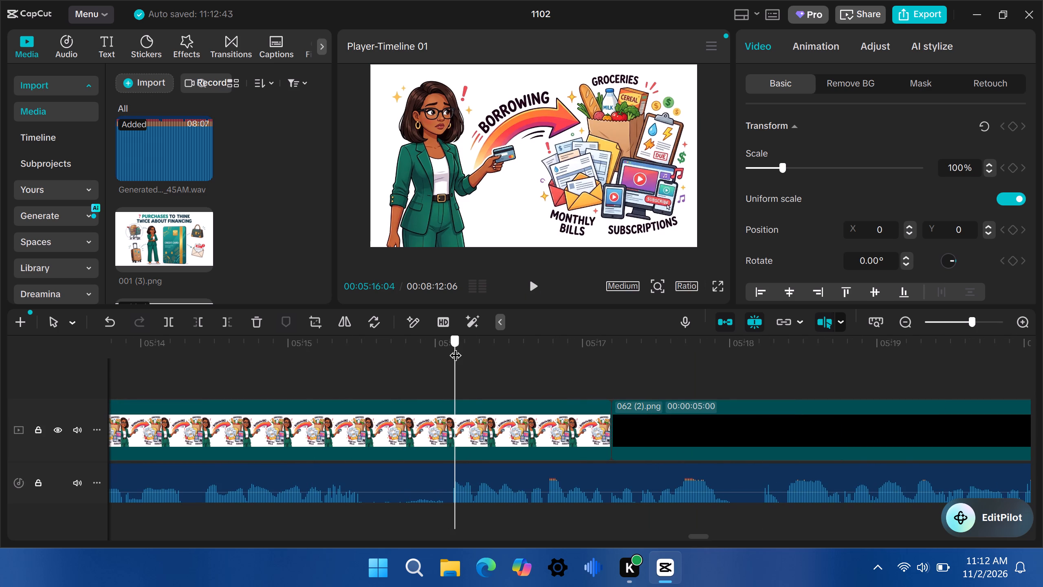
left_click(224, 324)
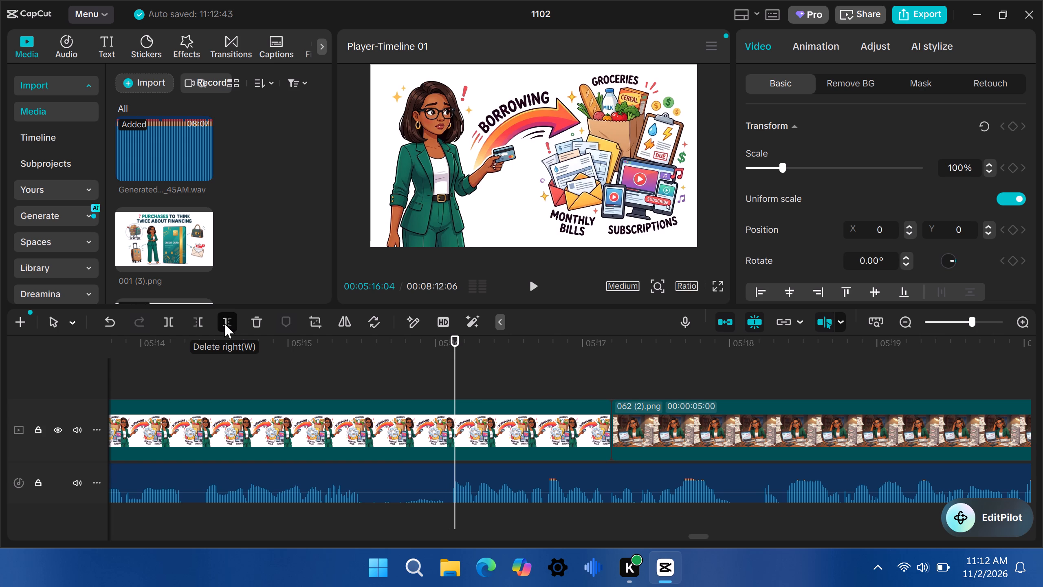
Play the narration past the 062 (2).png clip to find its cut point and extend that clip's end to 00:05:21:10.
left_click(532, 282)
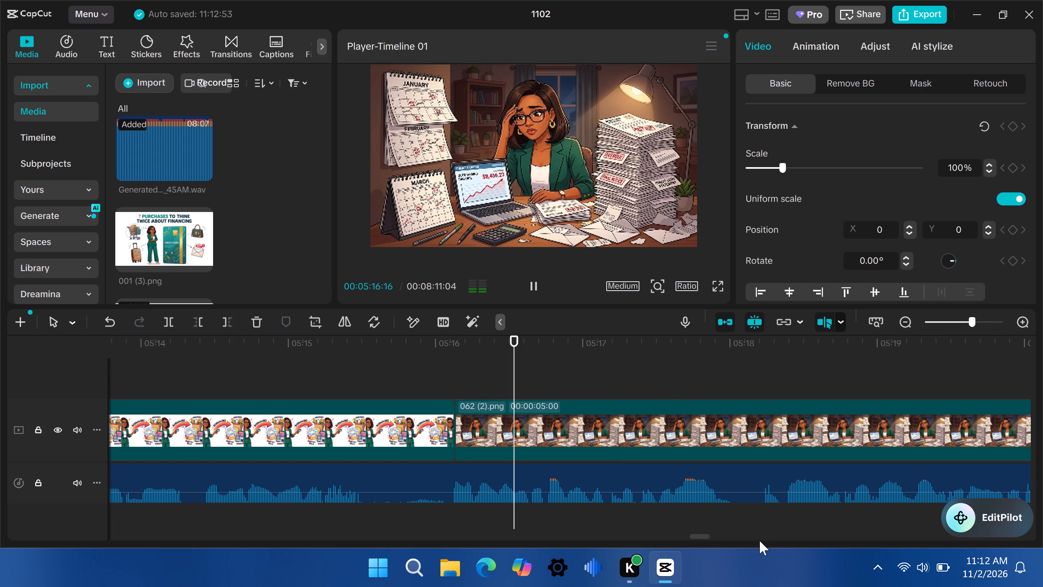
left_click_drag(700, 537, 701, 537)
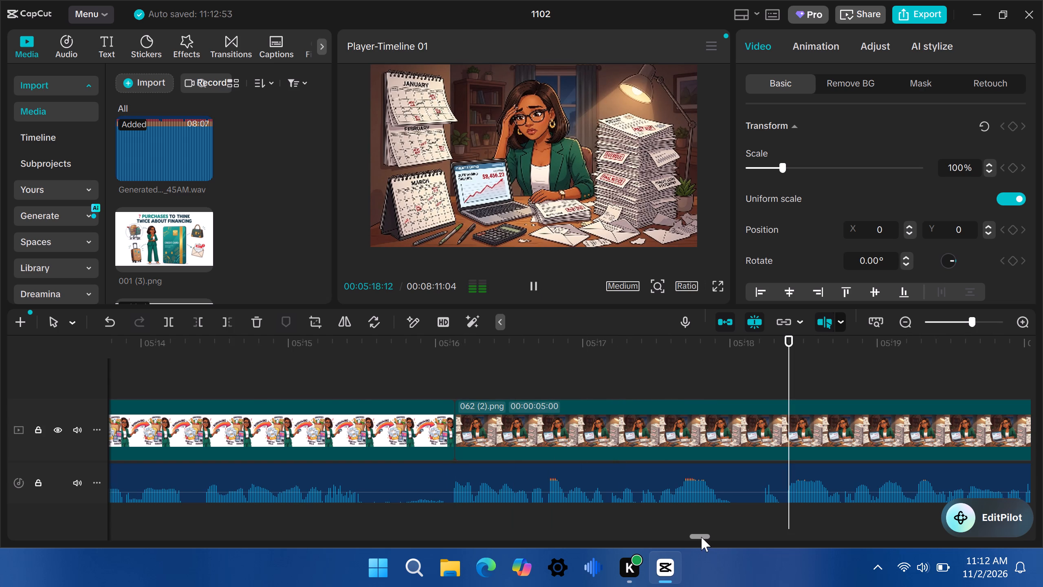
left_click_drag(701, 537, 710, 536)
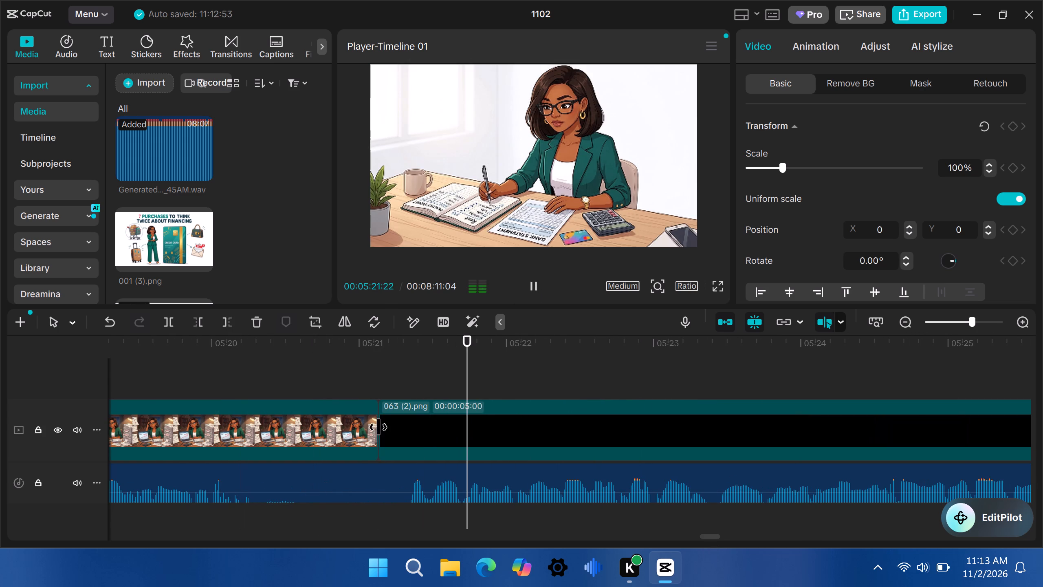
left_click(411, 350)
left_click(411, 350)
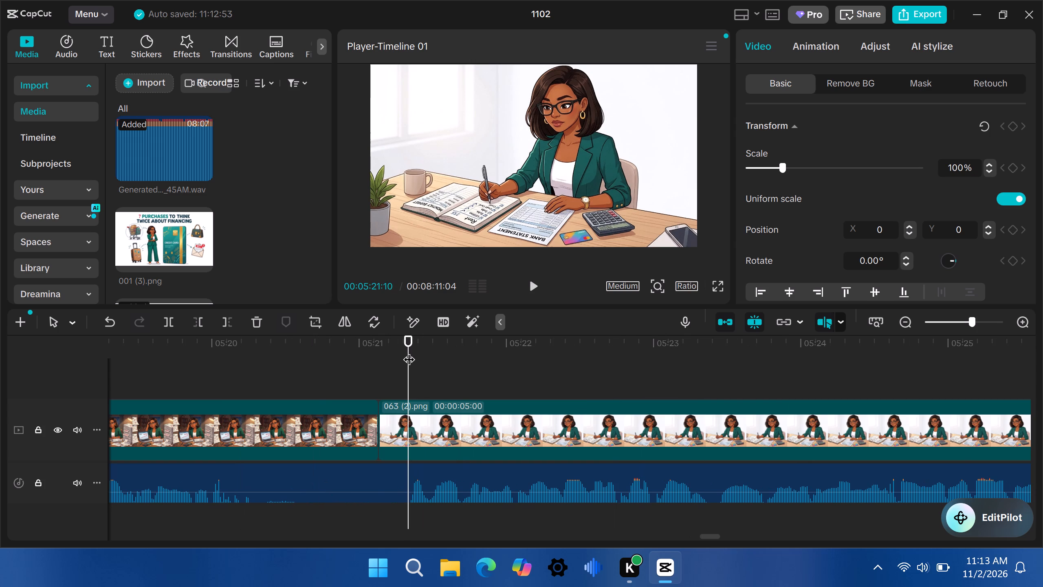
left_click(348, 423)
left_click_drag(378, 432, 406, 430)
Play the narration past the 063 (2).png clip to find its cut point and extend that clip's end to 00:05:26:24.
left_click(539, 287)
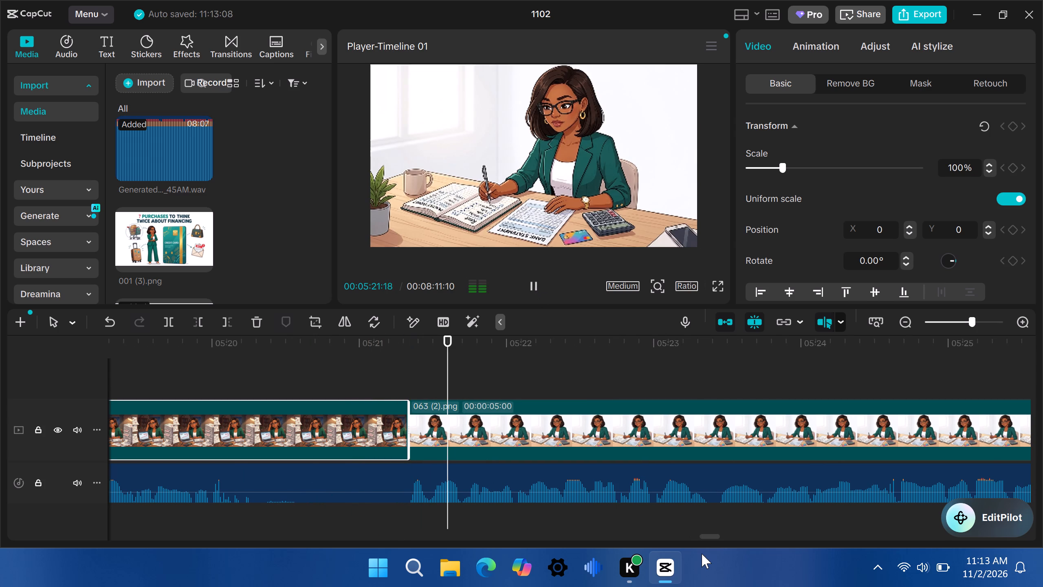
left_click_drag(713, 535, 718, 535)
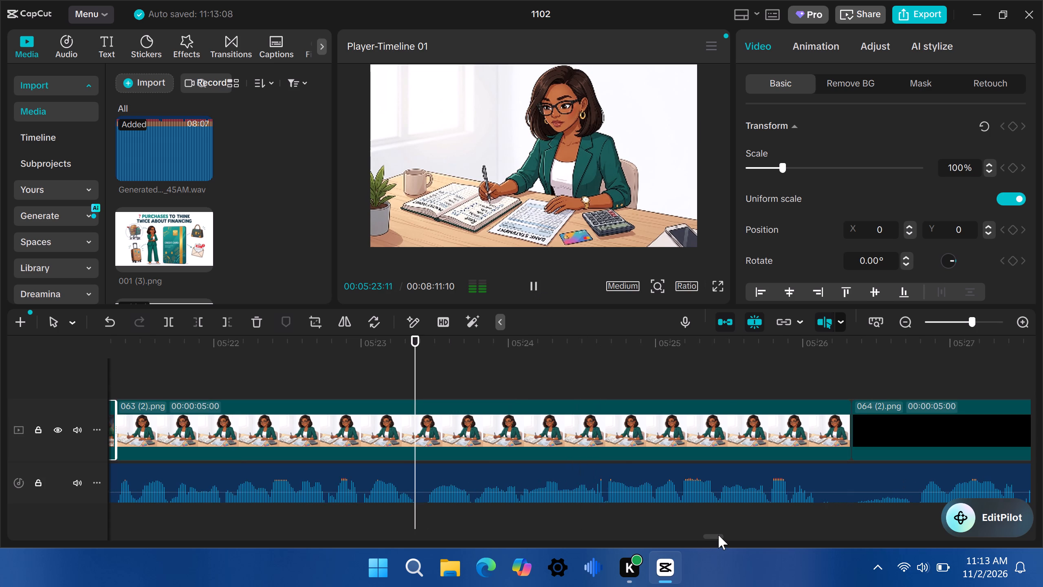
left_click_drag(718, 535, 719, 535)
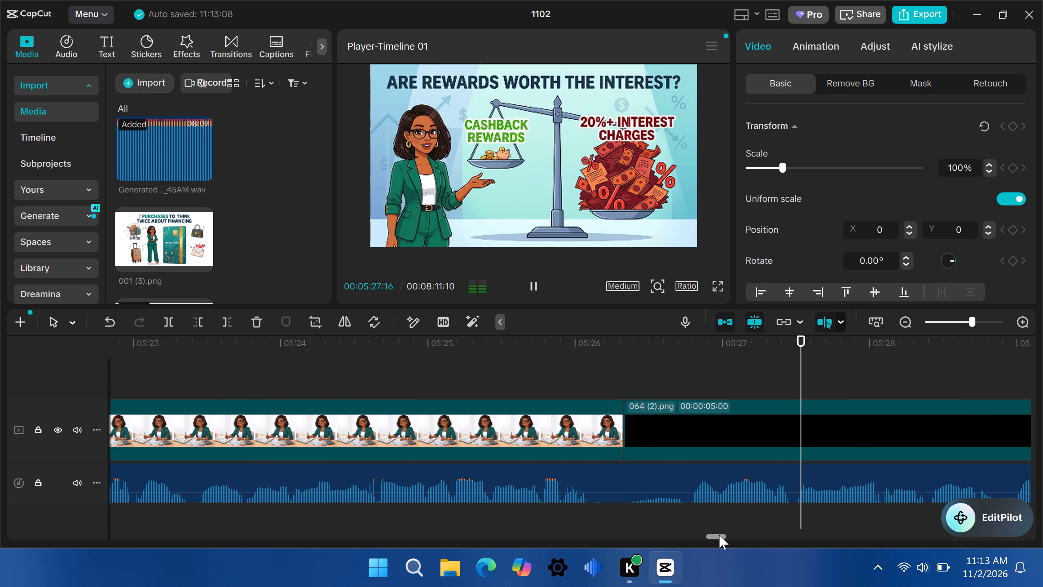
double_click(636, 340)
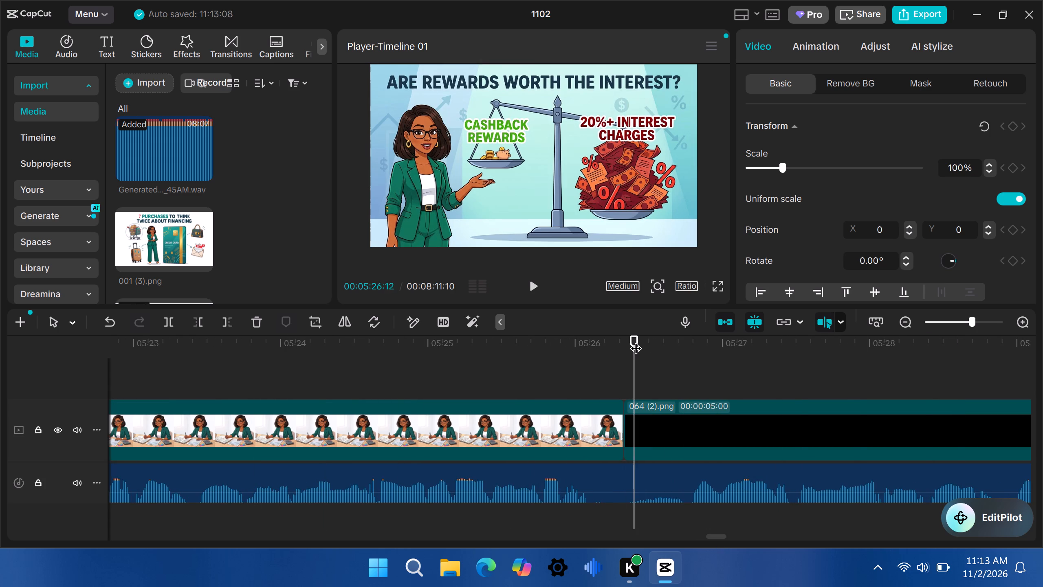
left_click(529, 281)
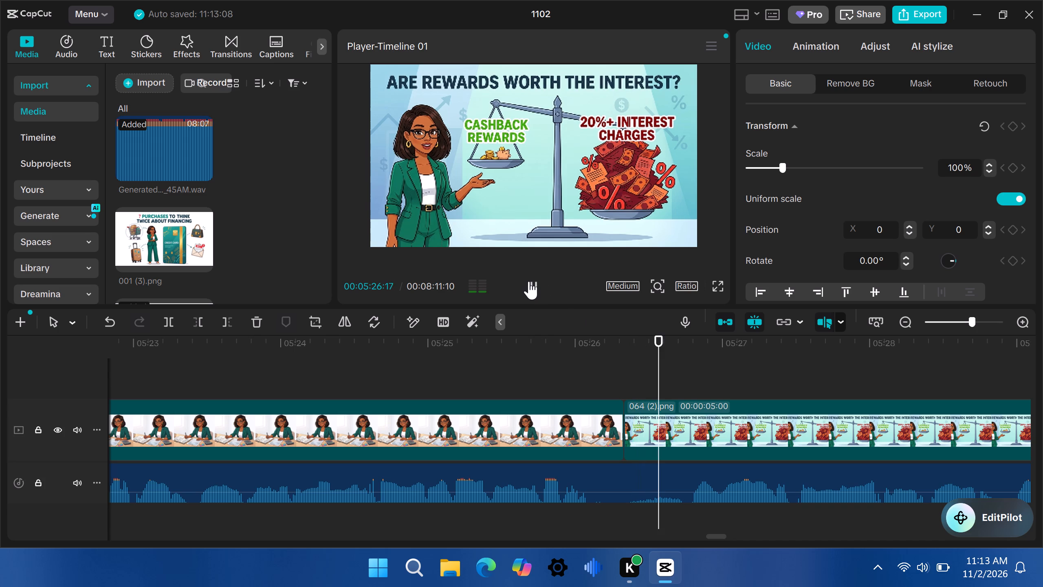
left_click(688, 346)
left_click(690, 347)
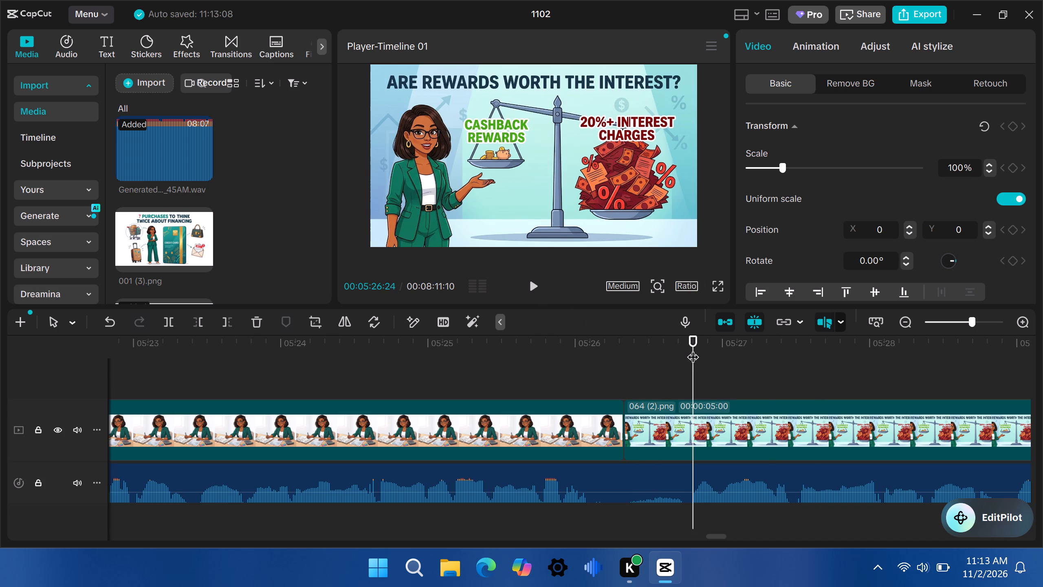
left_click(594, 433)
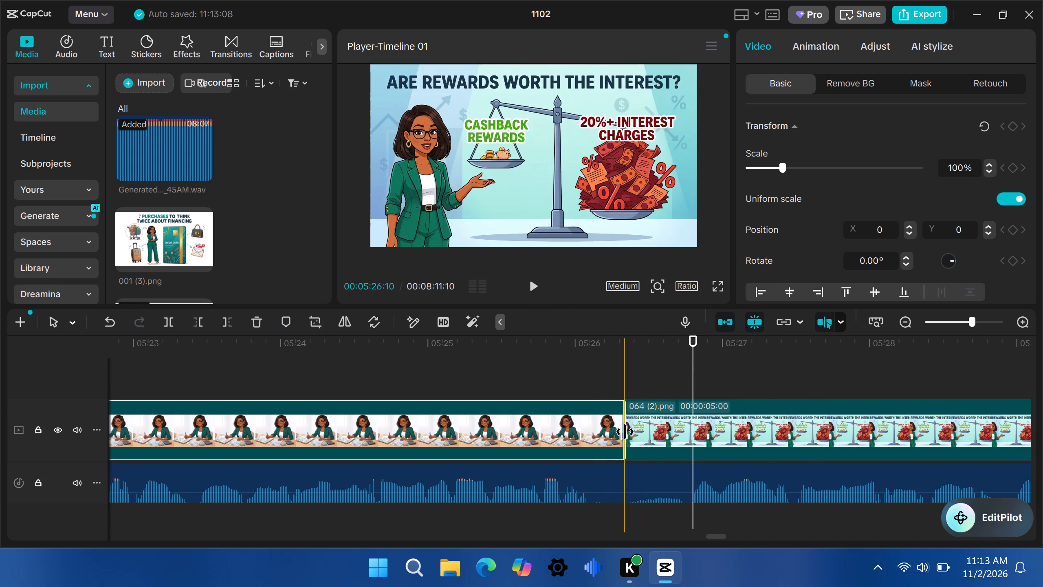
left_click_drag(626, 431, 688, 428)
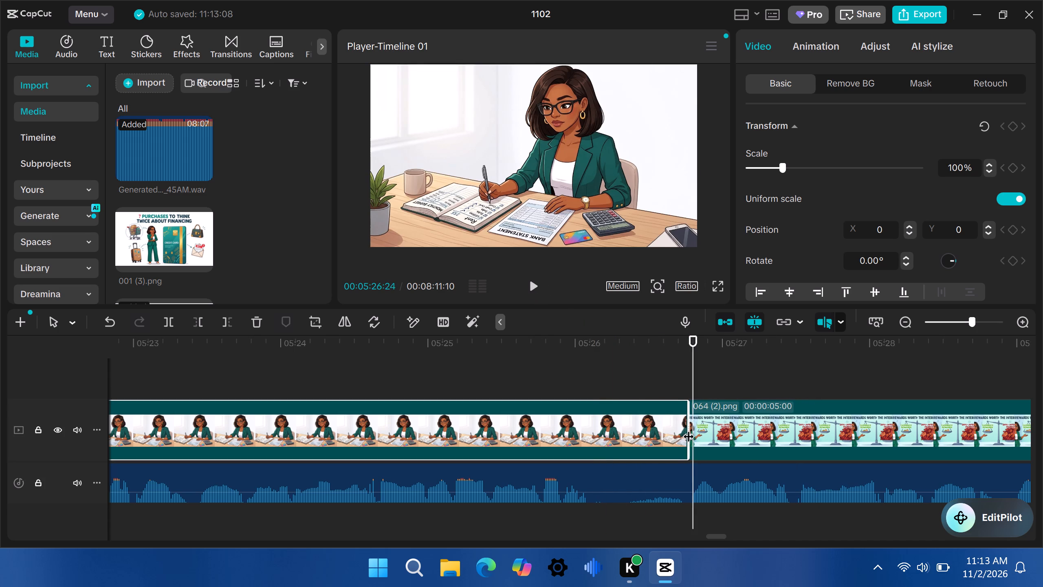
left_click(688, 428)
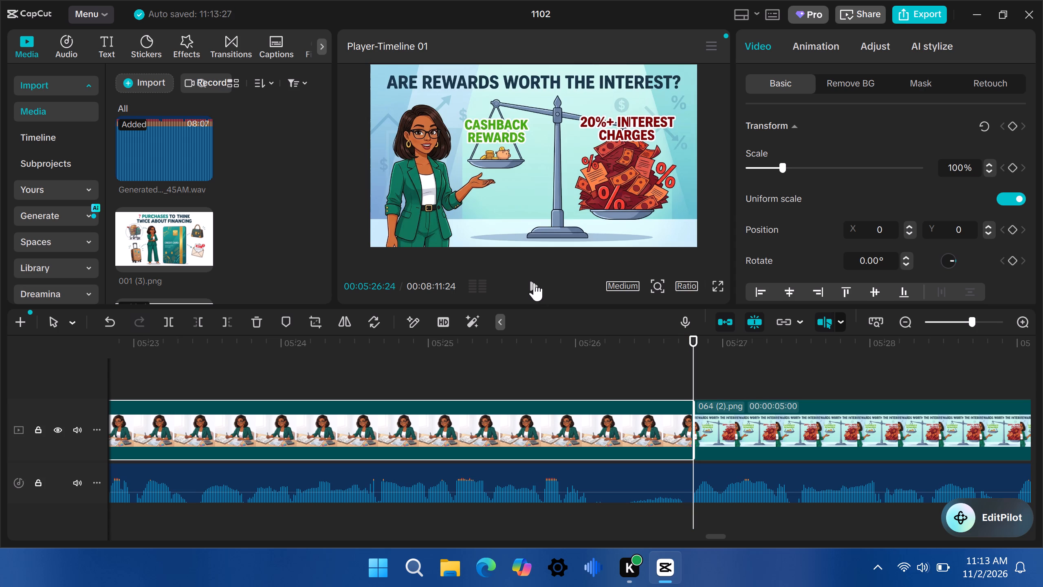
Play the narration past the 064 (2).png clip to find its cut point and extend that clip's end to 00:05:32:03.
left_click(534, 283)
left_click_drag(718, 538, 718, 536)
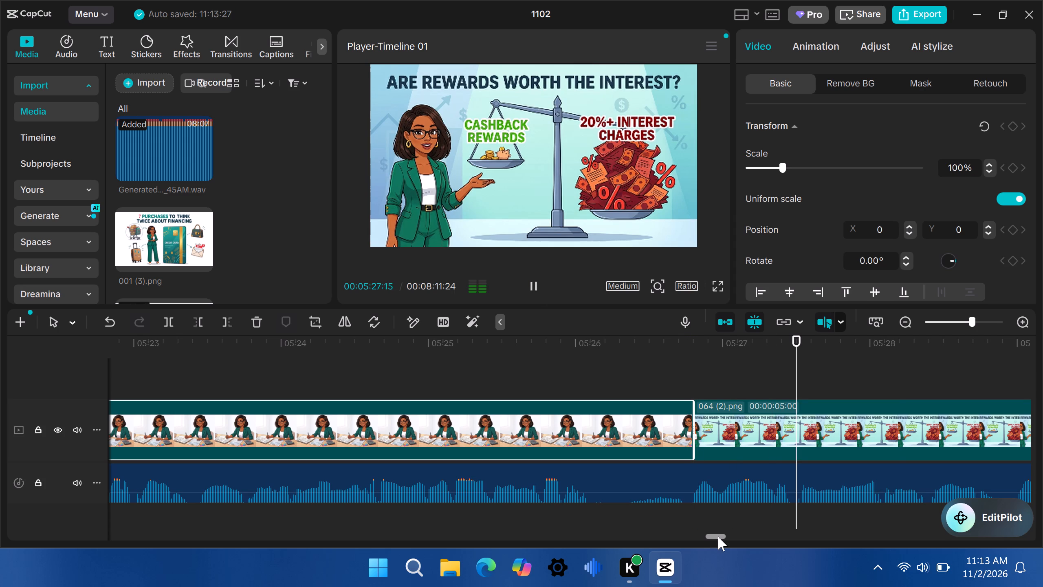
left_click_drag(718, 536, 727, 541)
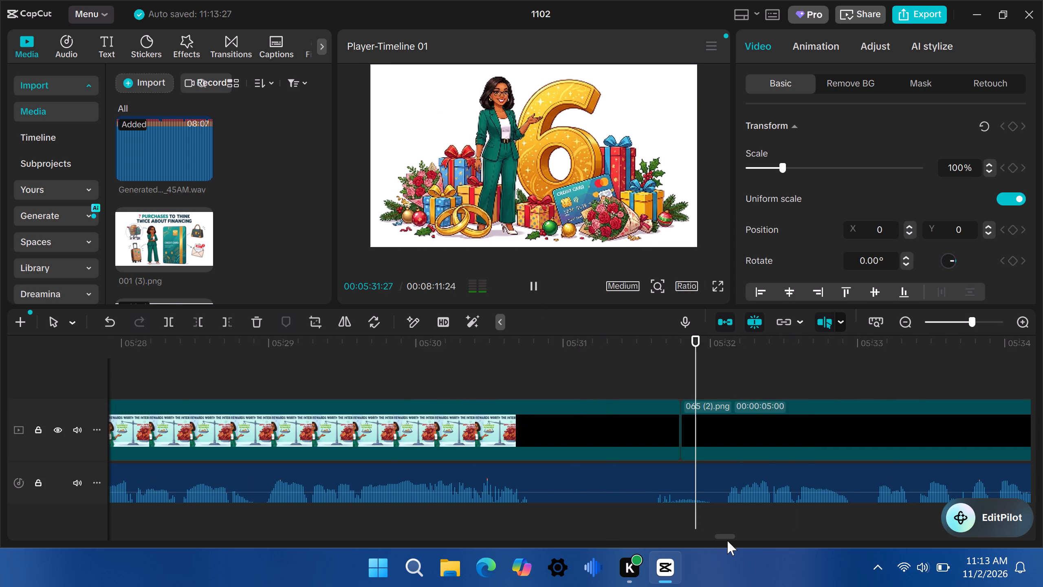
left_click(729, 347)
left_click(729, 347)
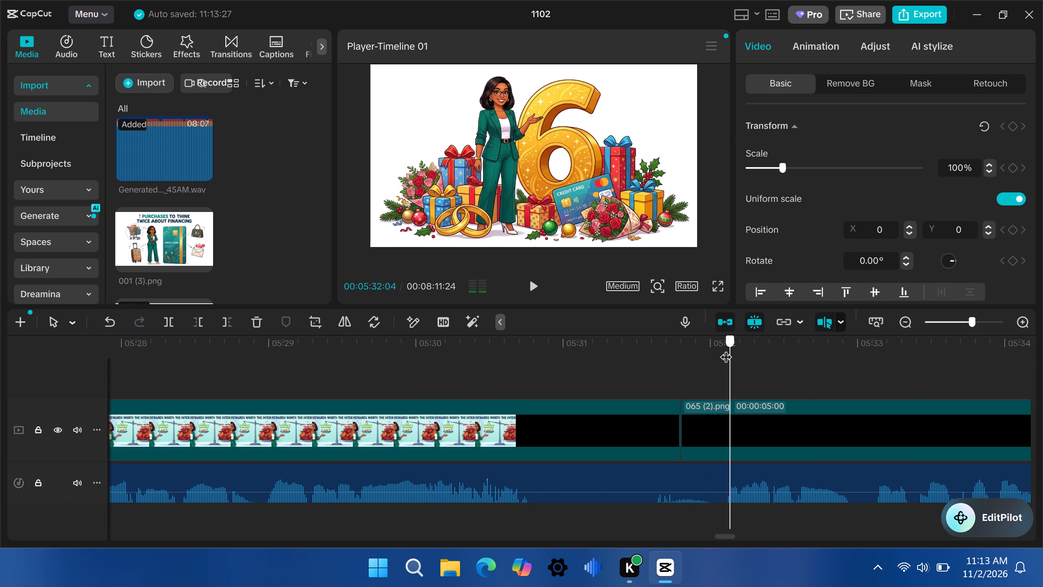
left_click(486, 436)
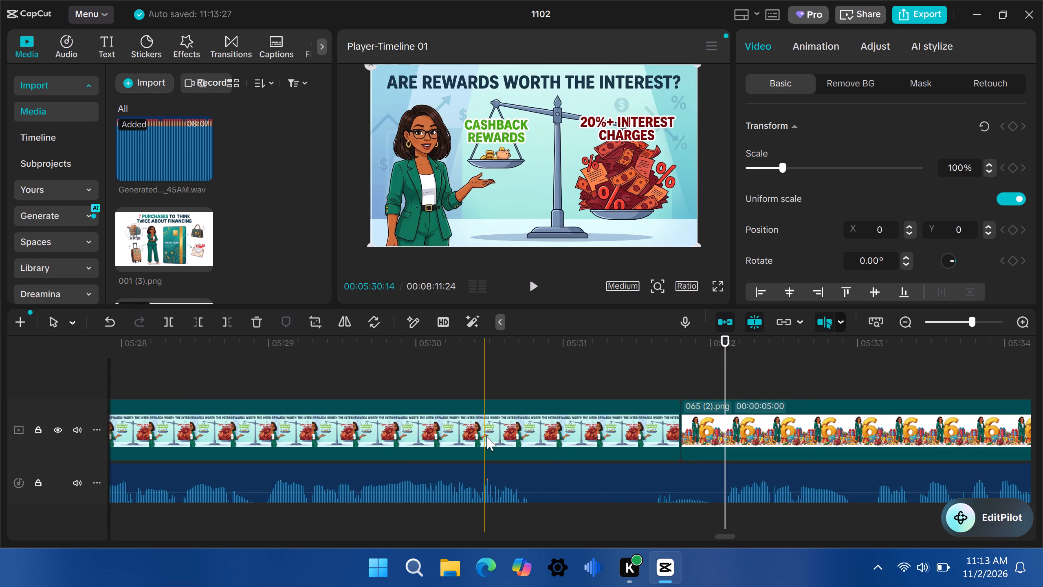
left_click_drag(678, 428, 681, 428)
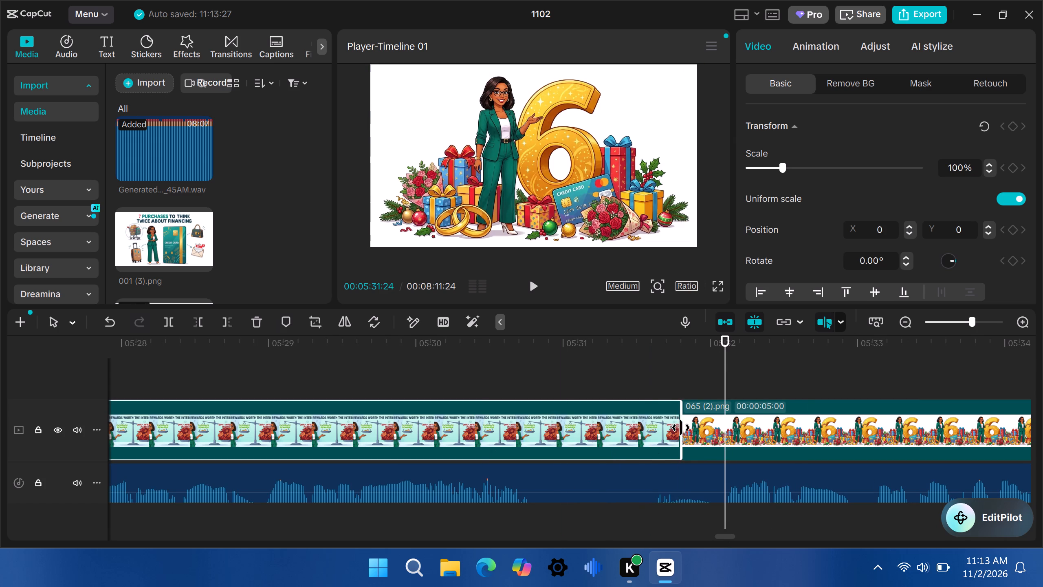
left_click_drag(681, 428, 719, 428)
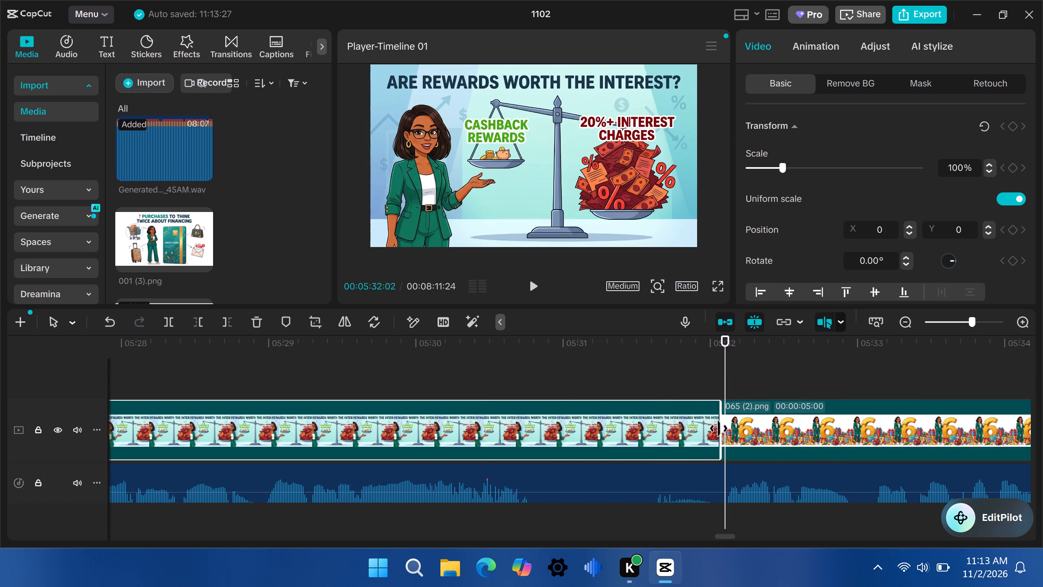
left_click_drag(719, 428, 721, 428)
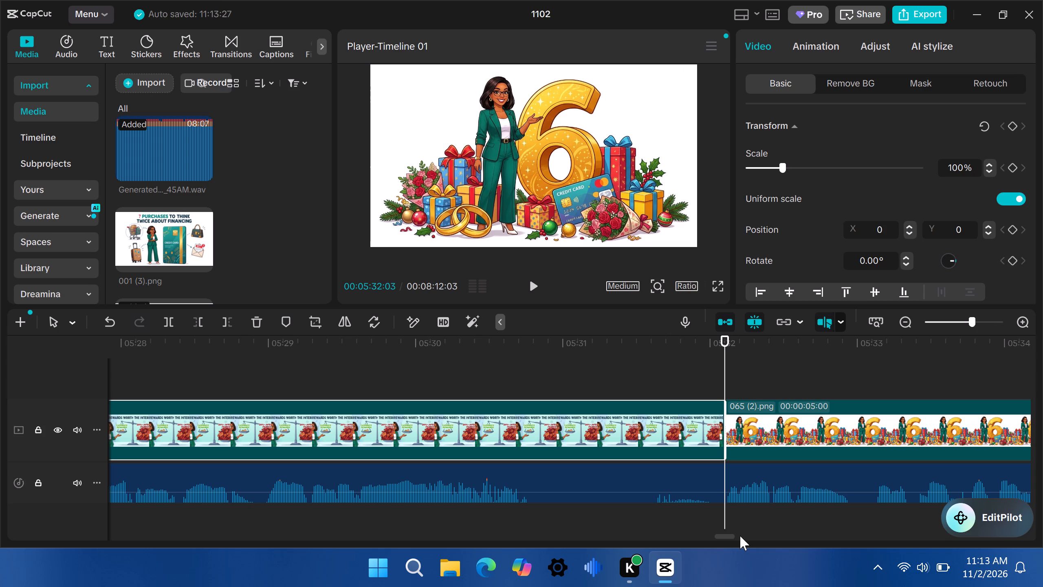
Play the narration over the 065 (2).png clip to find its cut point and trim that clip's end to 00:05:35:23.
left_click_drag(732, 538, 739, 537)
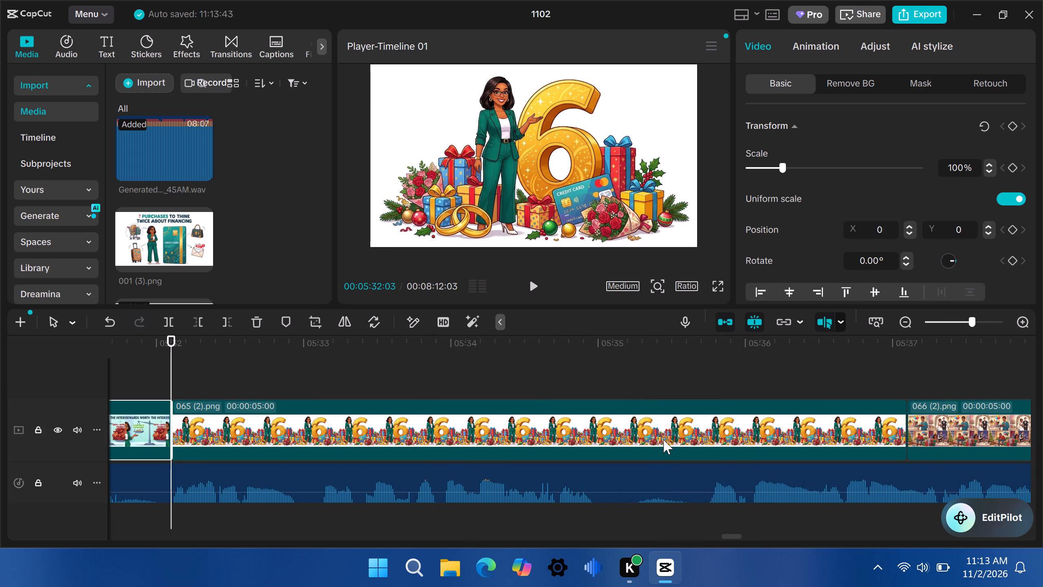
left_click(537, 285)
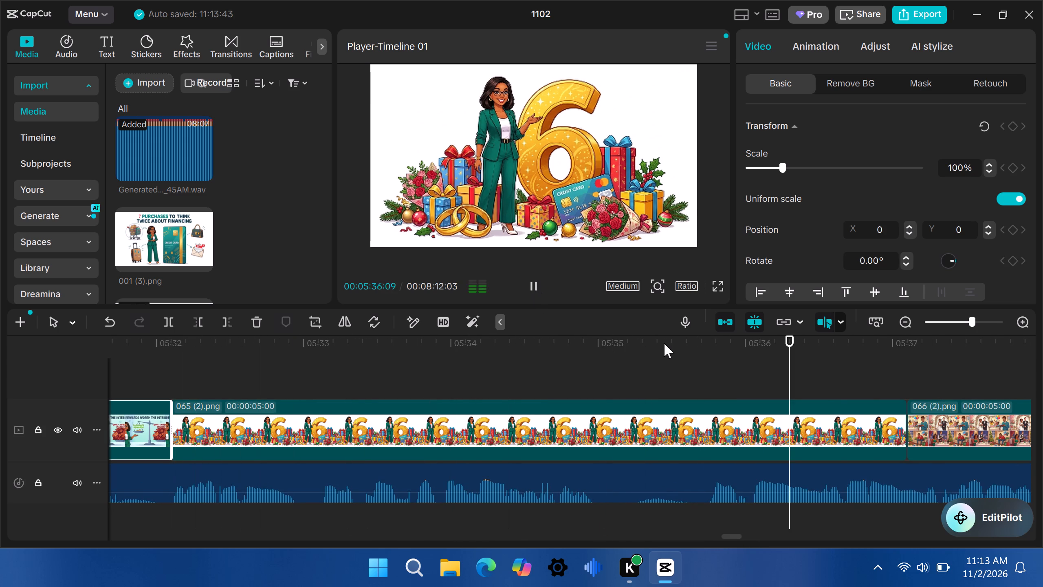
left_click(712, 344)
left_click(712, 344)
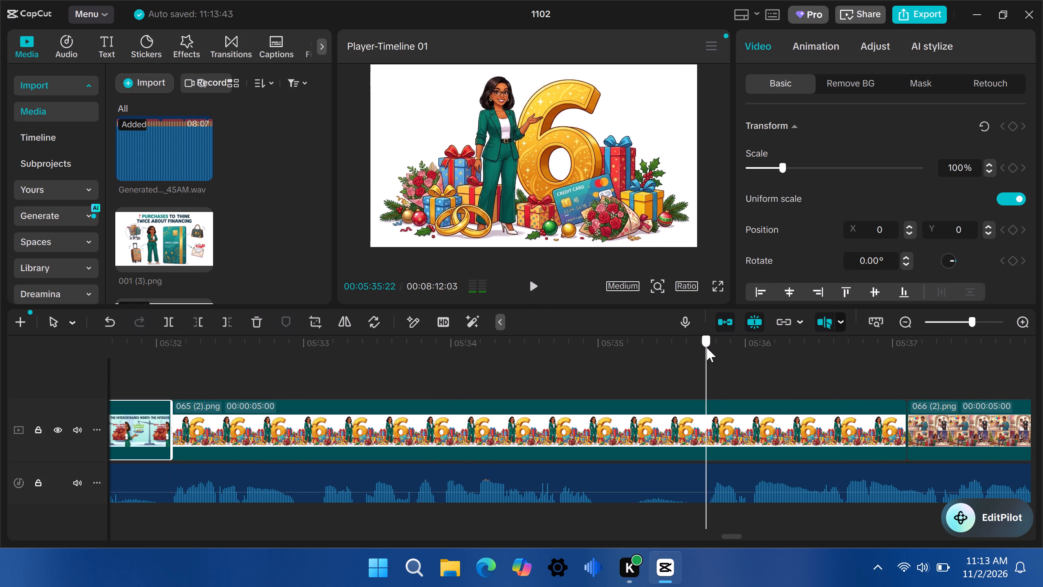
left_click(226, 317)
Play the narration past the 066 (2).png clip to find its cut point and extend that clip's end to 00:05:44:18.
left_click(535, 289)
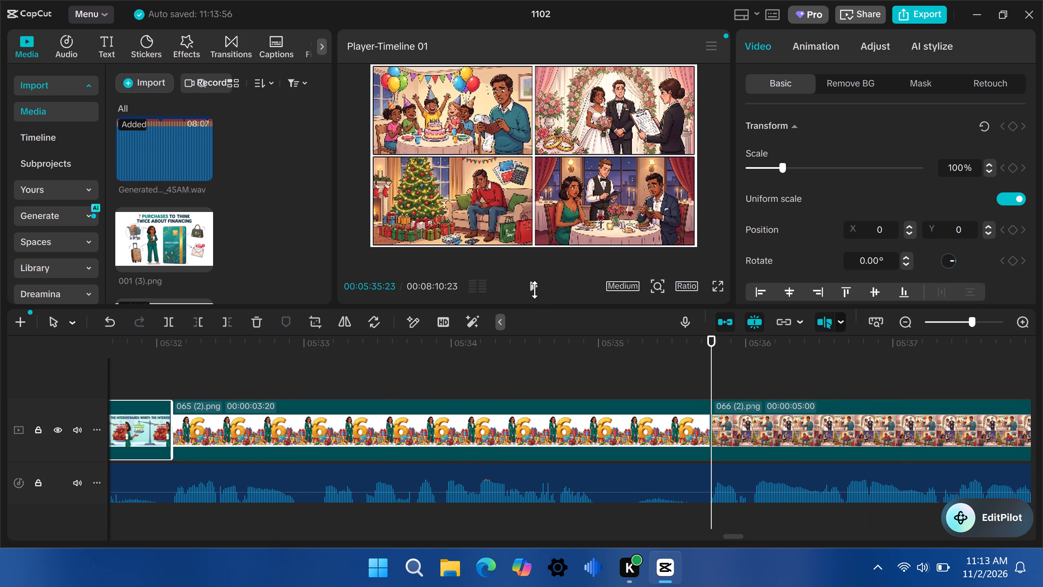
left_click_drag(735, 536, 738, 536)
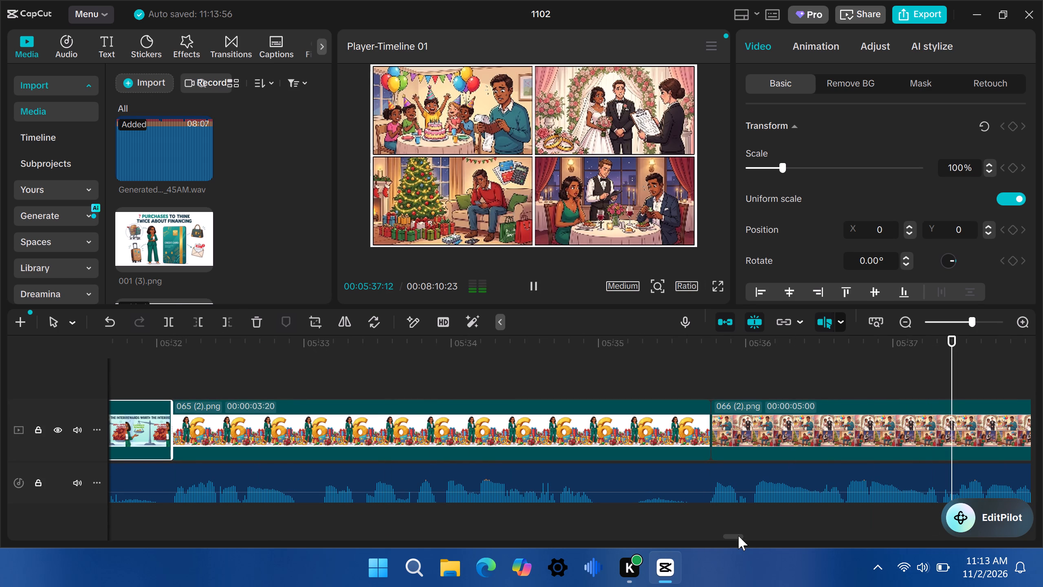
left_click_drag(738, 536, 746, 536)
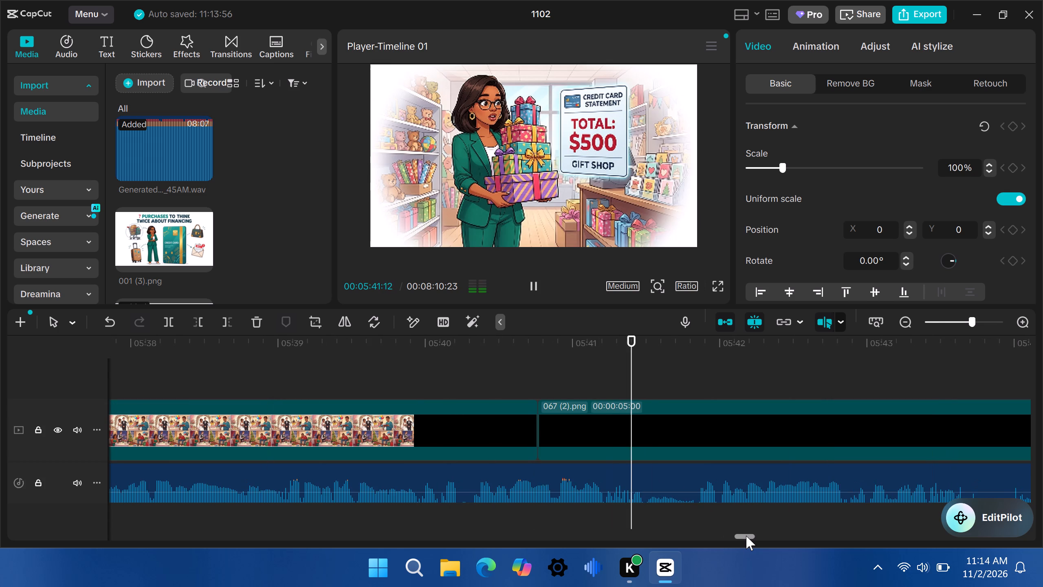
left_click_drag(746, 536, 750, 536)
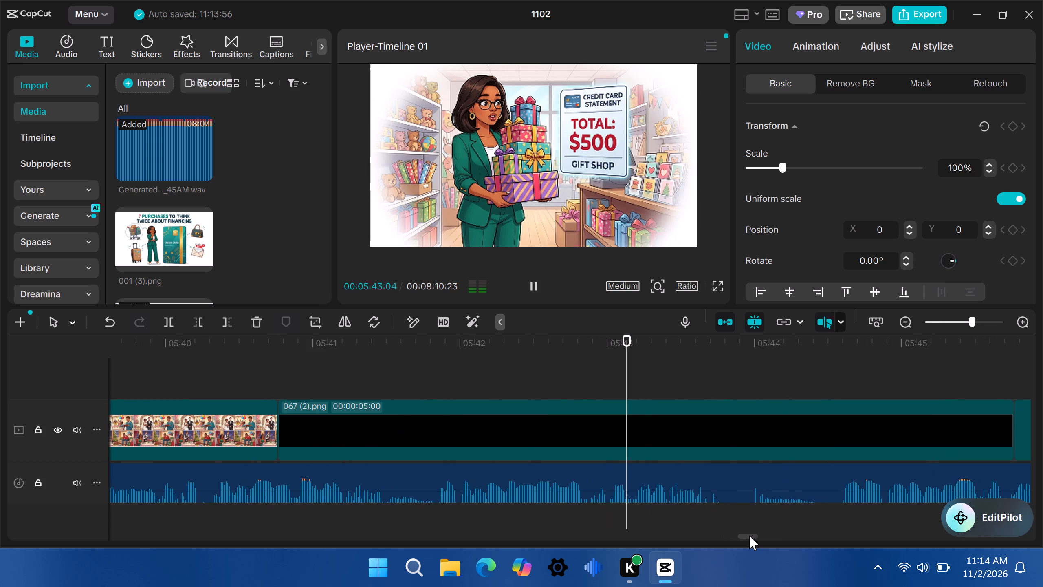
left_click(779, 347)
left_click(178, 435)
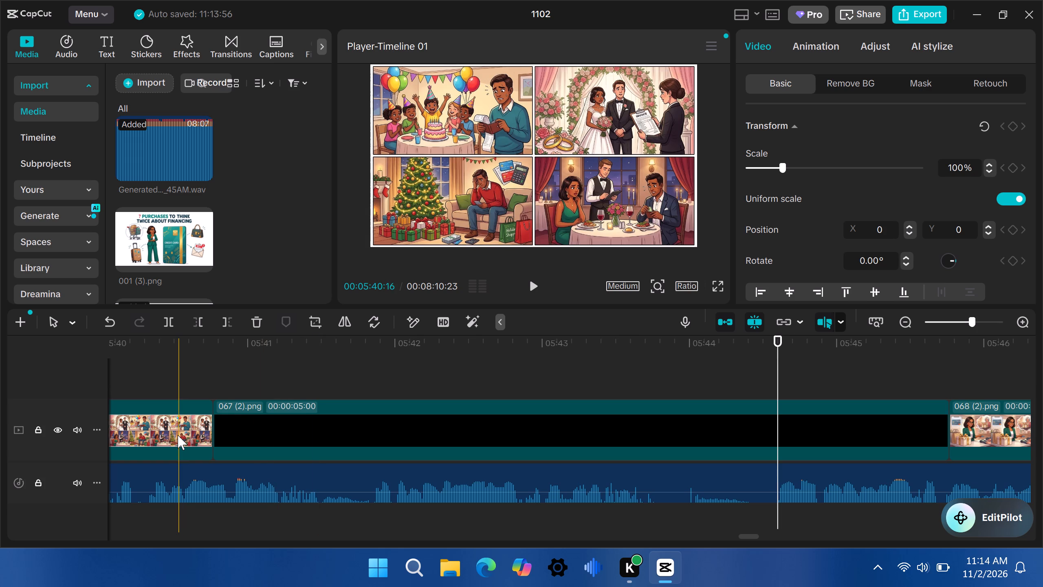
left_click_drag(216, 430, 757, 440)
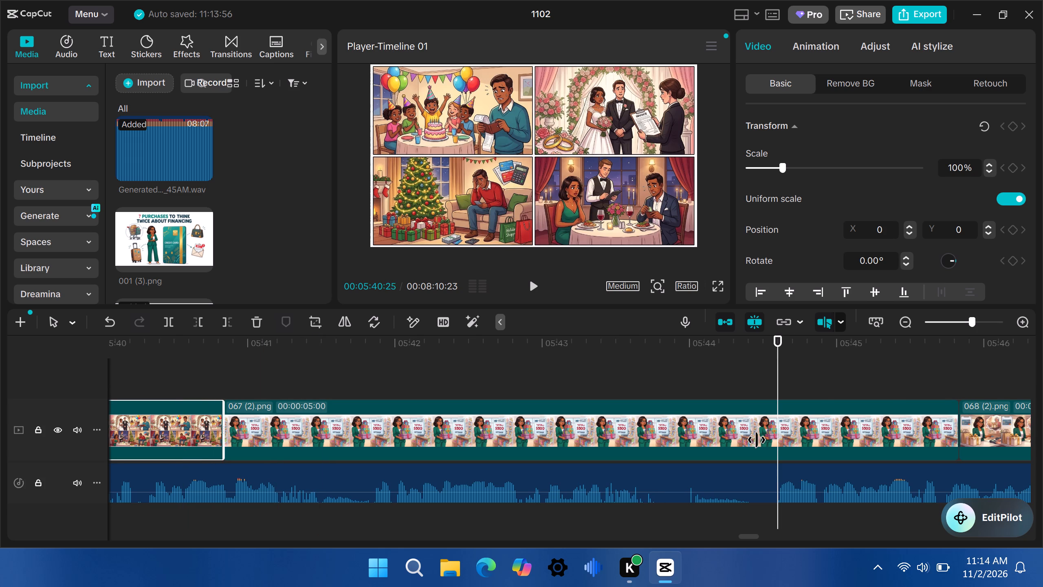
left_click_drag(757, 440, 775, 445)
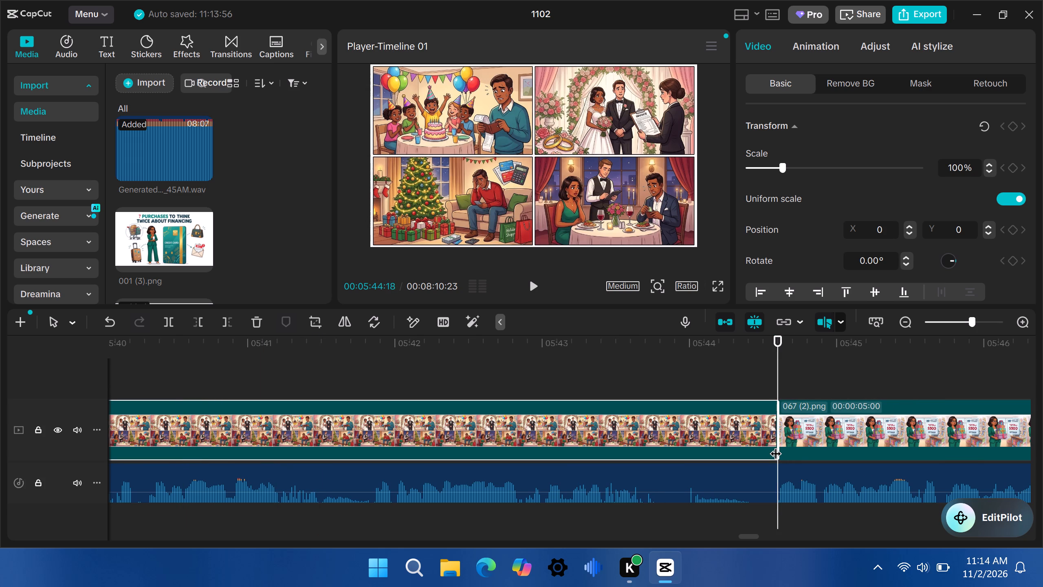
Play the narration past the 067 (2).png clip to find its cut point and extend that clip's end to about 00:05:49:20.
left_click(534, 283)
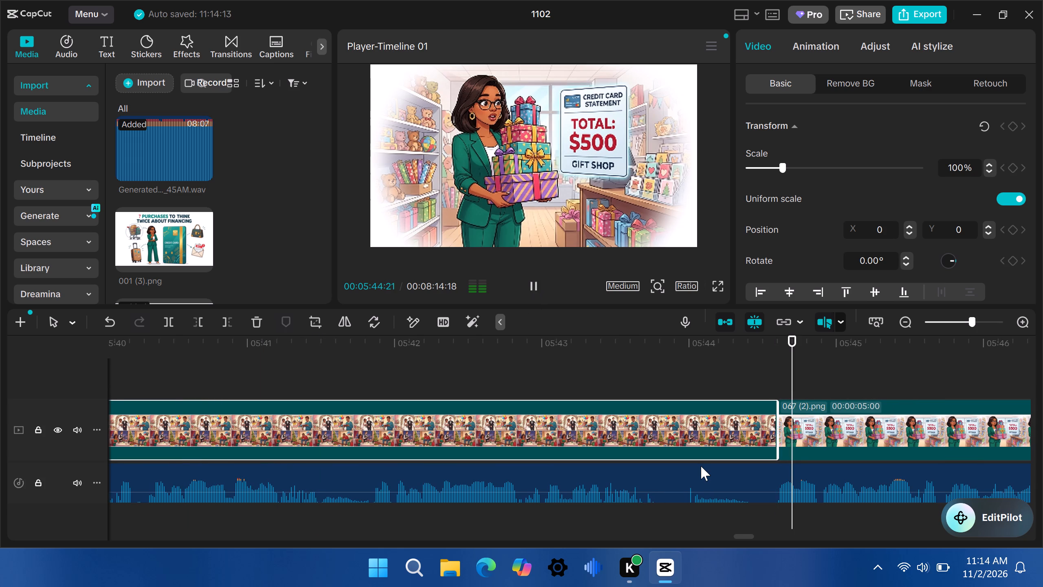
left_click_drag(745, 538, 750, 536)
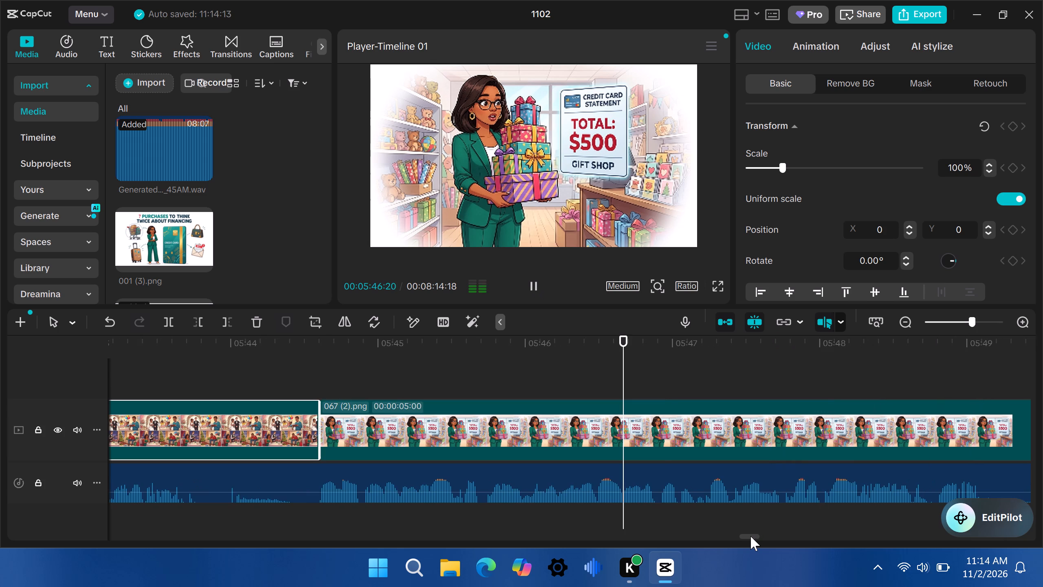
left_click_drag(750, 536, 759, 537)
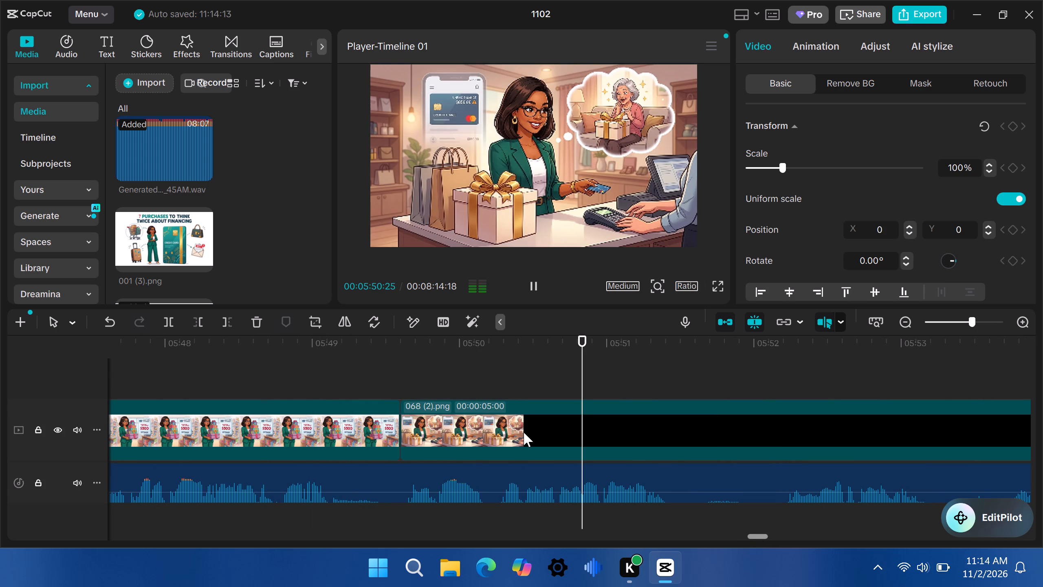
left_click(411, 349)
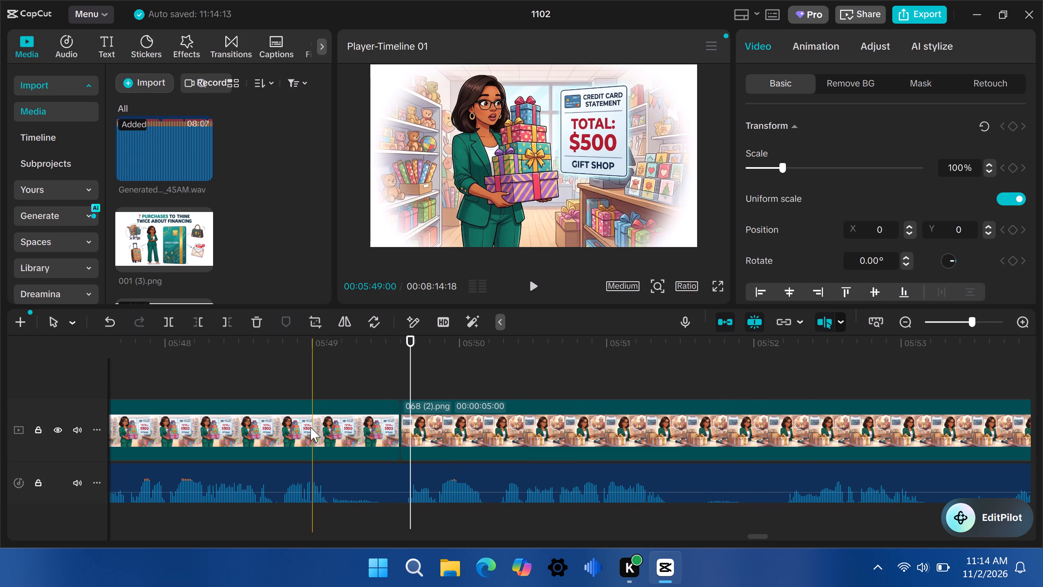
left_click(356, 421)
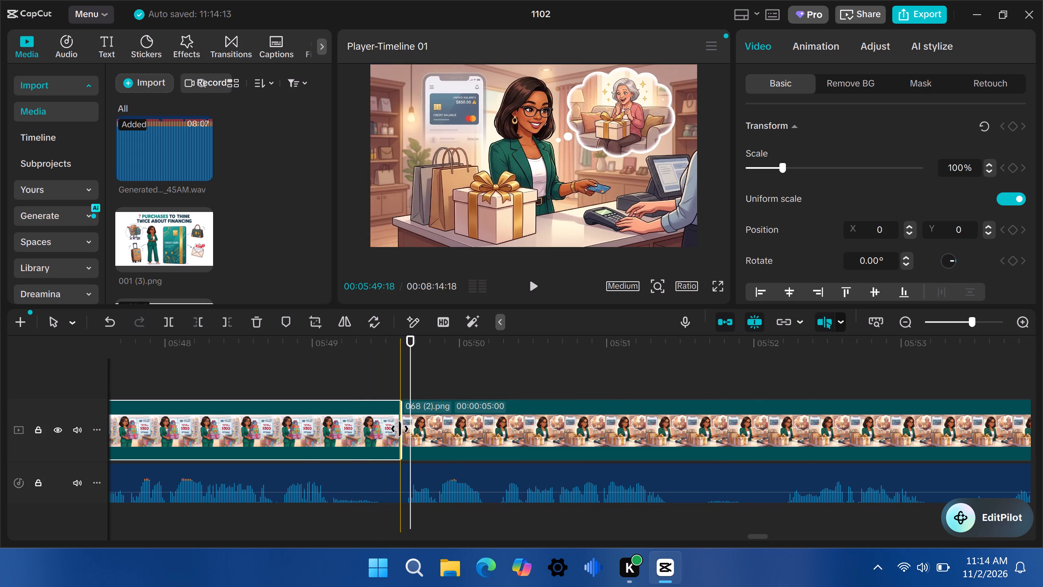
left_click_drag(400, 429, 408, 431)
Play the narration past the 068 (2).png clip to find its cut point and trim that clip's end to 00:05:53:23.
left_click(537, 281)
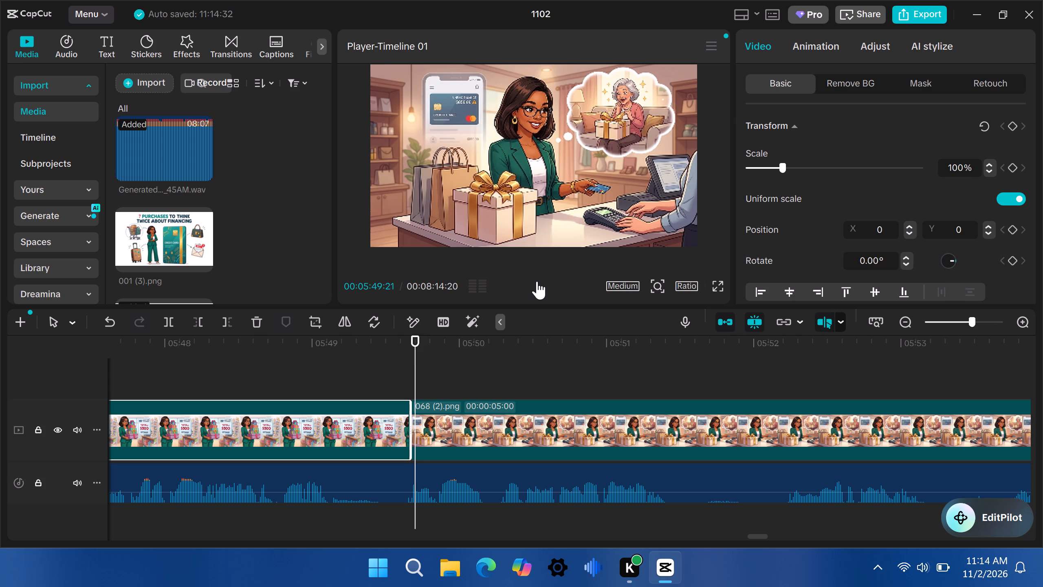
left_click_drag(761, 538, 764, 537)
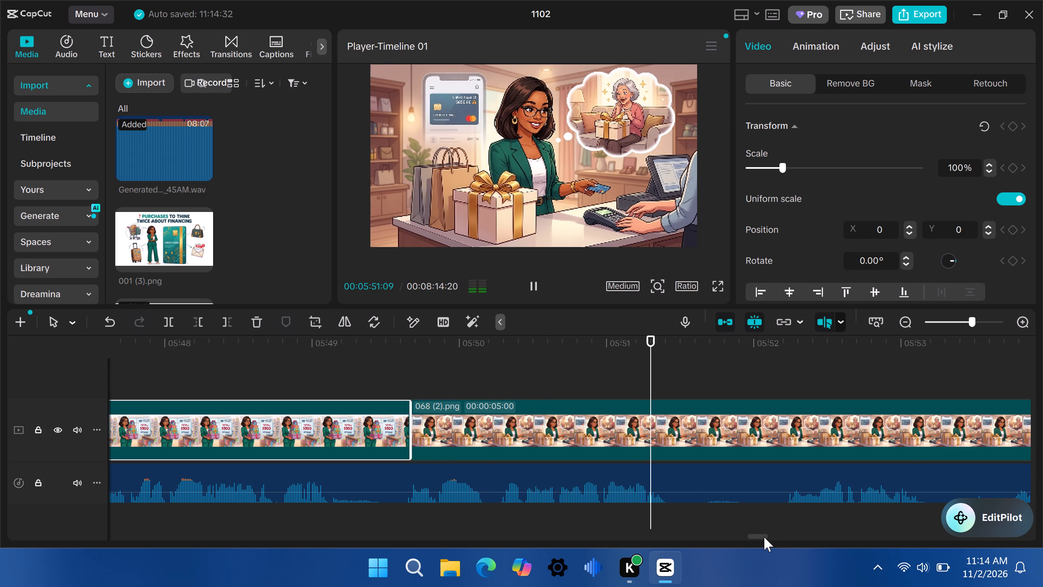
left_click_drag(764, 537, 767, 538)
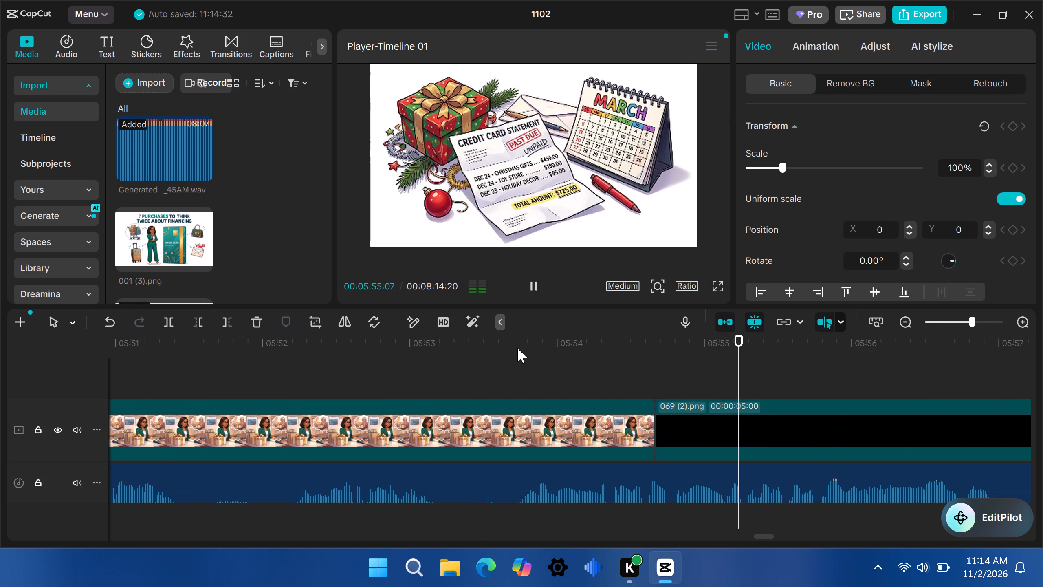
left_click(517, 348)
left_click_drag(517, 348, 521, 350)
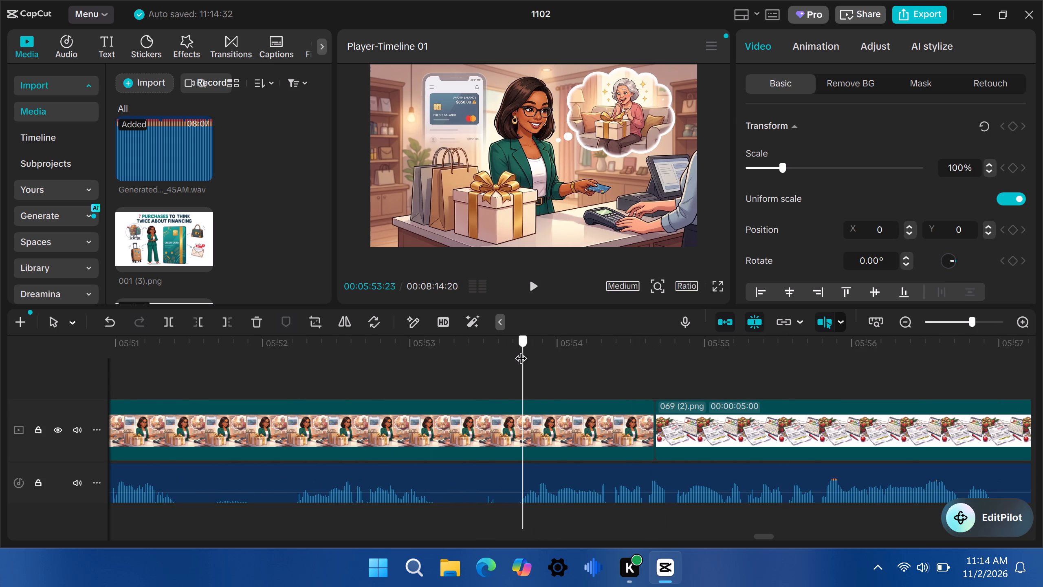
left_click_drag(521, 350, 521, 350)
left_click(227, 319)
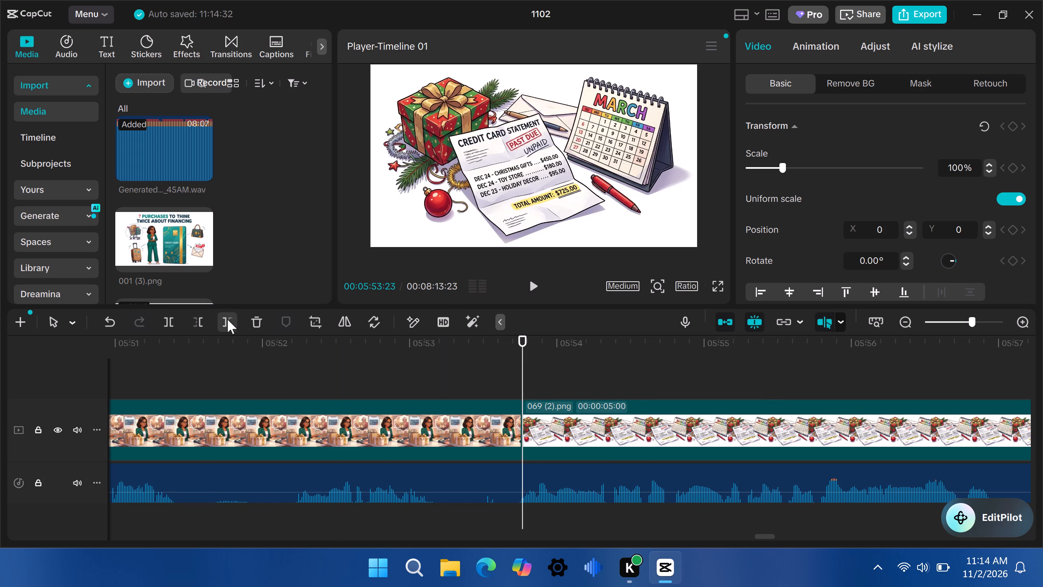
Play the narration over the 069 (2).png clip to find its cut point and trim that clip's end to 00:05:58:00.
left_click(530, 283)
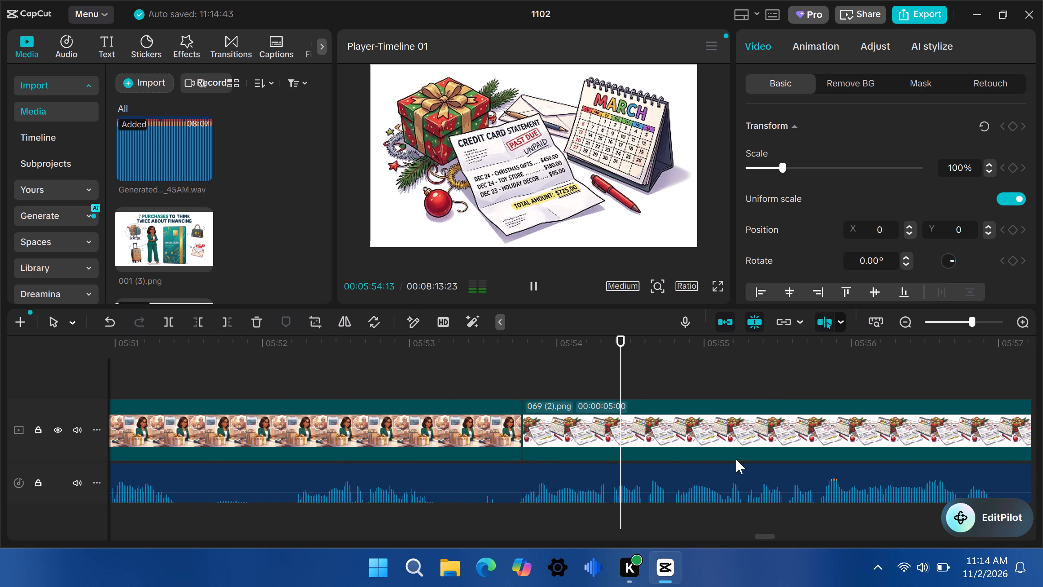
left_click_drag(766, 537, 775, 536)
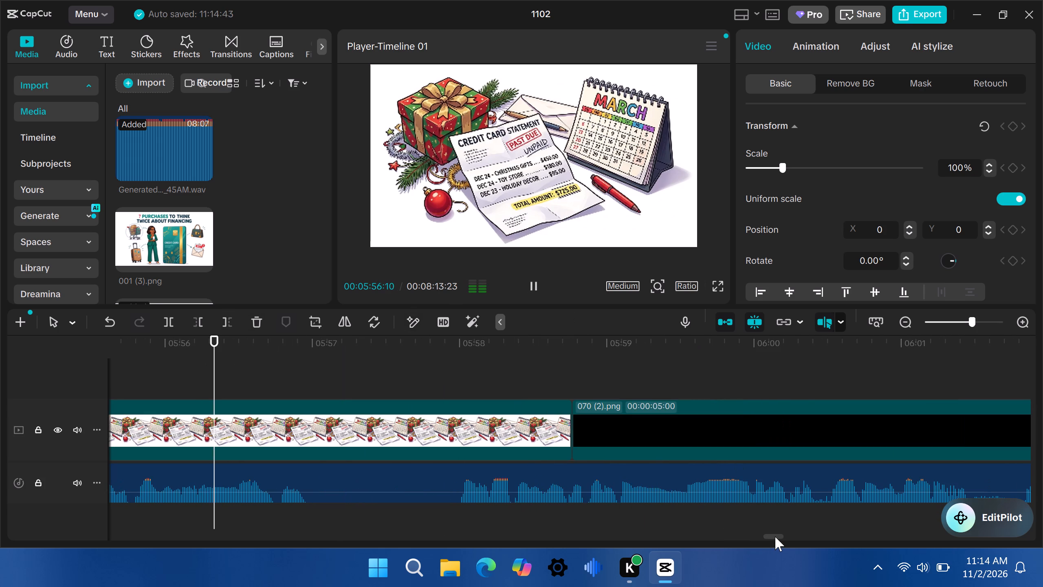
left_click_drag(775, 536, 775, 536)
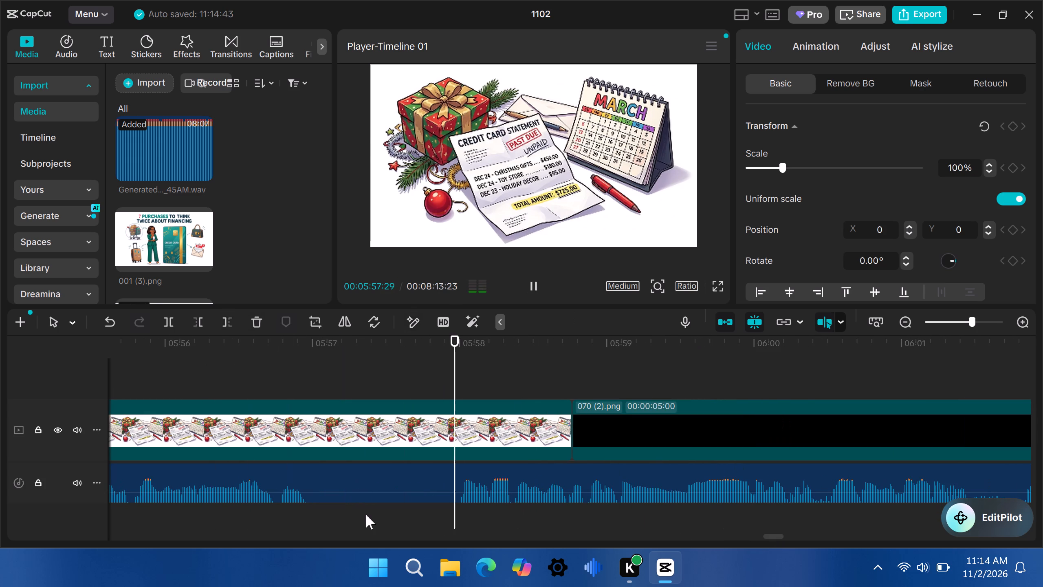
left_click(459, 346)
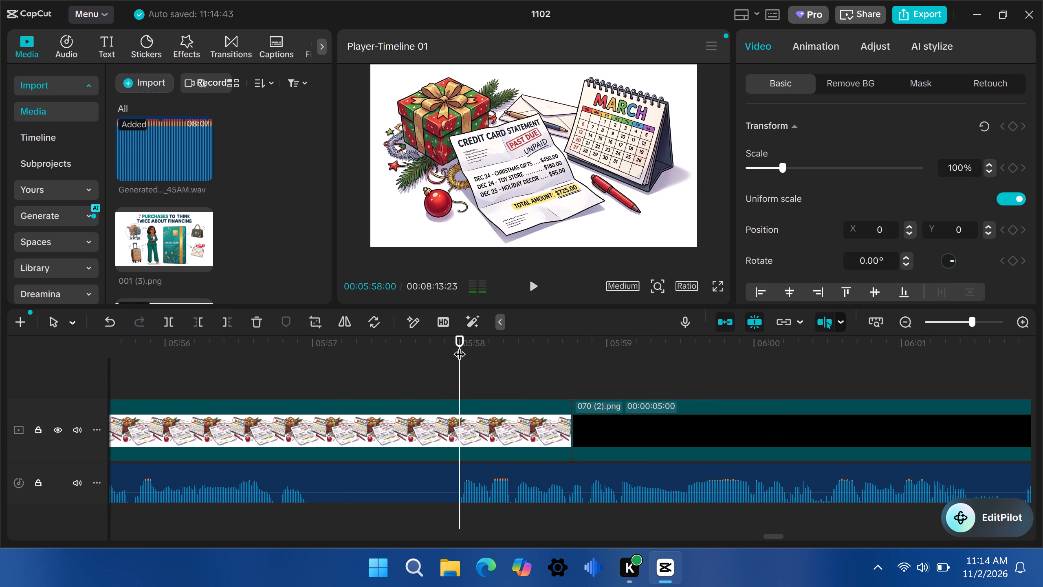
left_click(225, 327)
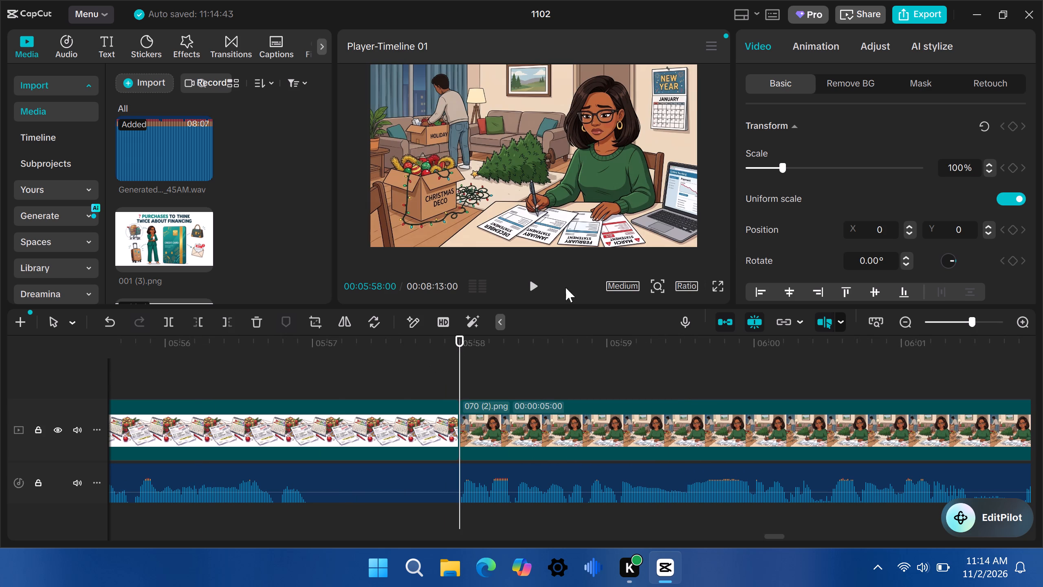
Play the narration past the 070 (2).png clip to find its cut point and extend that clip's end to 00:06:04:22.
left_click(533, 284)
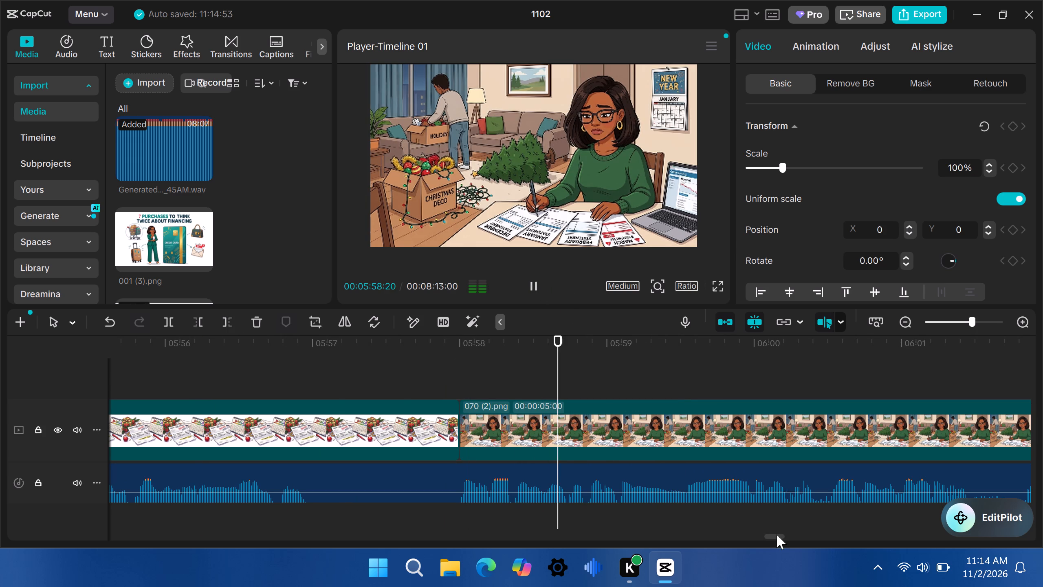
left_click_drag(775, 538, 782, 537)
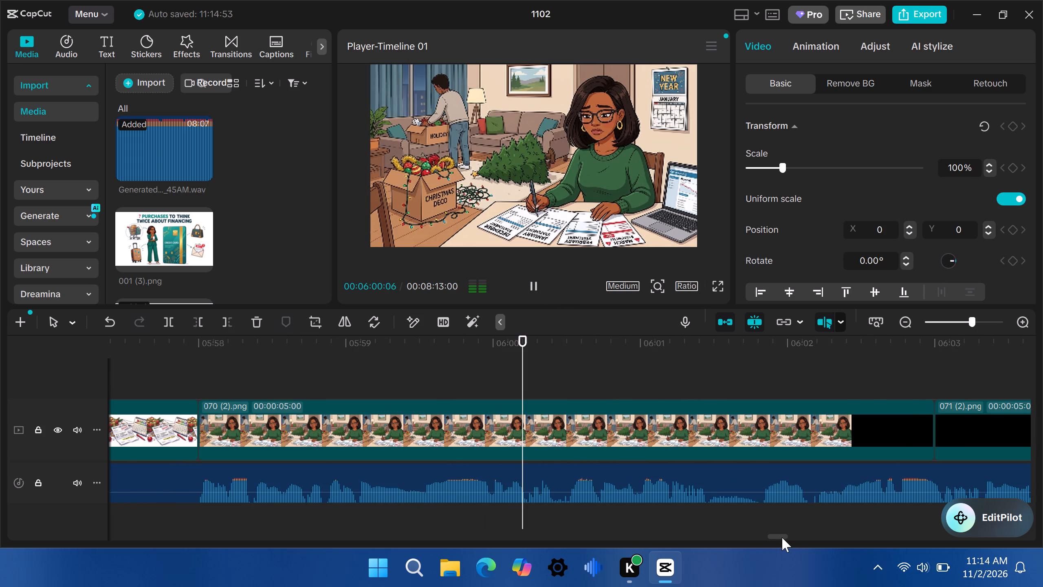
left_click_drag(782, 537, 783, 536)
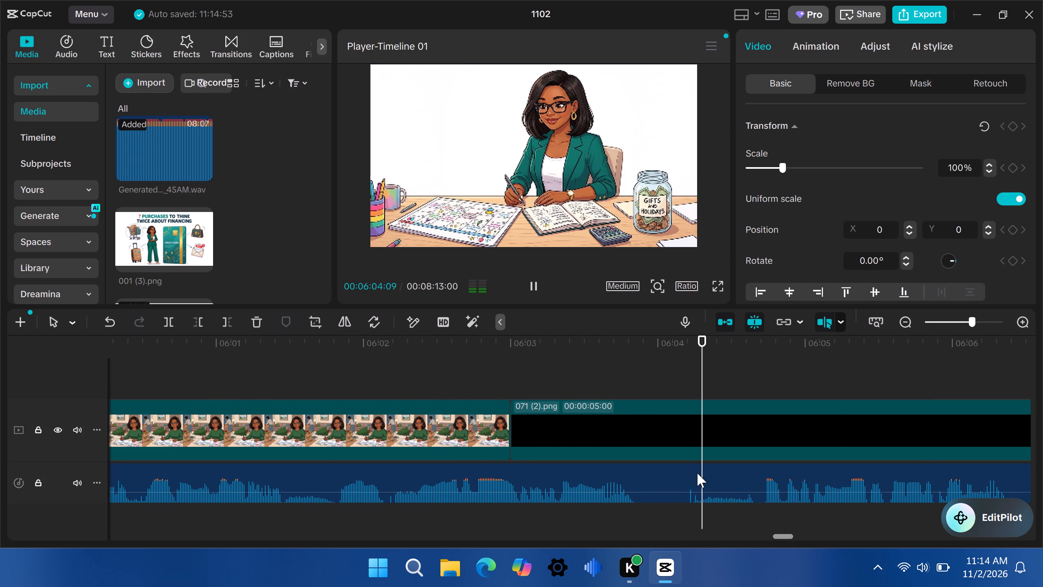
left_click(761, 349)
left_click(761, 349)
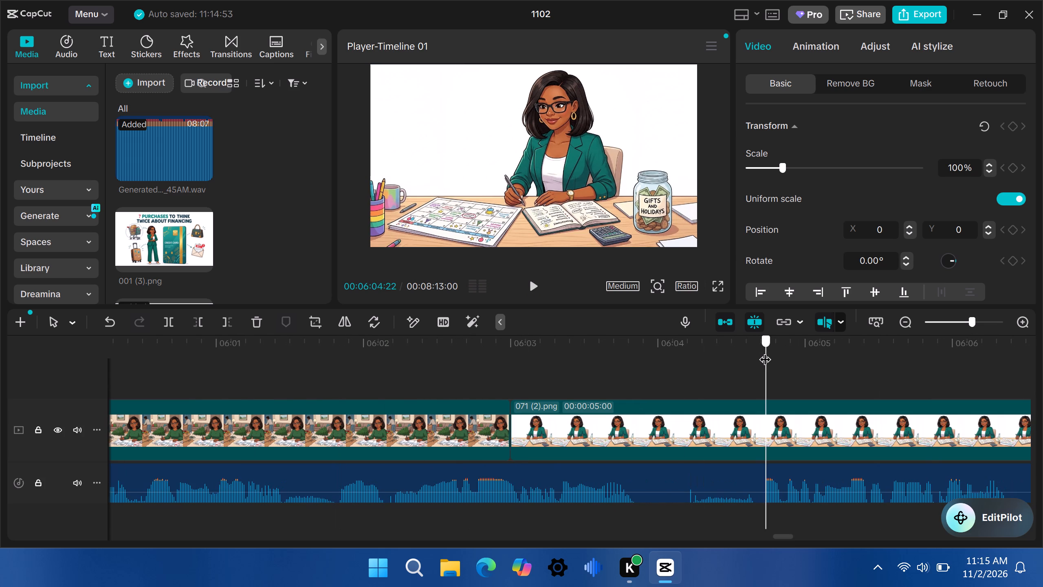
left_click(481, 431)
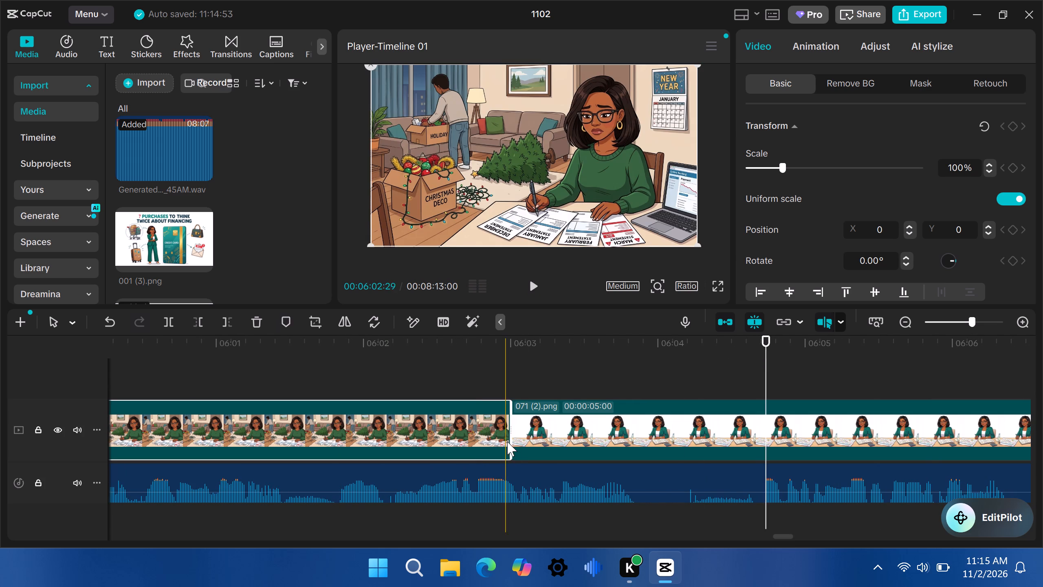
left_click_drag(513, 430, 763, 414)
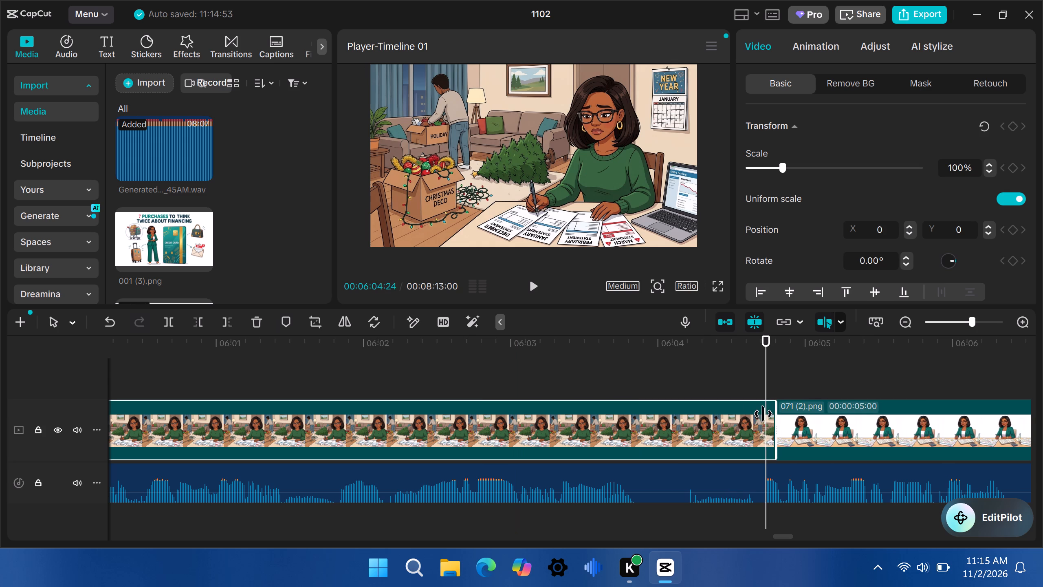
left_click_drag(763, 414, 761, 414)
left_click(761, 414)
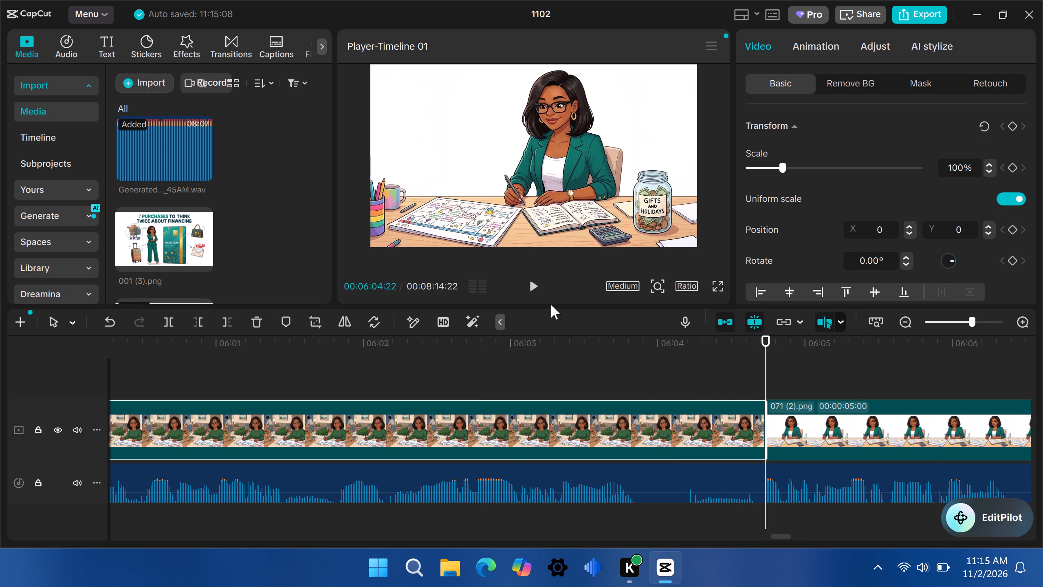
Play the narration past the 071 (2).png clip to find its cut point and trim that clip's end to 00:06:06:24.
left_click(537, 288)
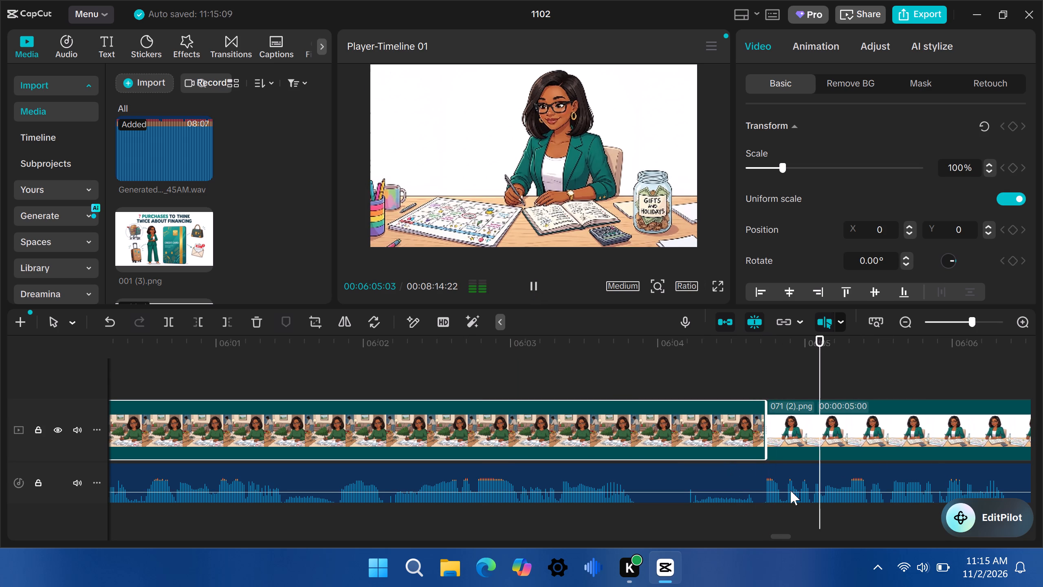
left_click_drag(781, 534, 789, 535)
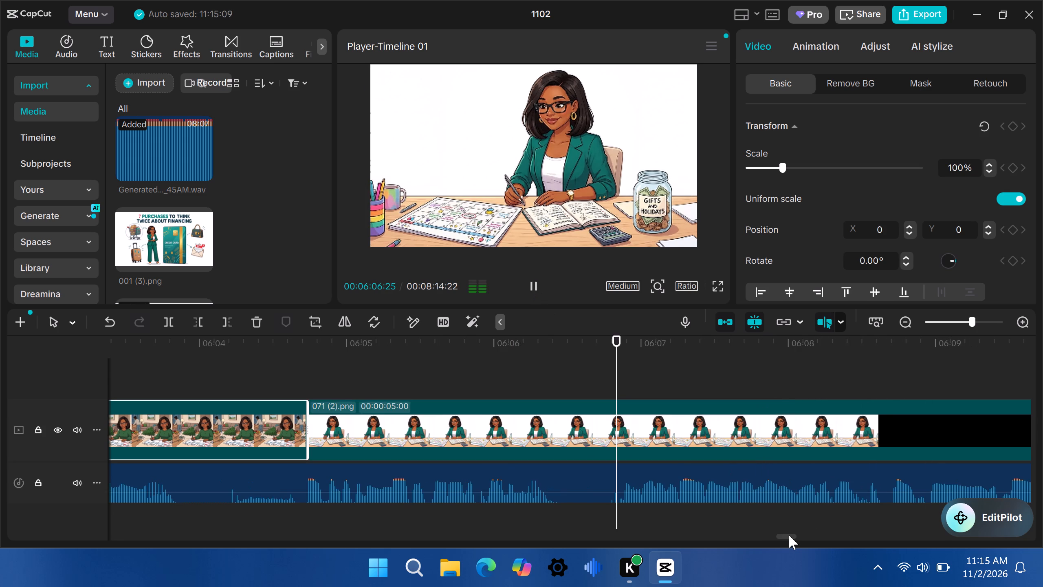
left_click_drag(789, 535, 790, 535)
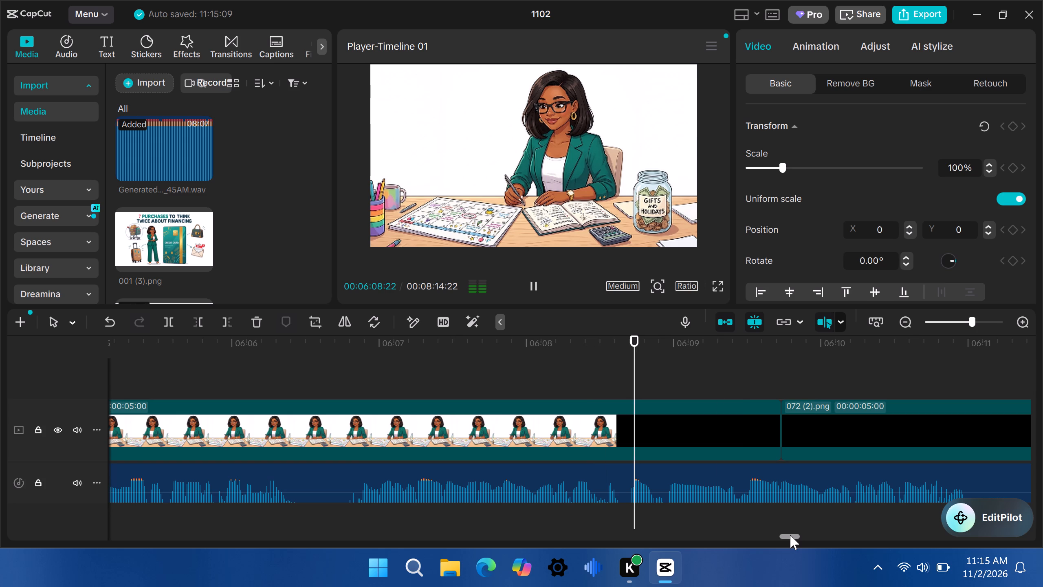
left_click(561, 342)
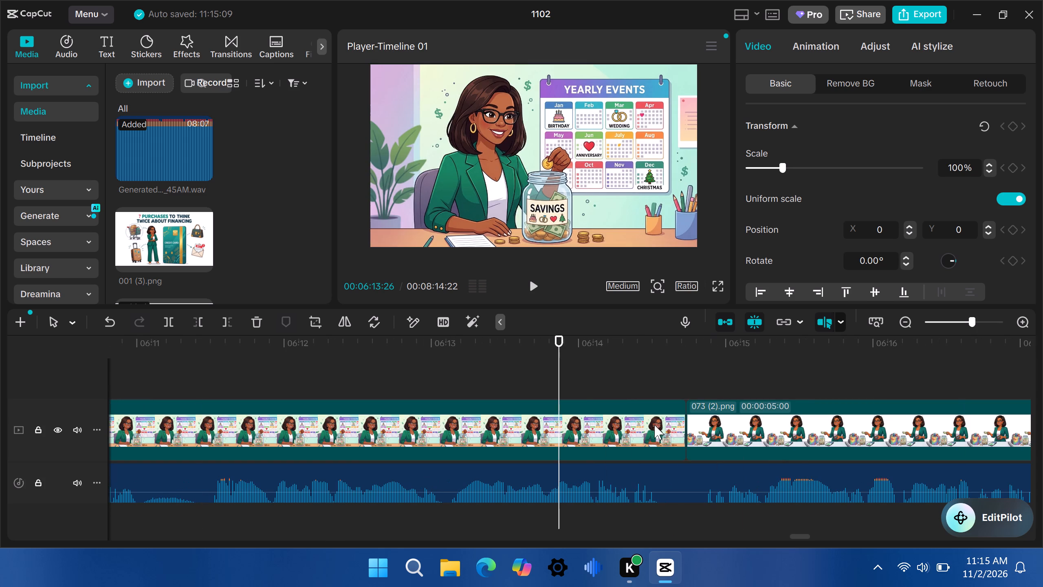
left_click_drag(797, 535, 788, 537)
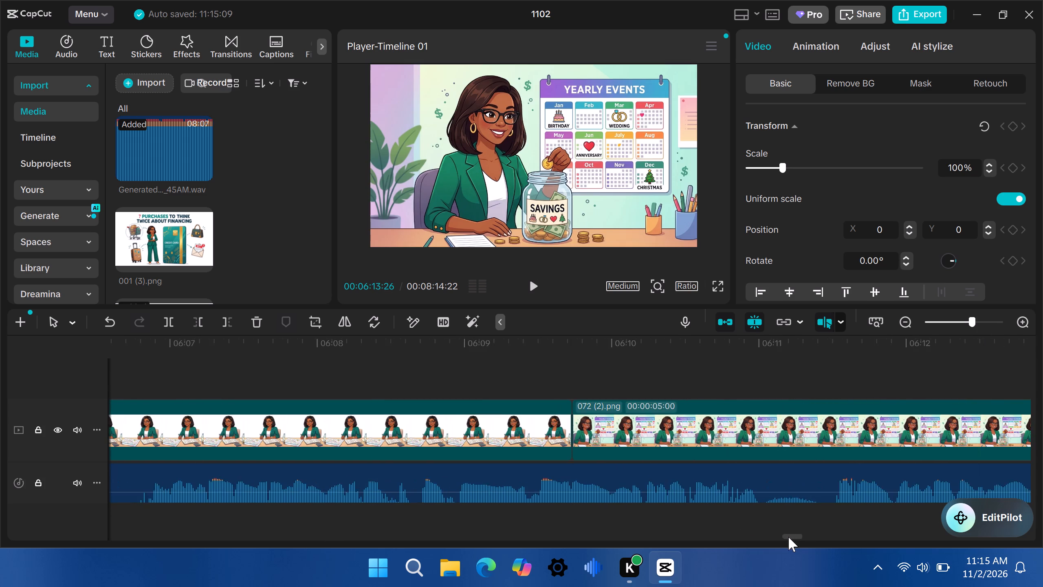
left_click_drag(788, 537, 783, 537)
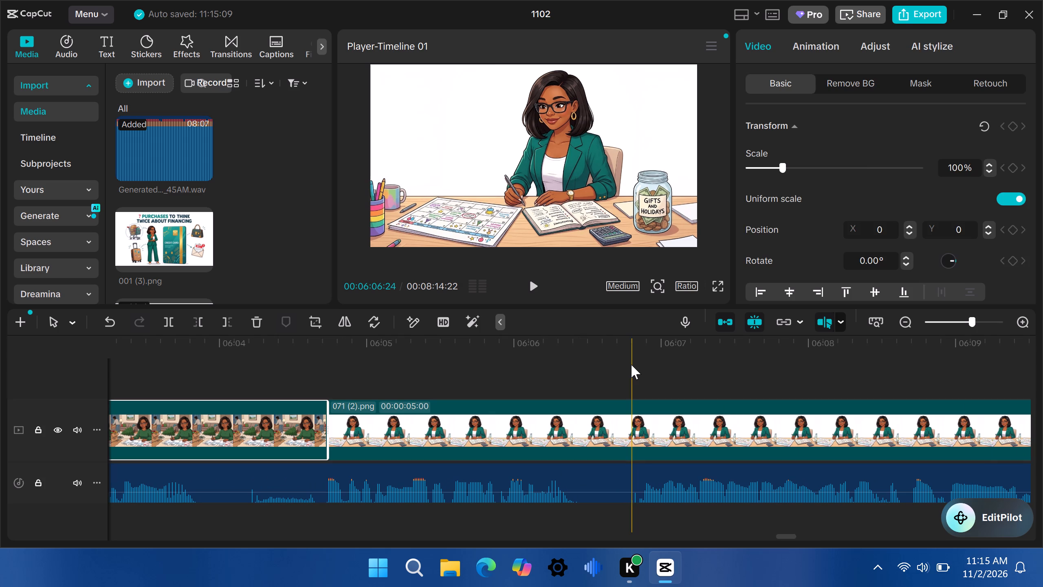
left_click(631, 364)
left_click(225, 322)
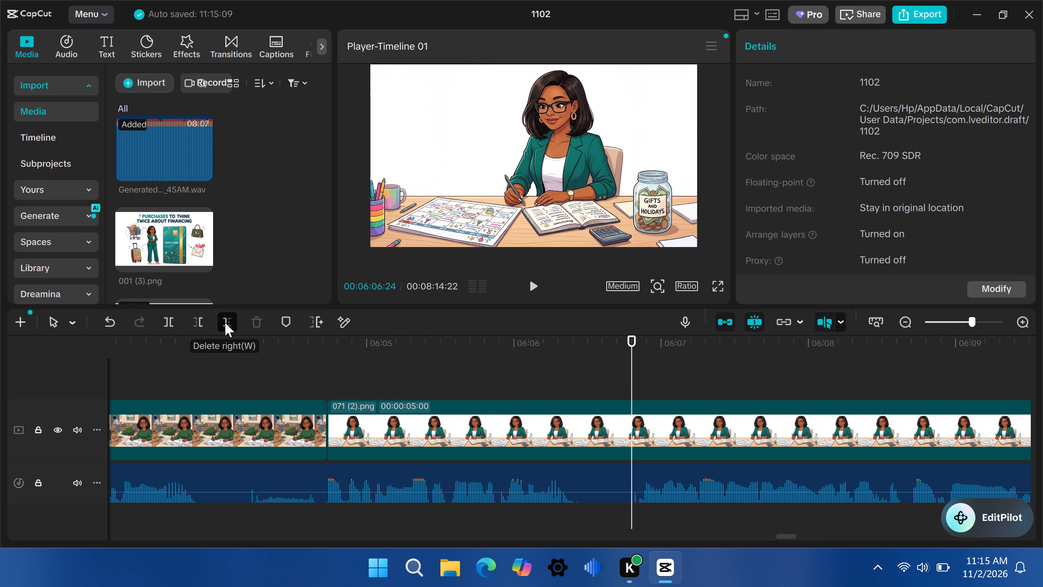
Play the narration past the 072 (2).png clip to find its cut point and trim that clip's end to 00:06:11:16.
left_click(534, 285)
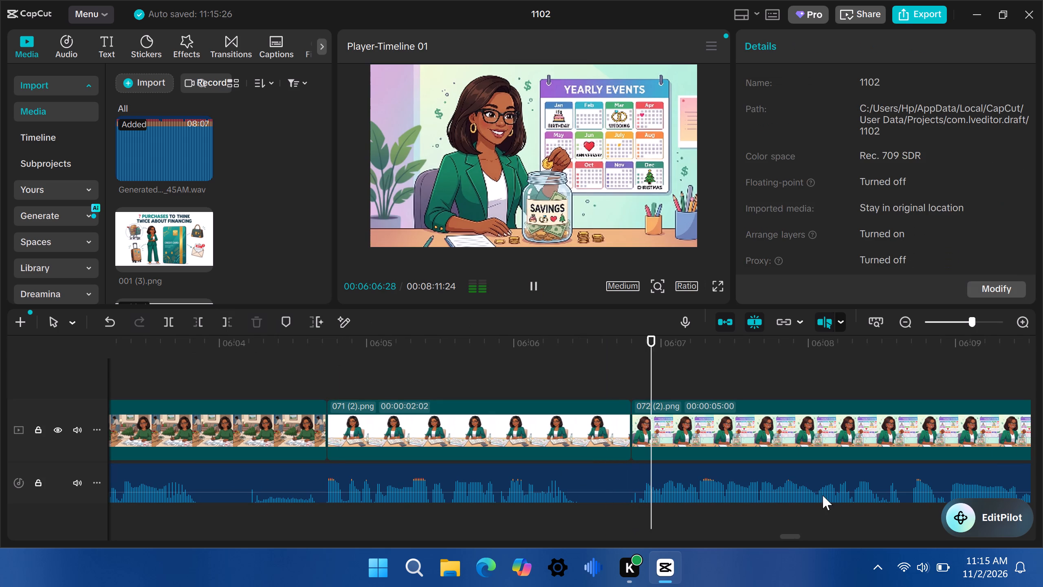
left_click_drag(790, 536, 800, 538)
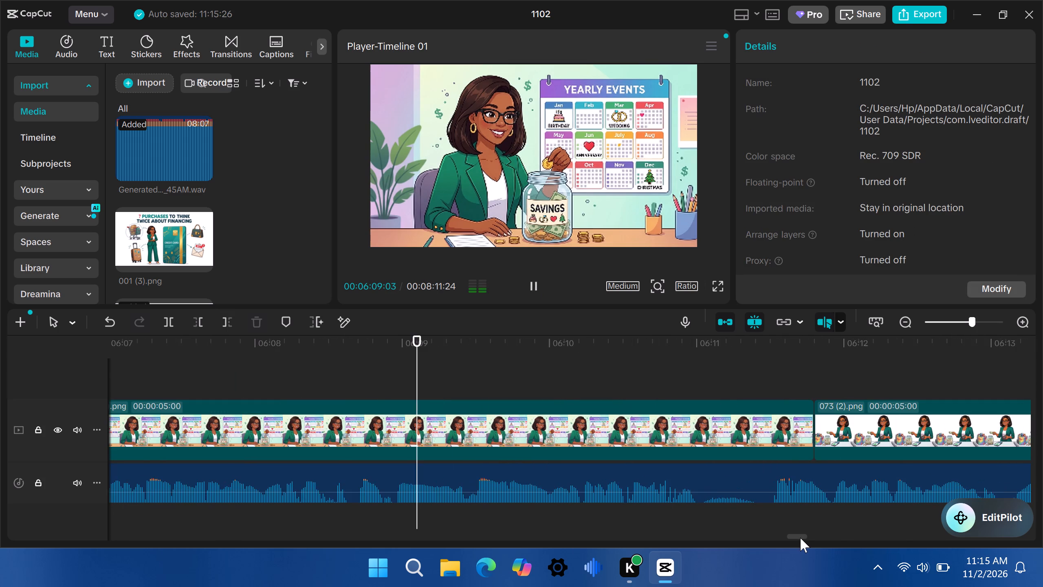
left_click_drag(800, 538, 802, 538)
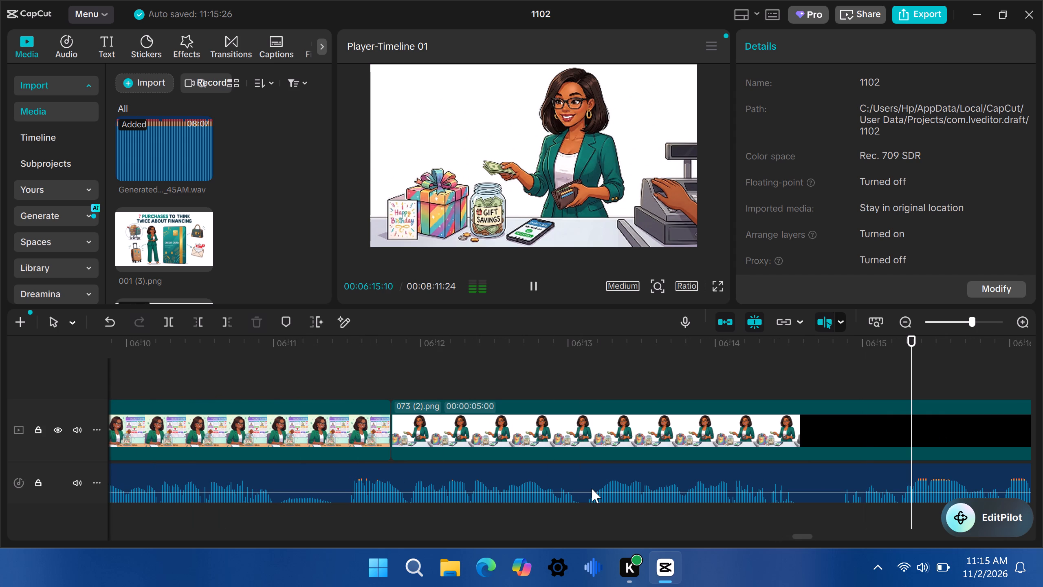
left_click(737, 355)
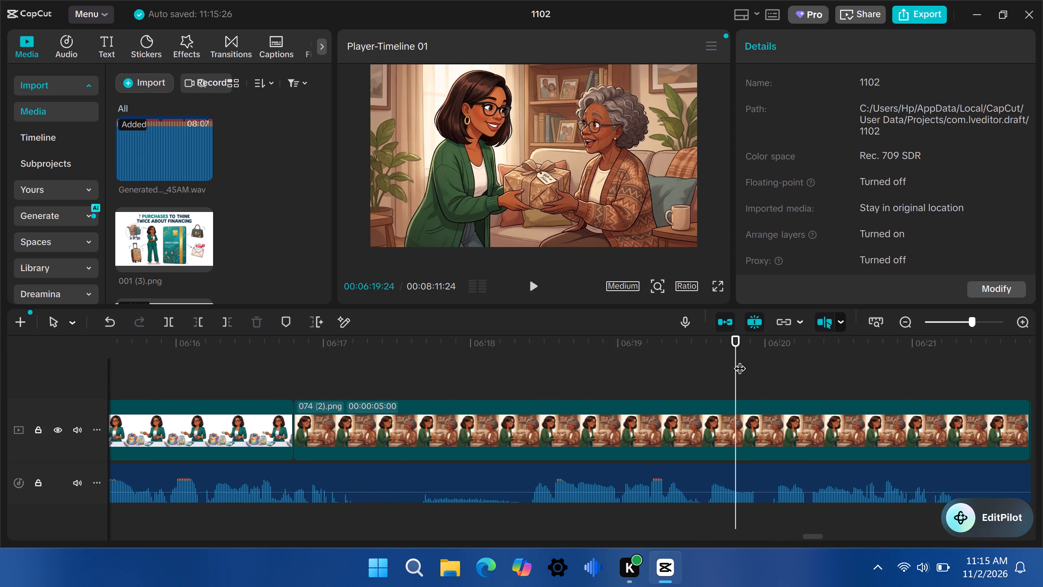
left_click_drag(814, 536, 803, 542)
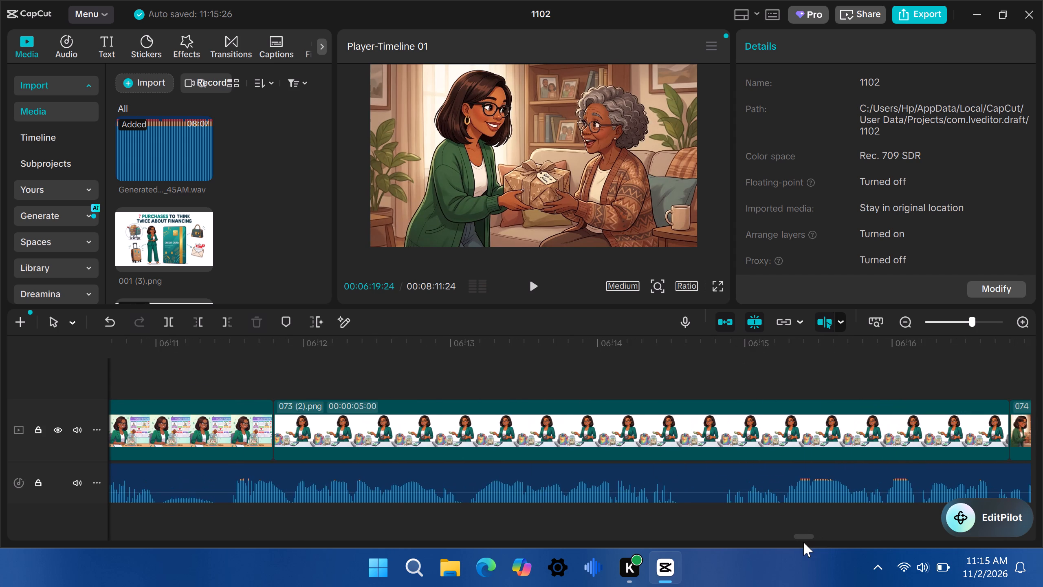
left_click_drag(803, 542, 801, 544)
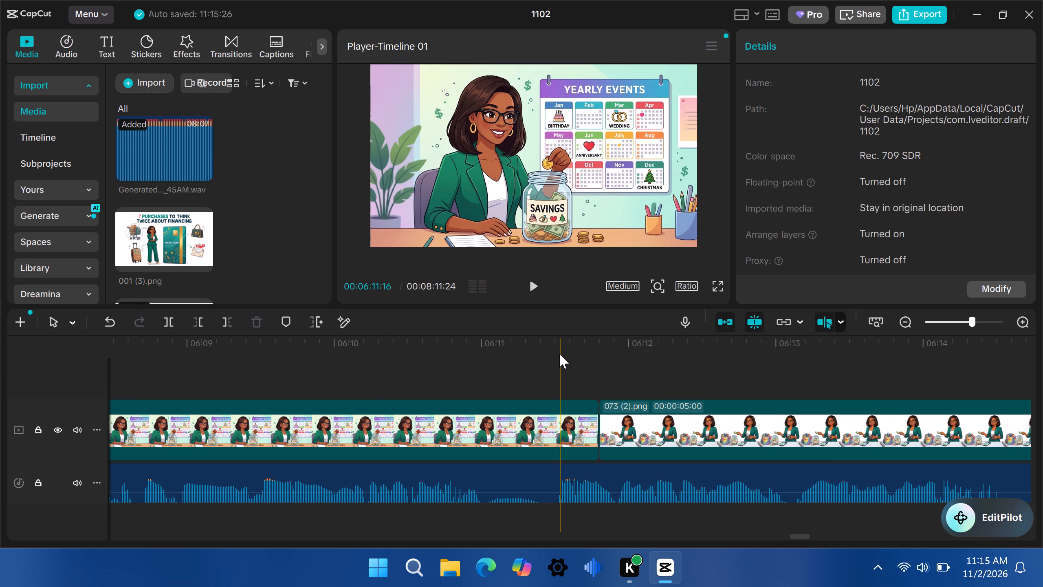
left_click(559, 354)
left_click(226, 321)
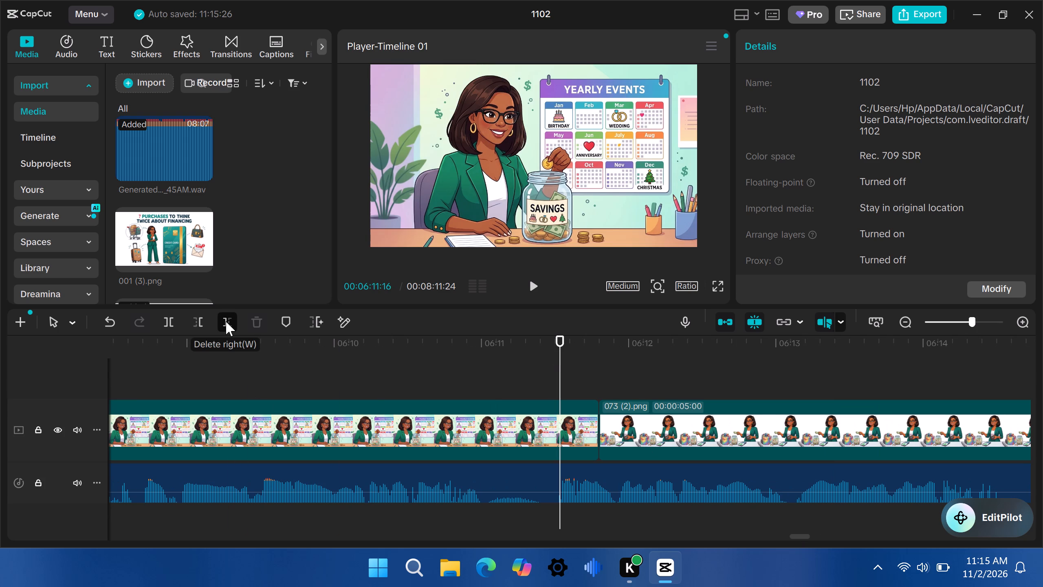
Play the narration over the 073 (2).png clip to find its cut point and trim that clip's end to 00:06:14:26.
left_click(537, 284)
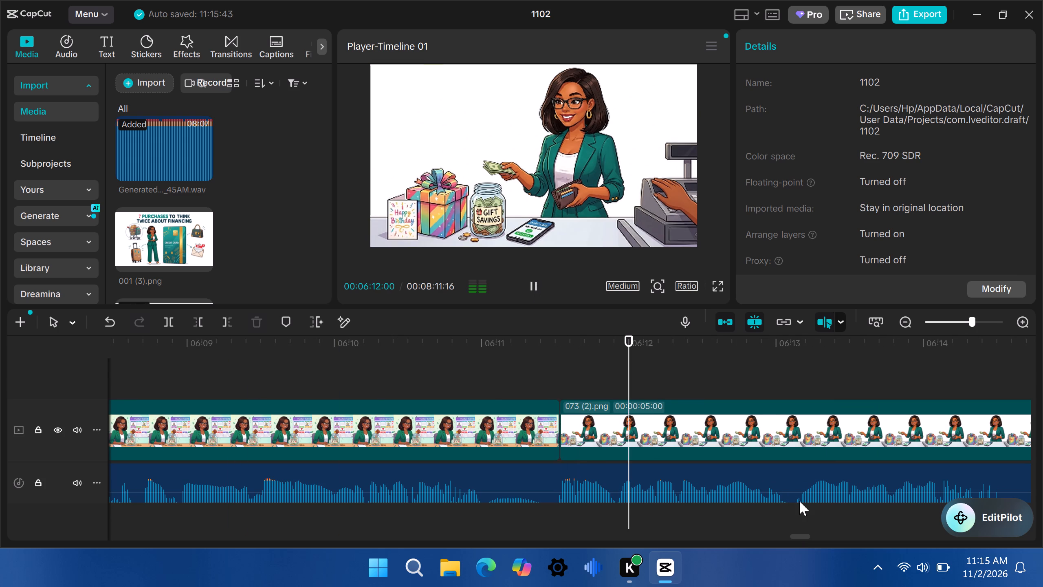
left_click_drag(803, 538, 809, 538)
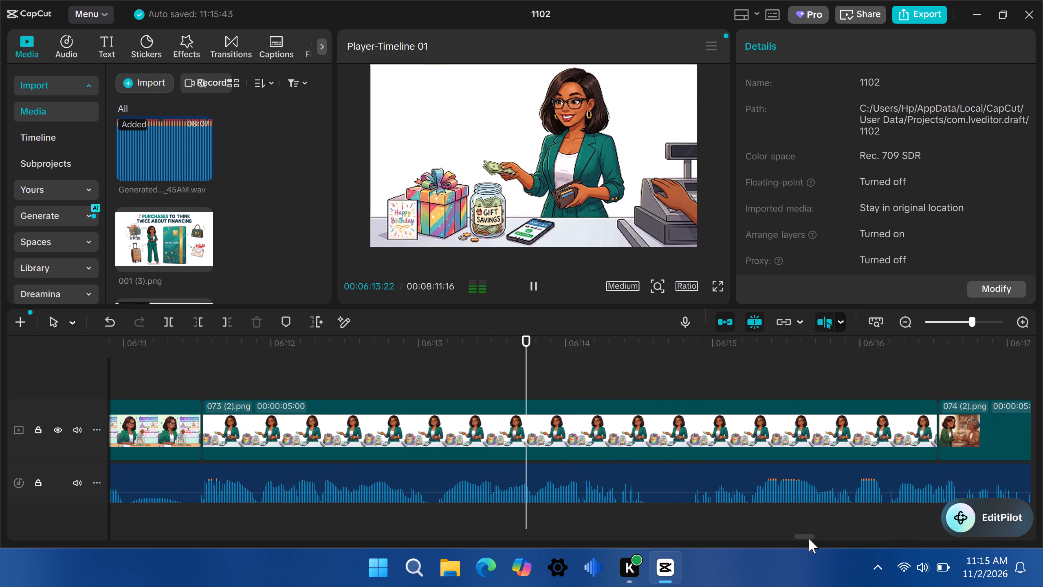
left_click_drag(809, 538, 810, 538)
left_click(433, 347)
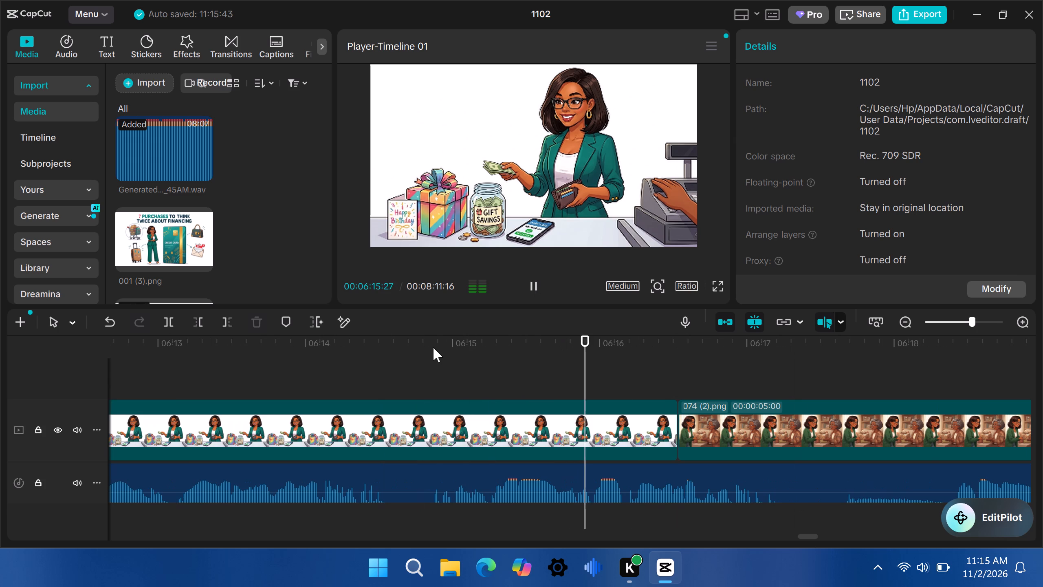
left_click(228, 322)
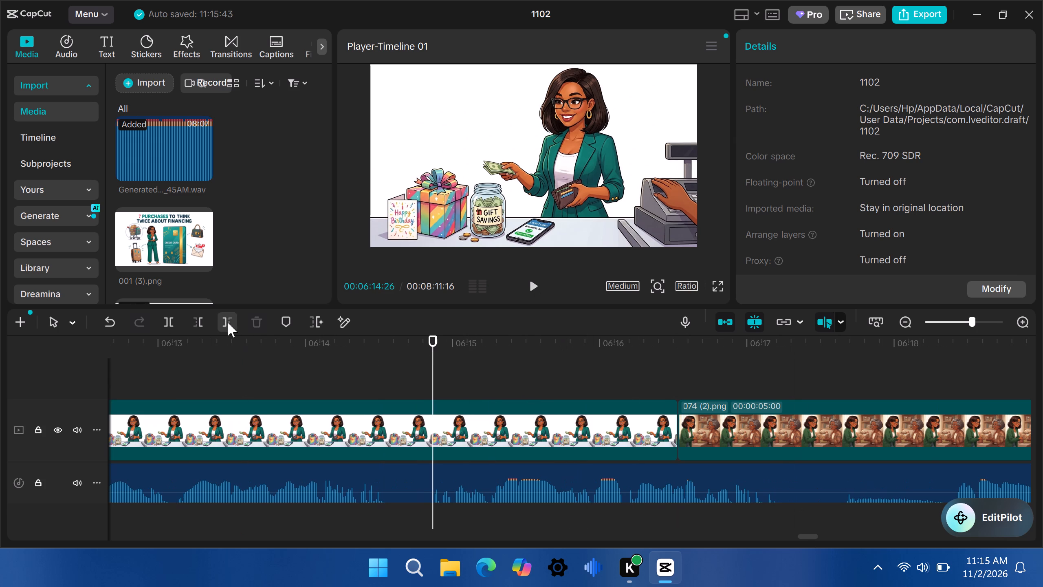
Play the narration over the 074 (2).png clip to find its cut point and trim that clip's end to 00:06:18:13.
left_click(535, 282)
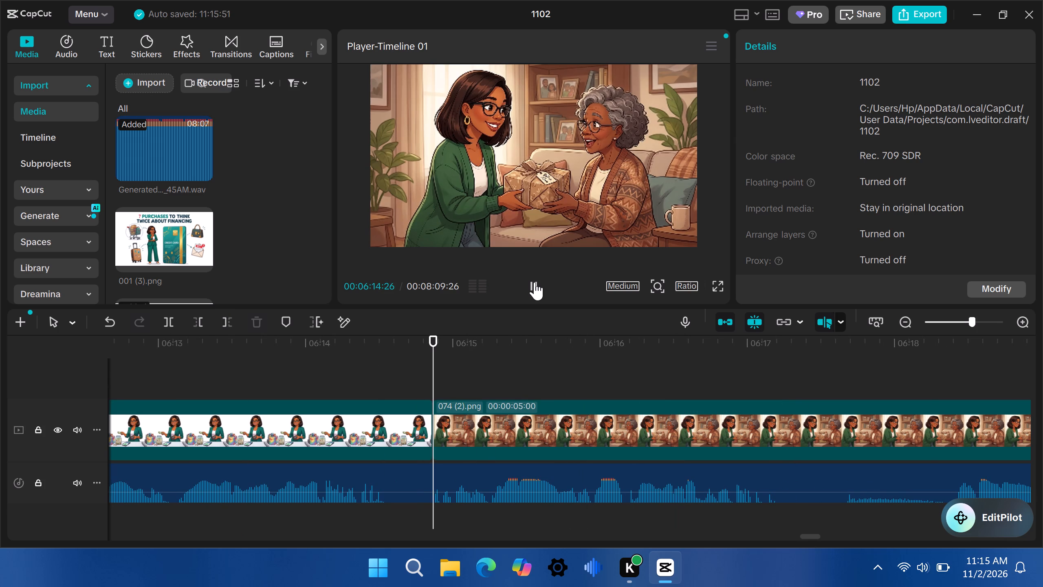
left_click_drag(809, 535, 815, 535)
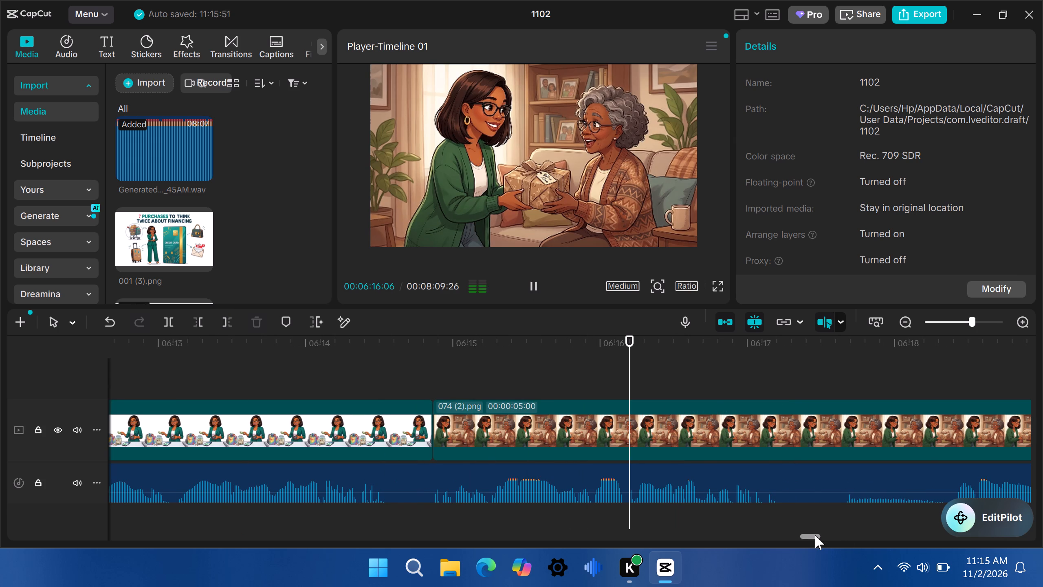
left_click_drag(815, 535, 816, 535)
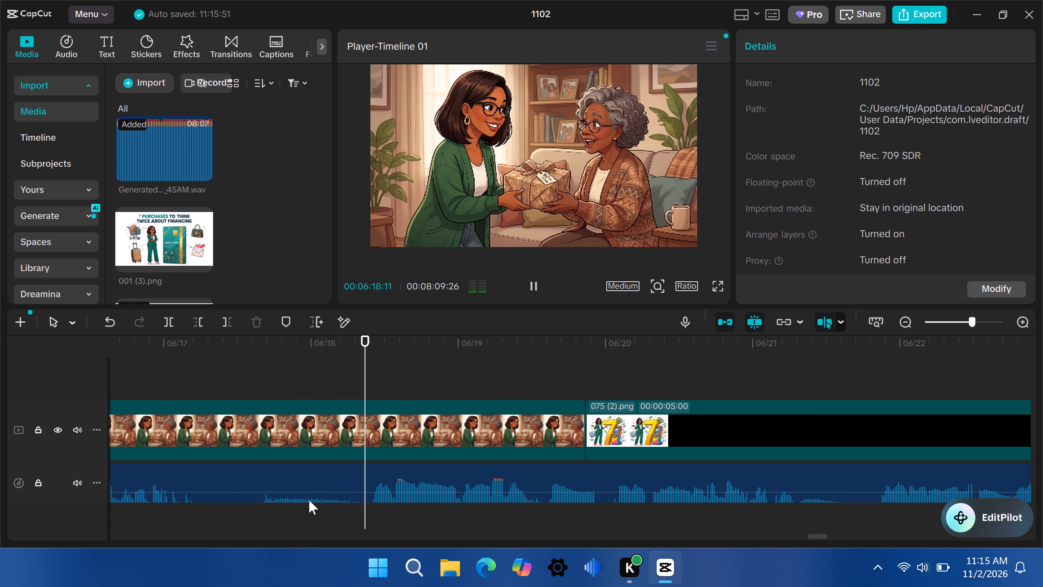
left_click(375, 351)
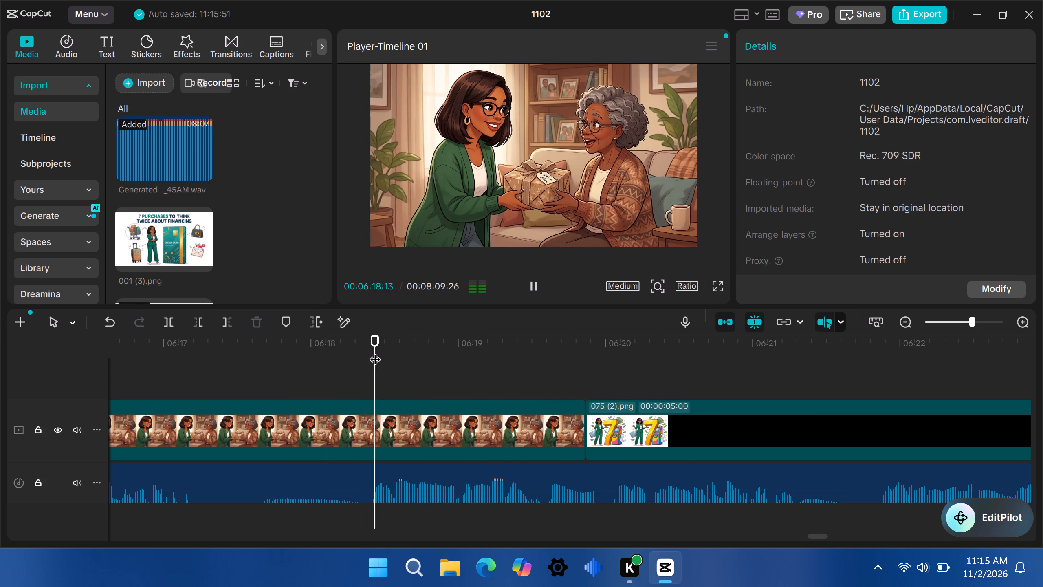
left_click(375, 351)
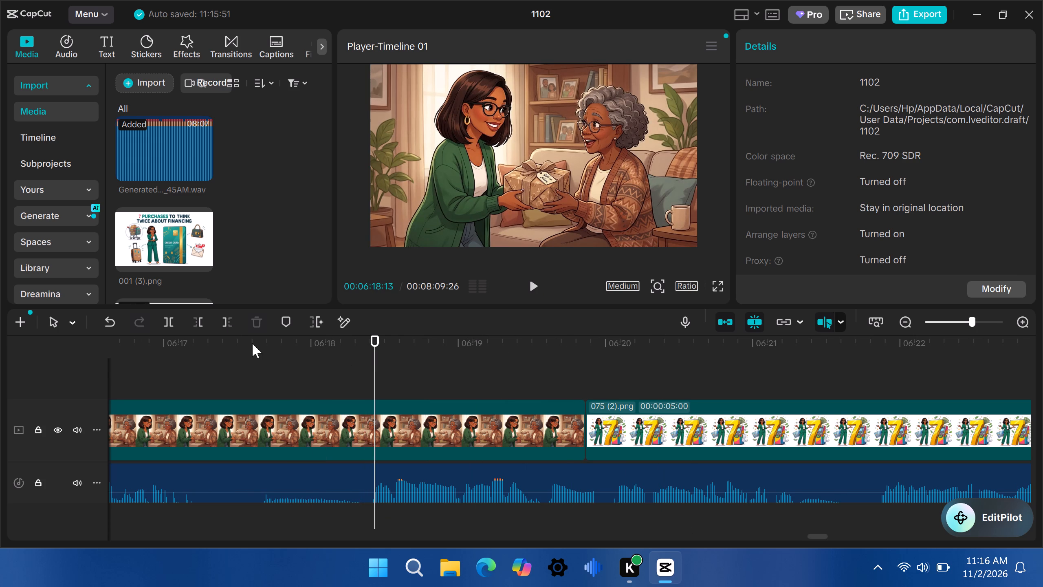
left_click(228, 324)
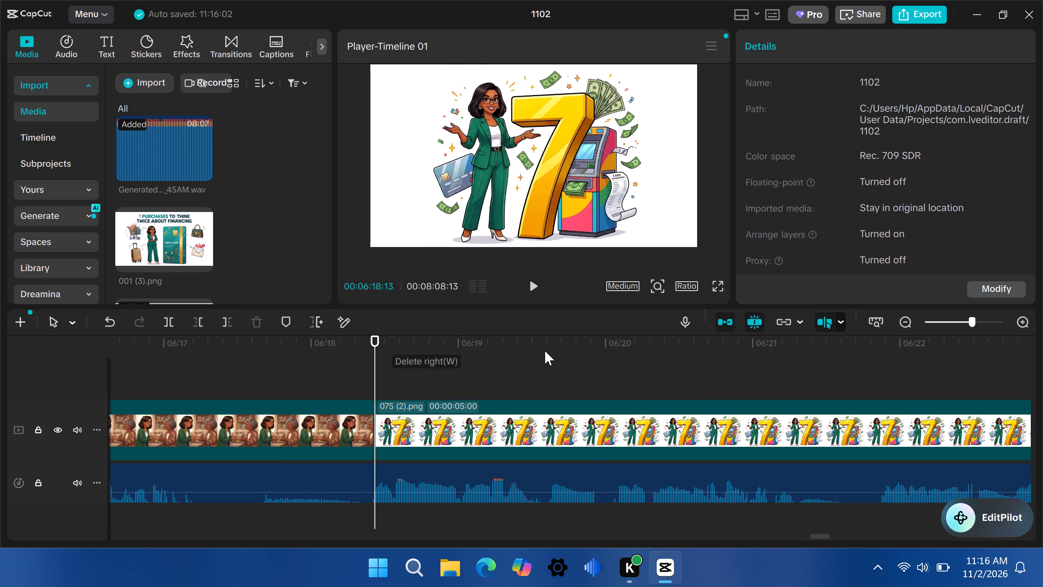
Play the narration over the 075 (2).png clip to find its cut point and trim that clip's end to 00:06:20:02.
left_click(536, 280)
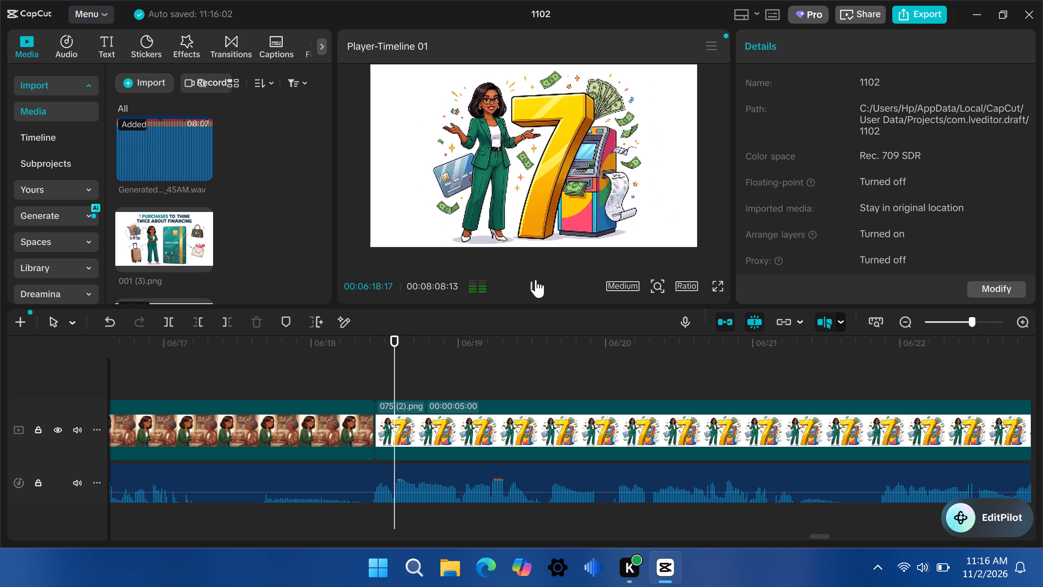
left_click(615, 350)
left_click(226, 321)
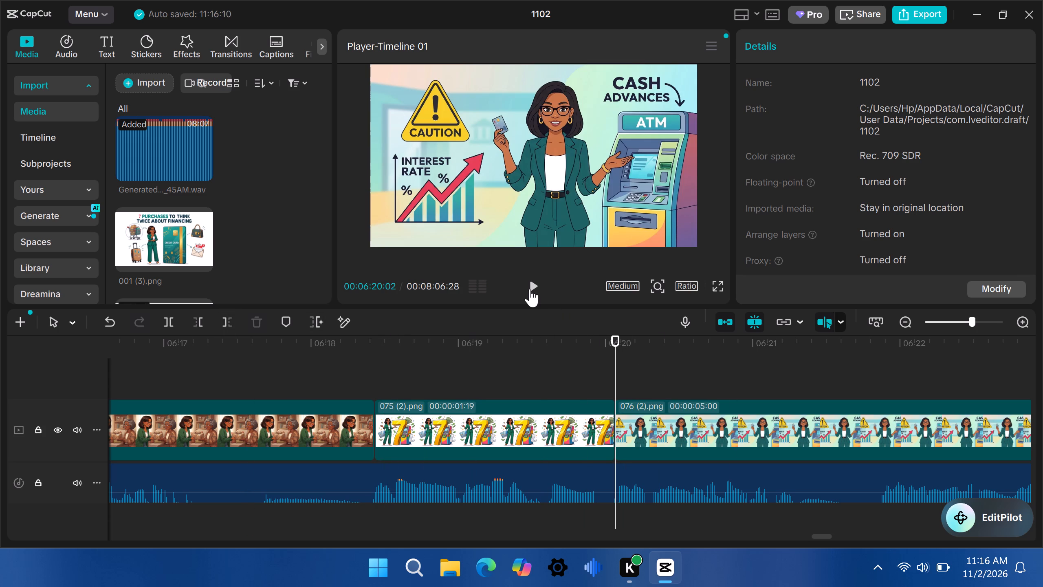
Play the narration past the 076 (2).png clip to find its cut point and extend that clip's end to 00:06:27:22.
left_click(530, 289)
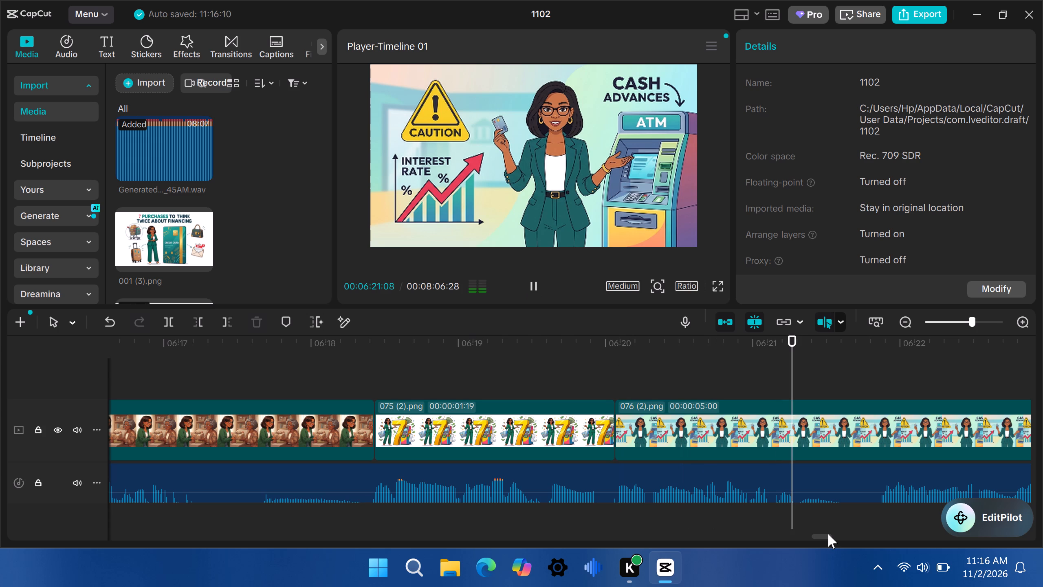
left_click_drag(825, 534, 831, 536)
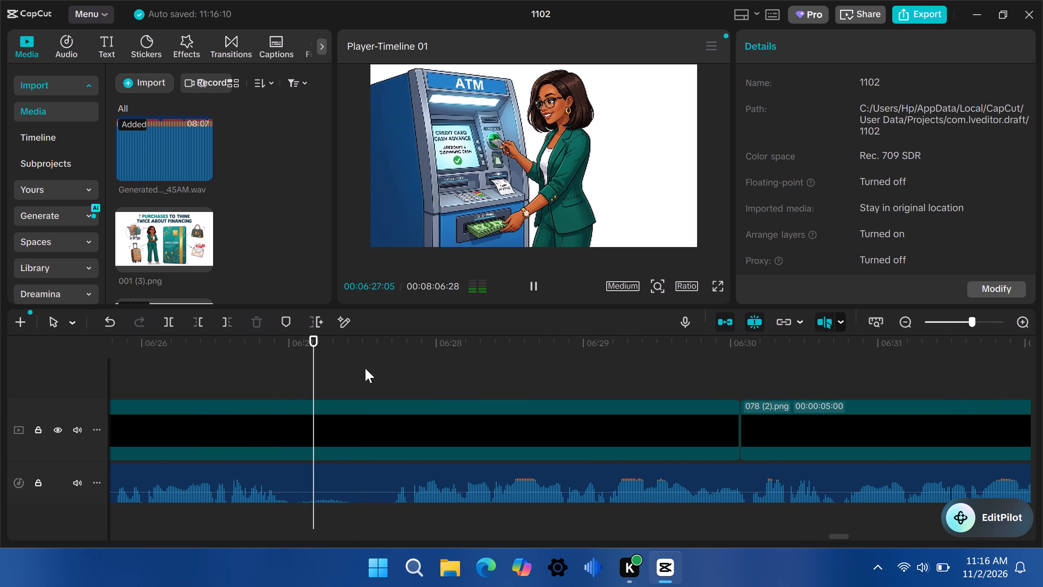
left_click(389, 359)
left_click_drag(389, 359, 396, 360)
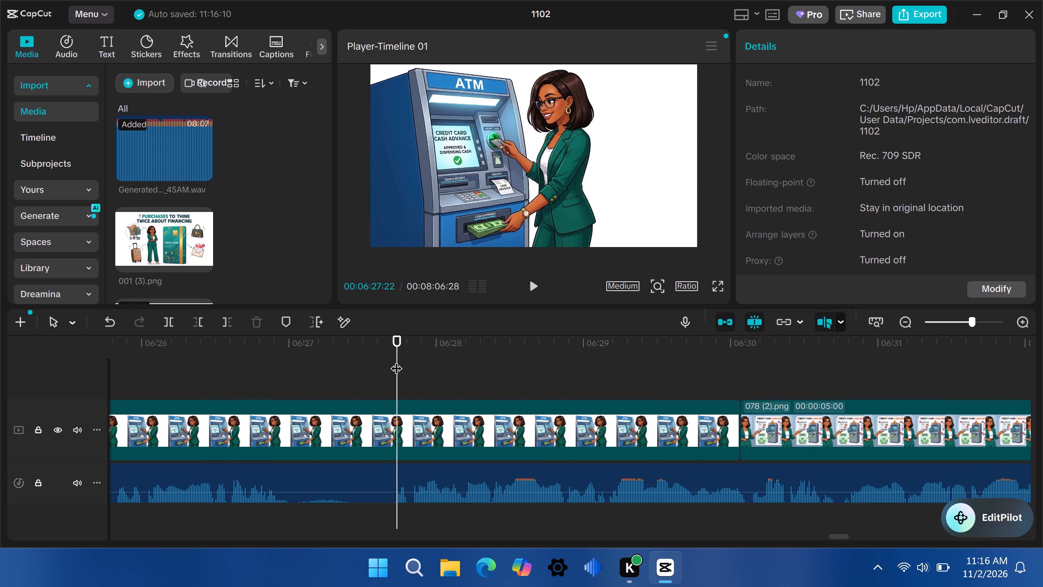
left_click_drag(845, 534, 840, 536)
left_click(372, 429)
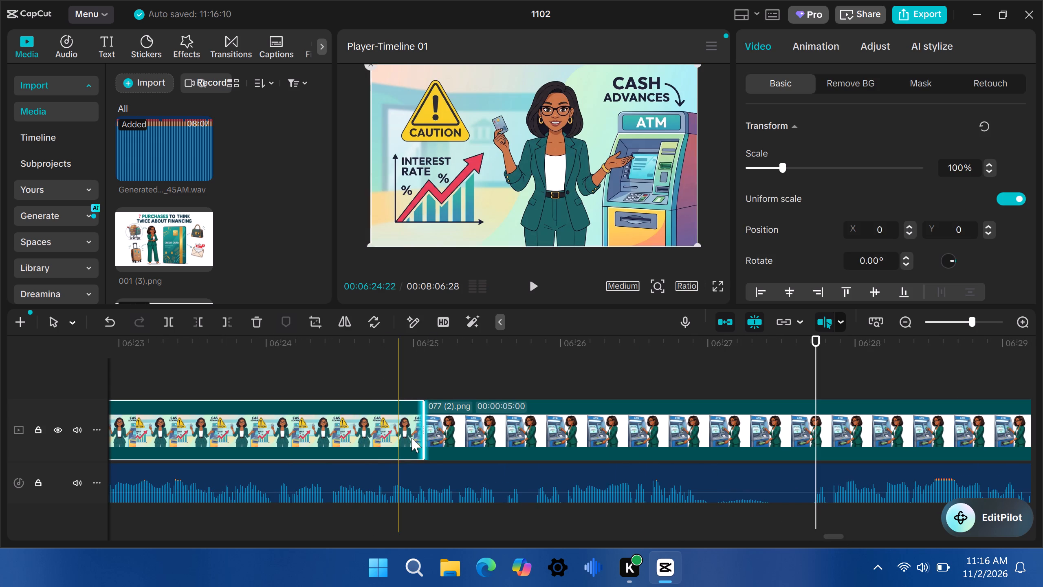
left_click_drag(424, 430, 813, 399)
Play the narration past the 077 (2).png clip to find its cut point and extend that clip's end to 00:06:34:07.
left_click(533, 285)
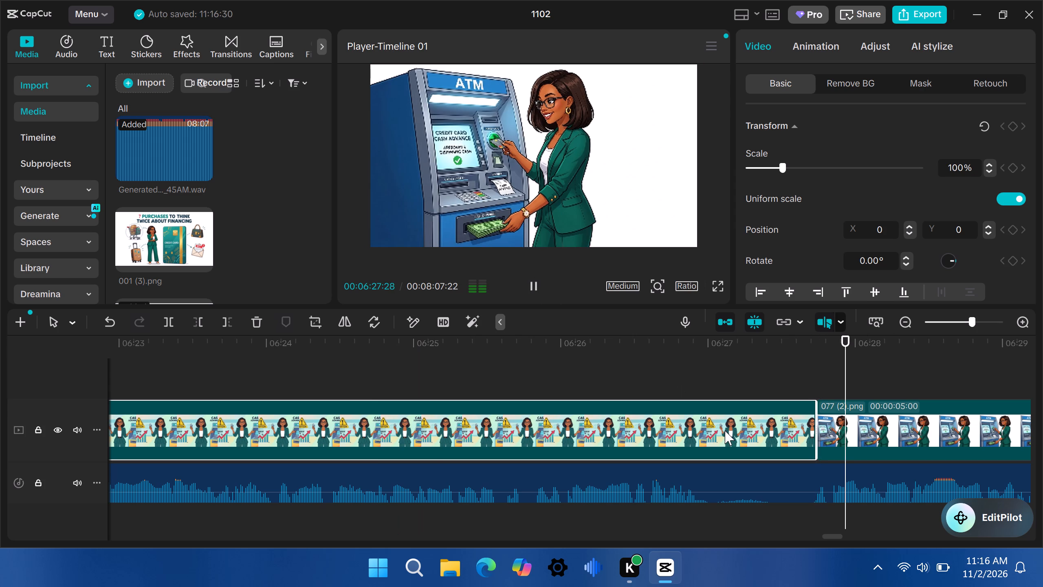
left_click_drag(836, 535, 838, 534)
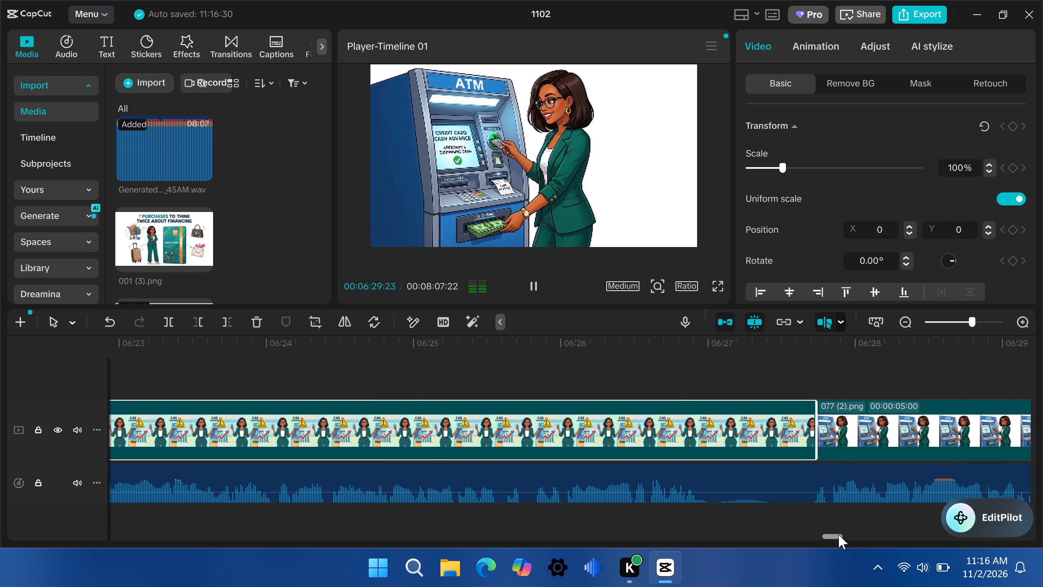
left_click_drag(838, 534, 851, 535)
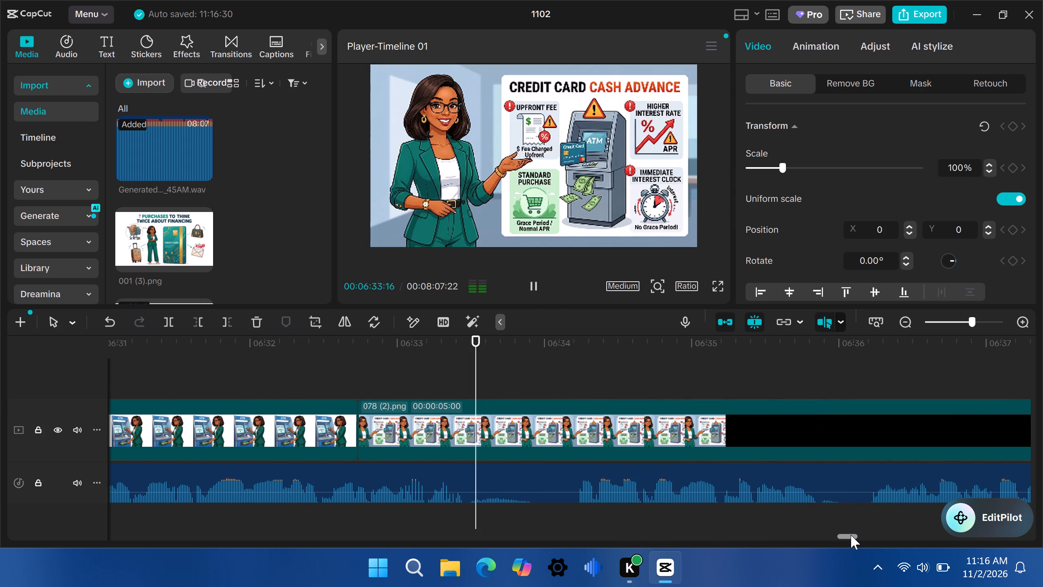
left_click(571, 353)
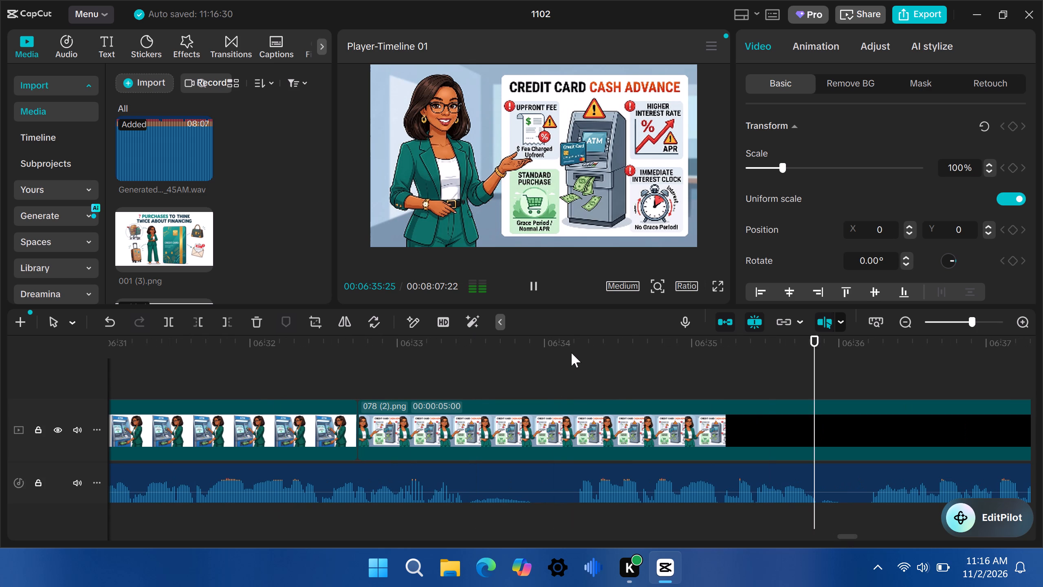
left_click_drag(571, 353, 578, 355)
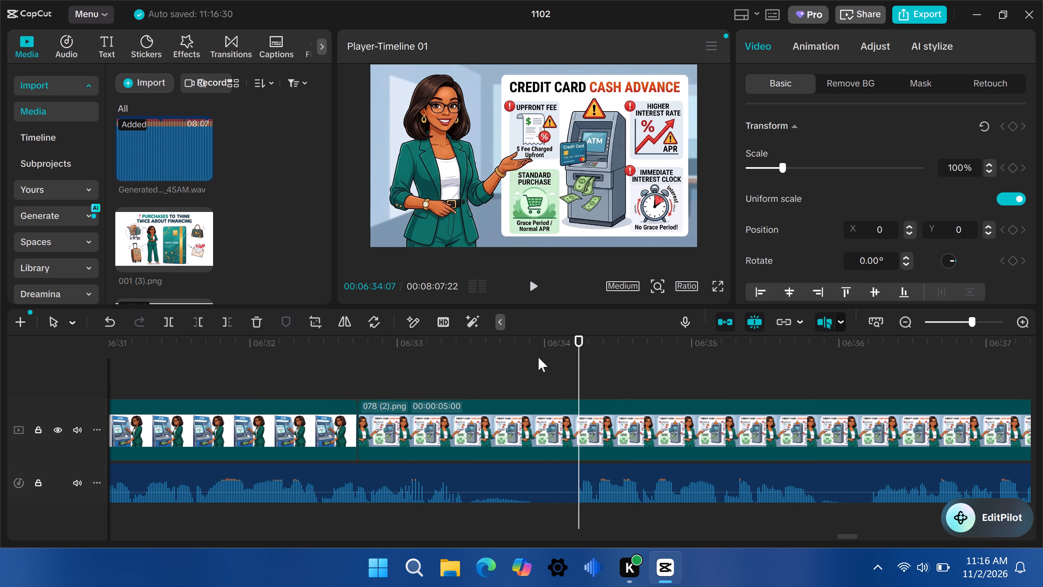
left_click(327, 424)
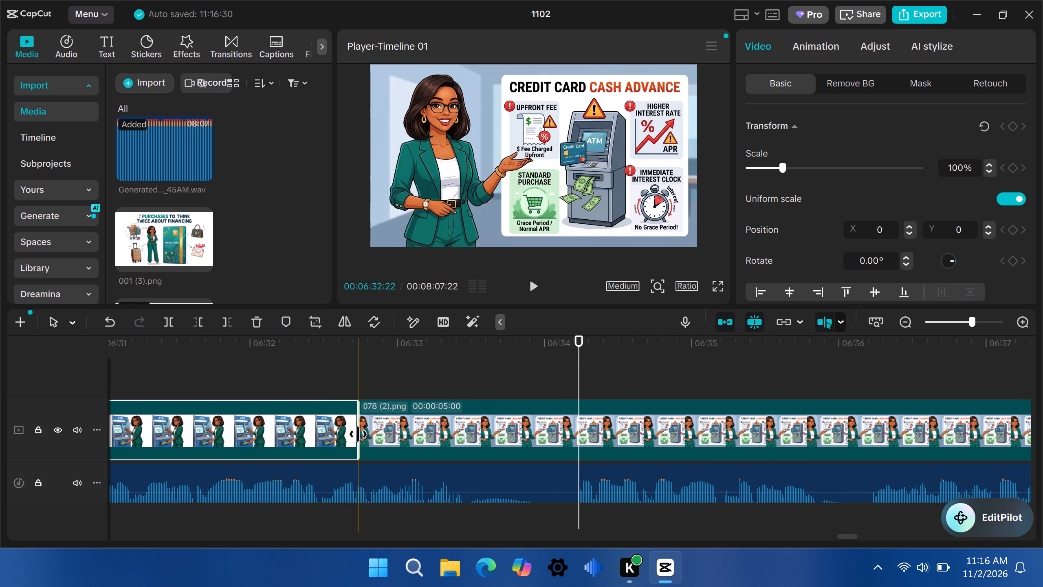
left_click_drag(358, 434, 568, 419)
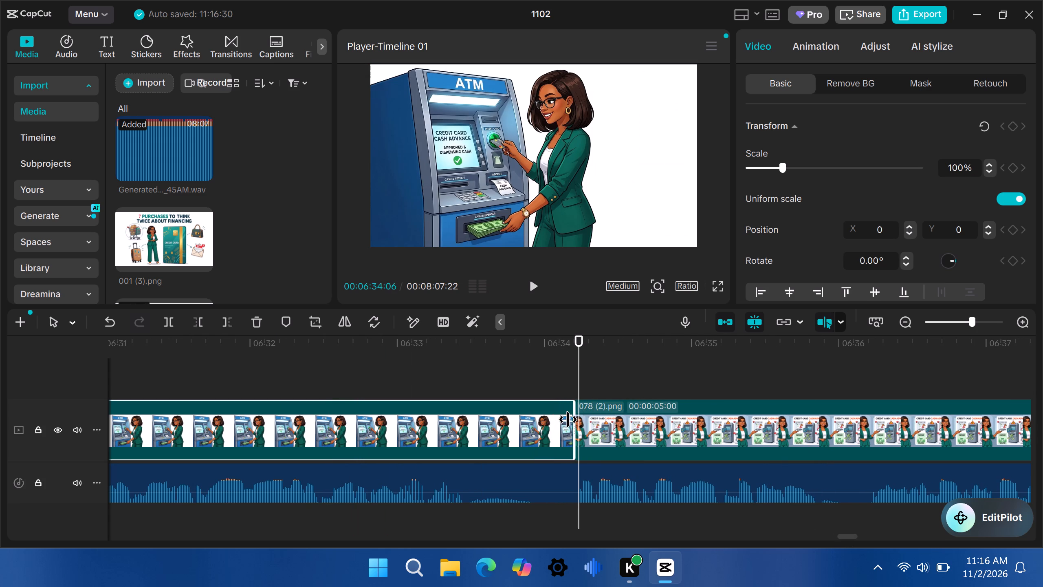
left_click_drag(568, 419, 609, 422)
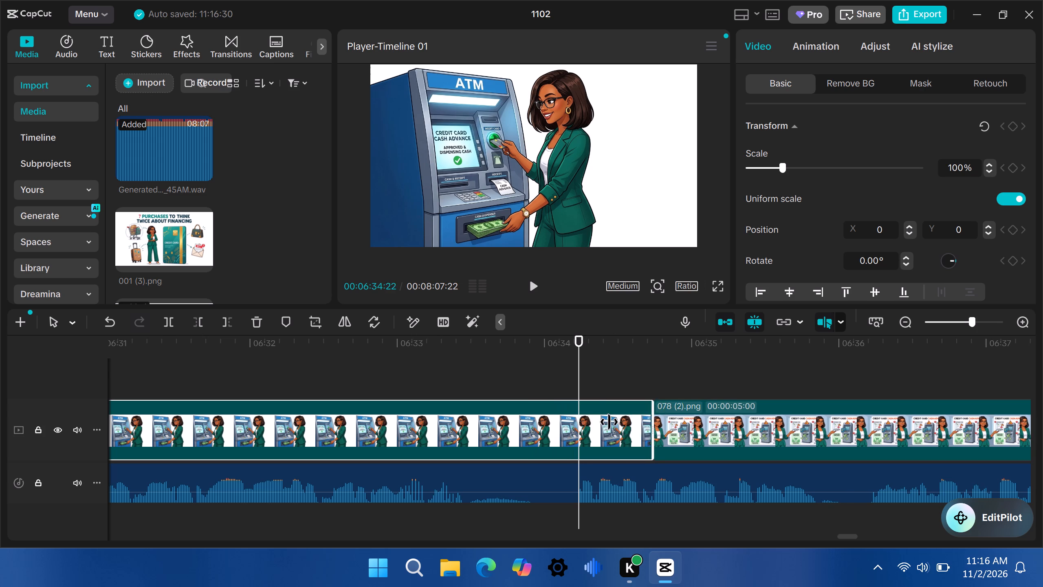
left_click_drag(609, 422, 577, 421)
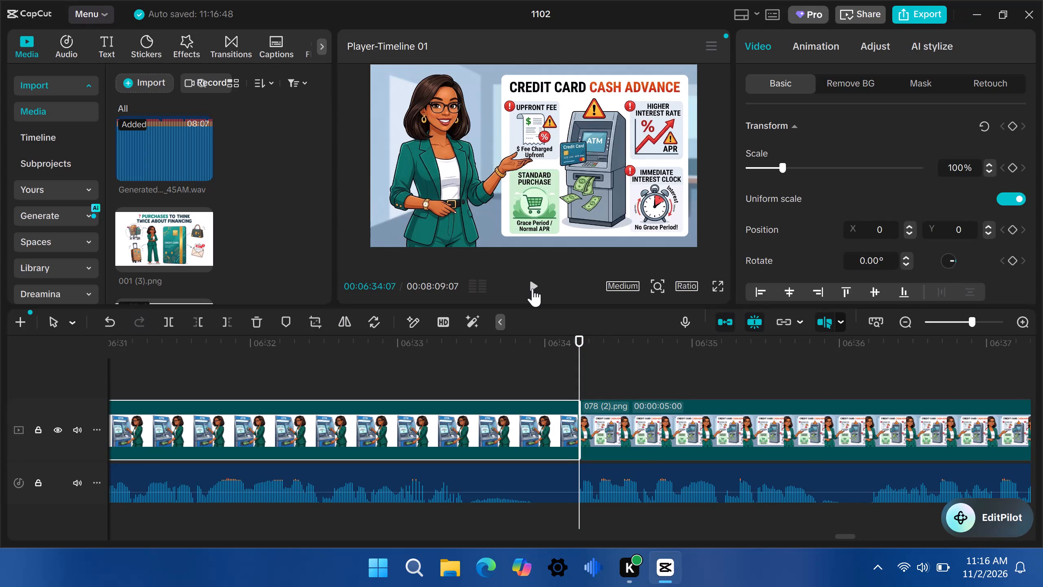
Play the narration from the 078 (2).png clip into the 080 (2).png clip to check the image timing, and return to the start of 078 (2).png.
left_click(533, 287)
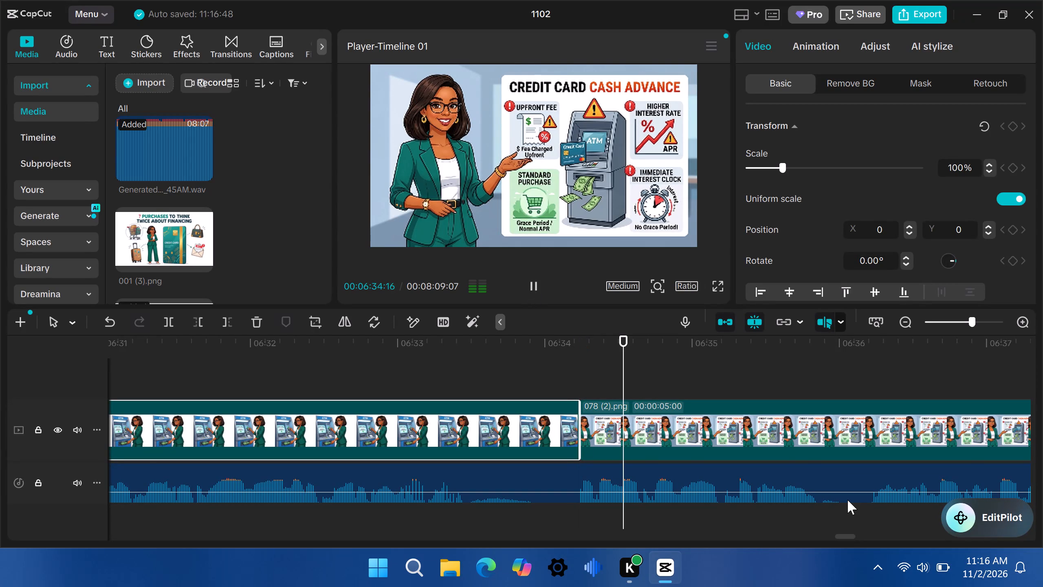
left_click_drag(845, 540, 854, 541)
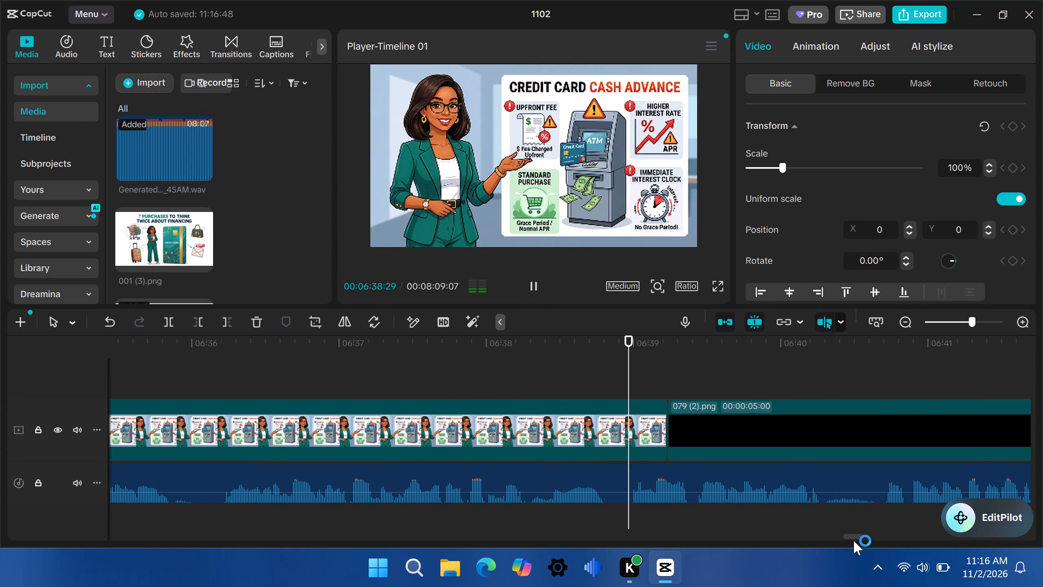
left_click_drag(851, 533, 855, 532)
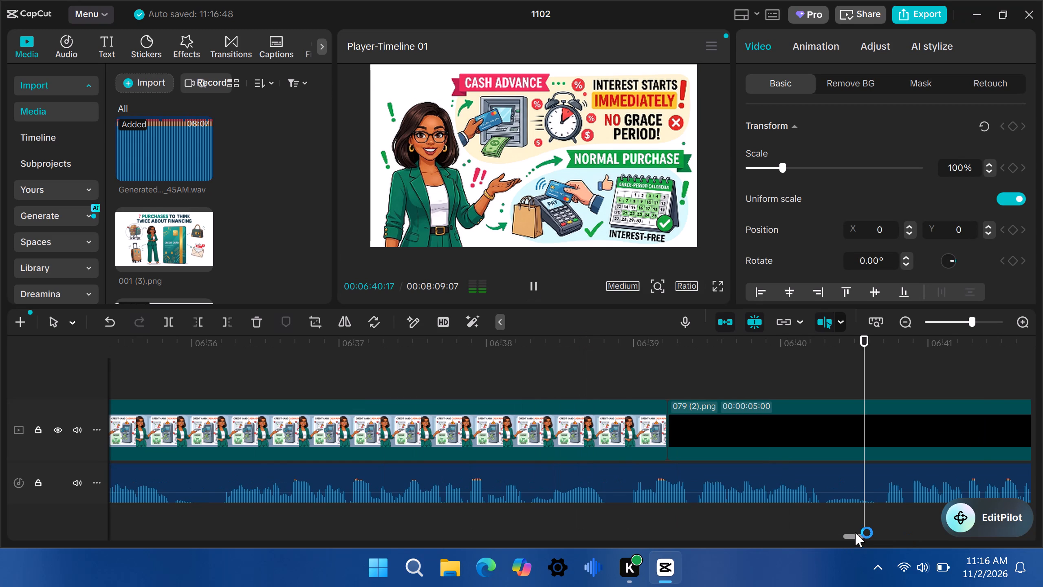
left_click_drag(855, 532, 856, 532)
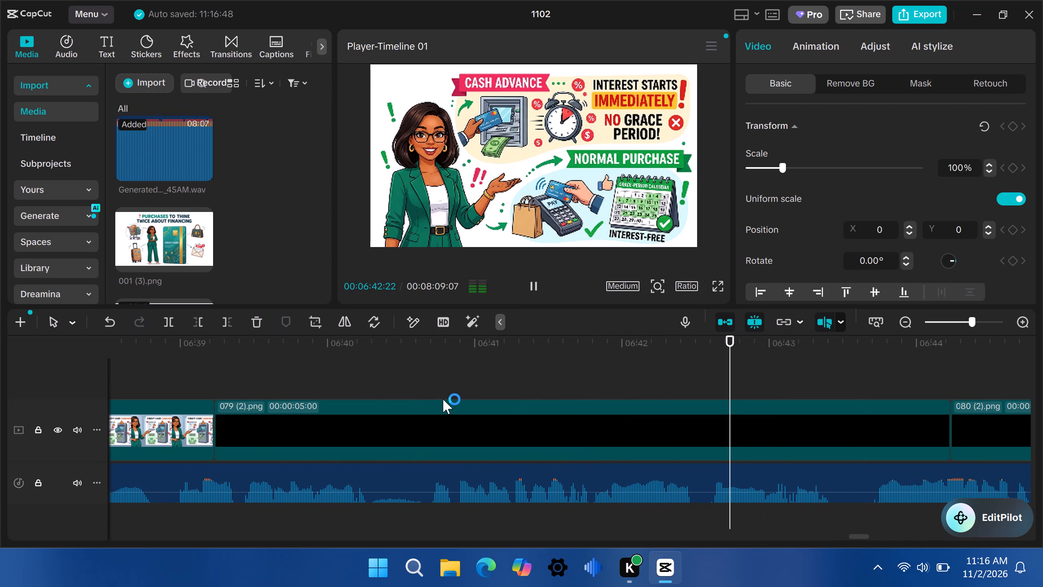
left_click(438, 359)
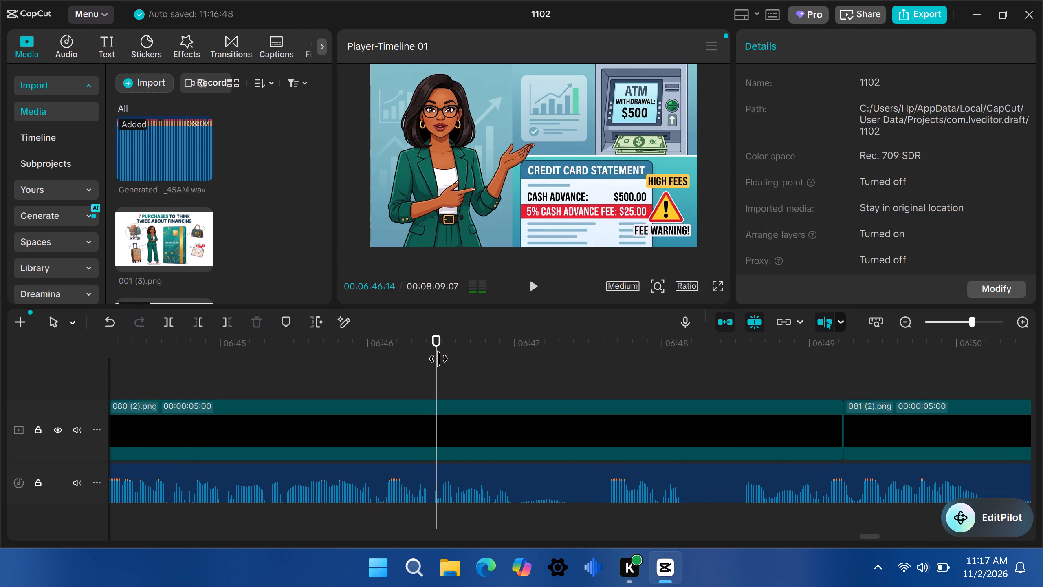
left_click_drag(872, 537, 869, 538)
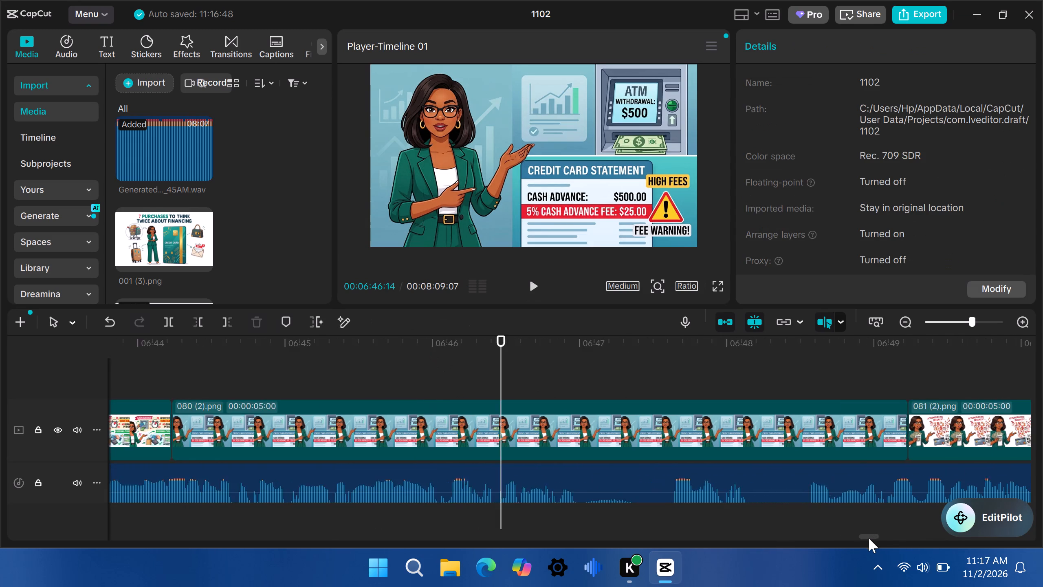
left_click_drag(869, 538, 863, 543)
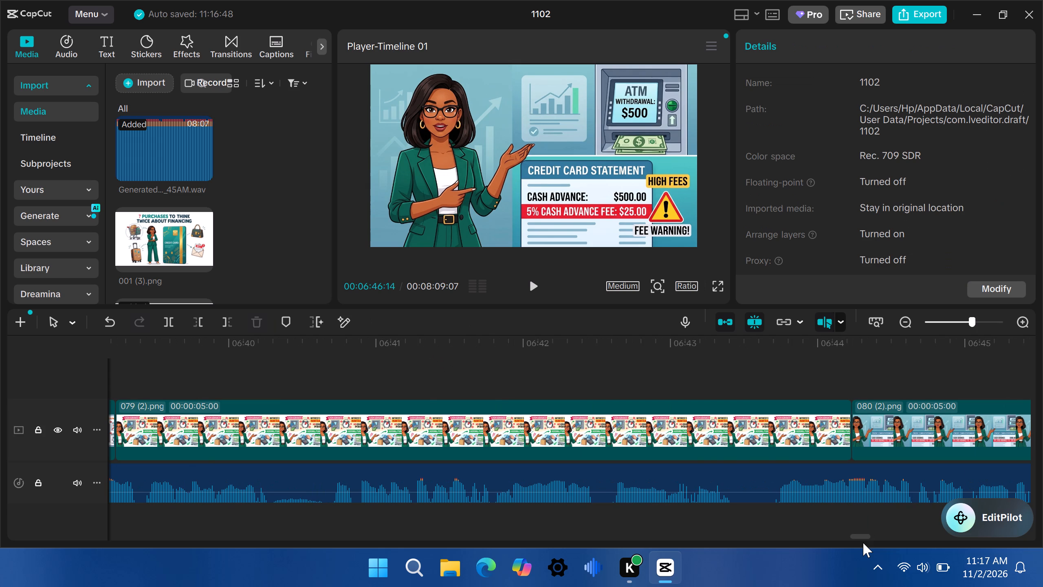
left_click_drag(862, 536, 856, 538)
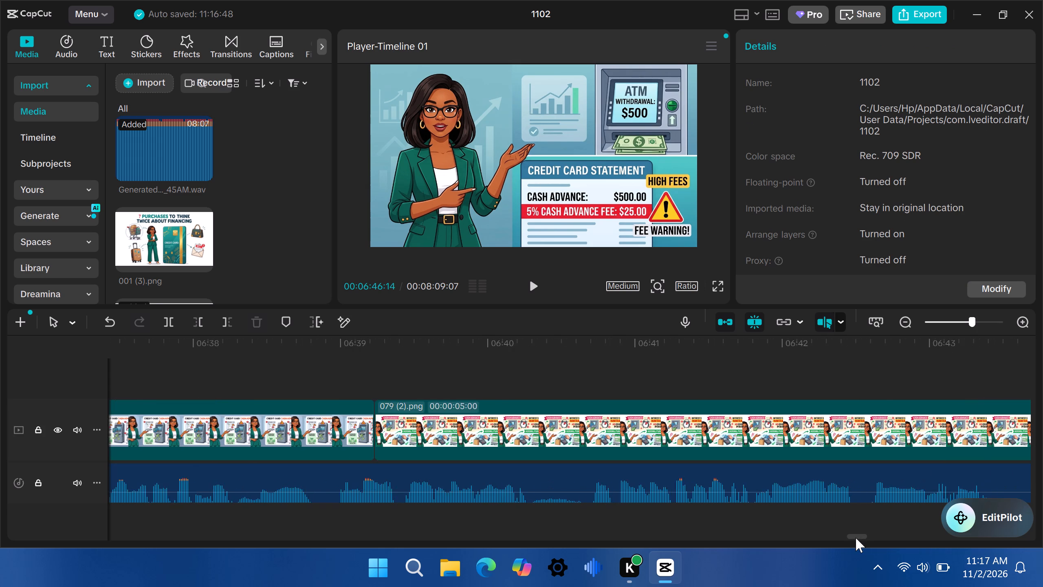
left_click_drag(856, 538, 847, 540)
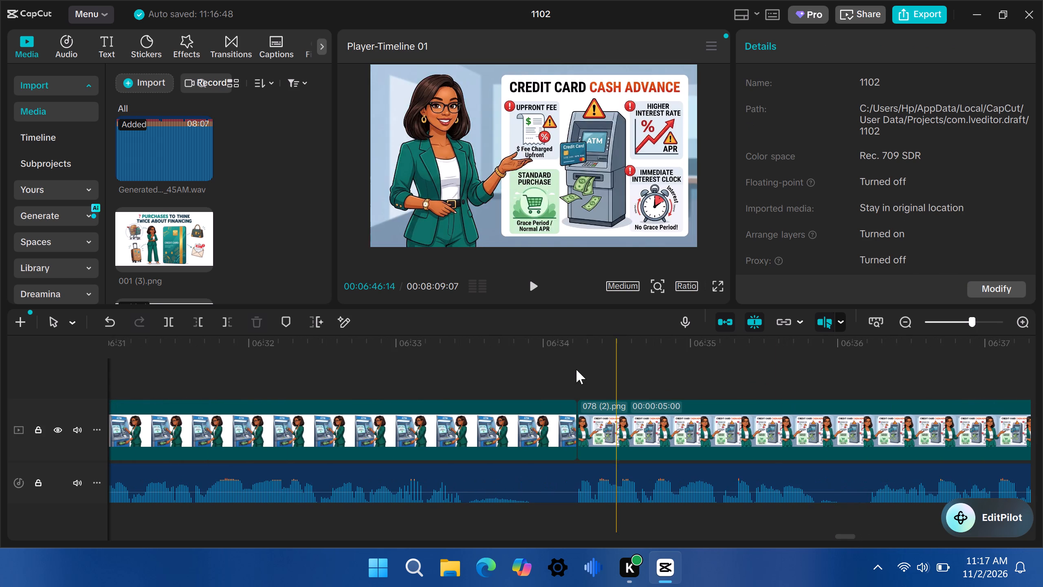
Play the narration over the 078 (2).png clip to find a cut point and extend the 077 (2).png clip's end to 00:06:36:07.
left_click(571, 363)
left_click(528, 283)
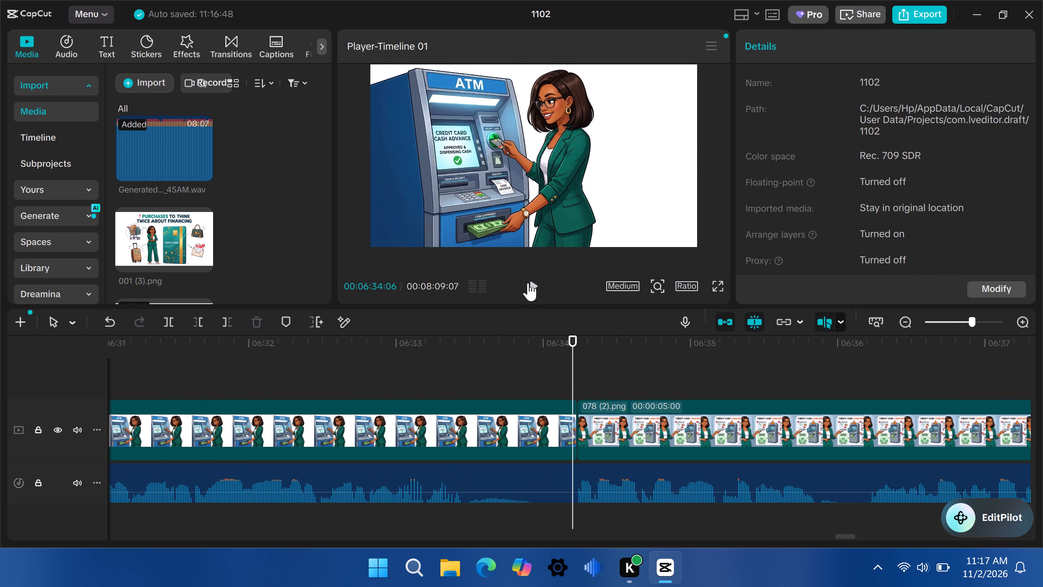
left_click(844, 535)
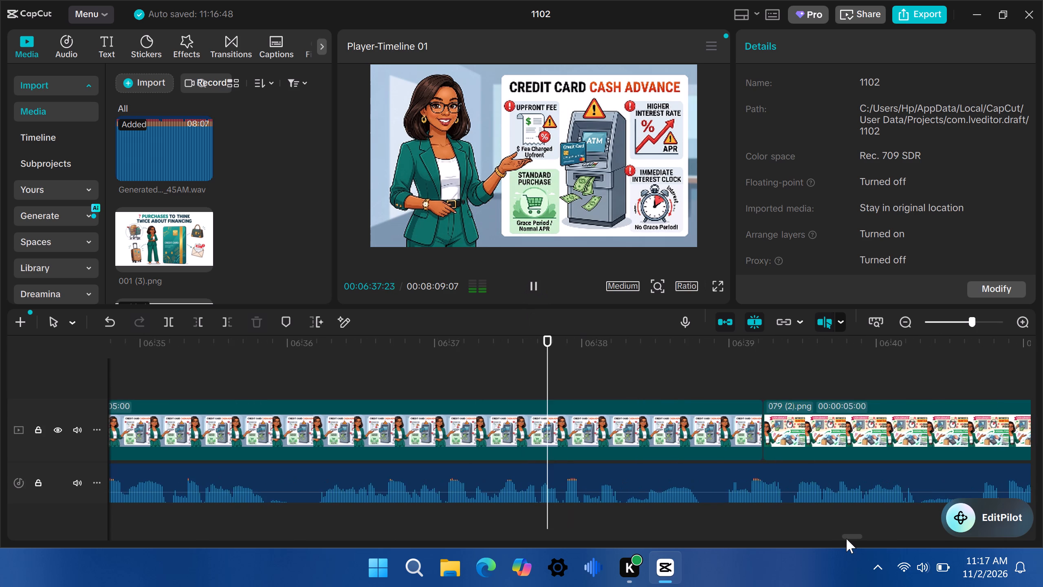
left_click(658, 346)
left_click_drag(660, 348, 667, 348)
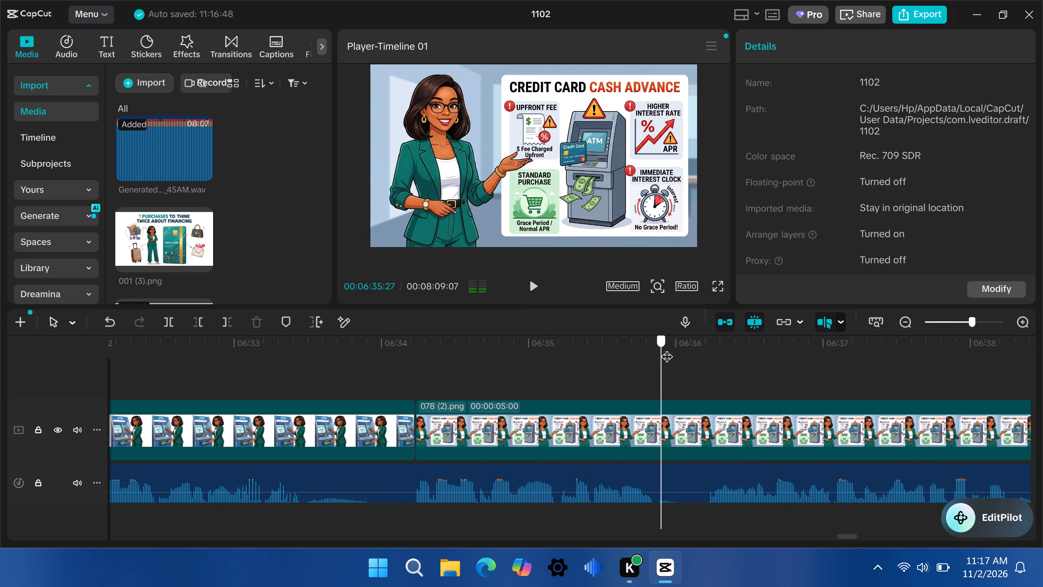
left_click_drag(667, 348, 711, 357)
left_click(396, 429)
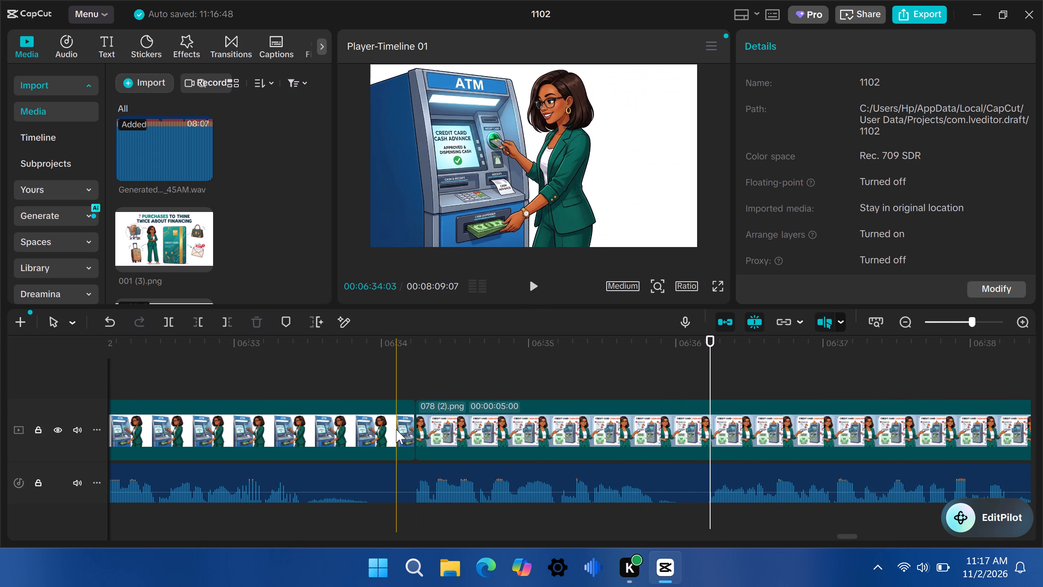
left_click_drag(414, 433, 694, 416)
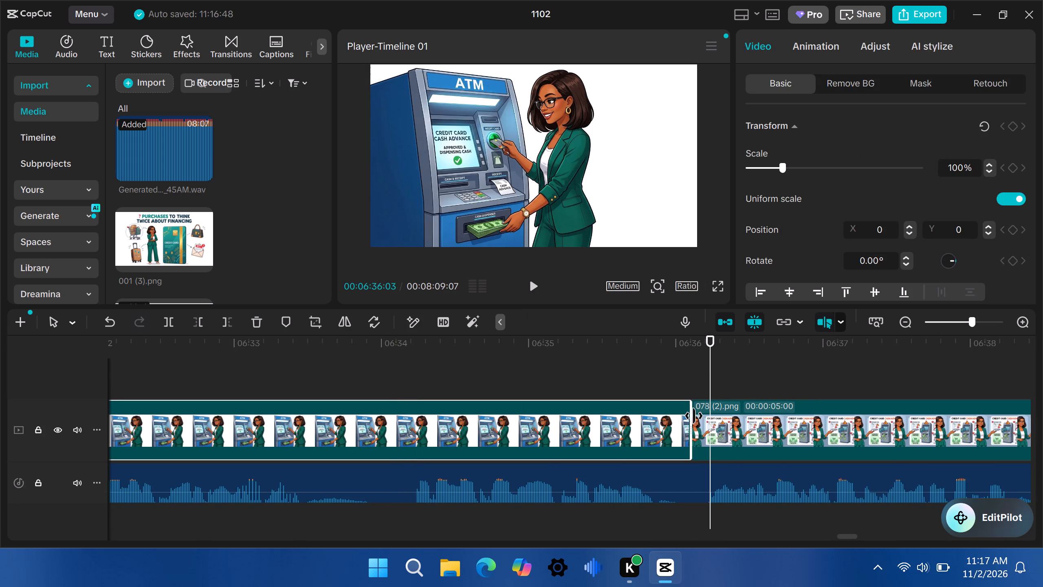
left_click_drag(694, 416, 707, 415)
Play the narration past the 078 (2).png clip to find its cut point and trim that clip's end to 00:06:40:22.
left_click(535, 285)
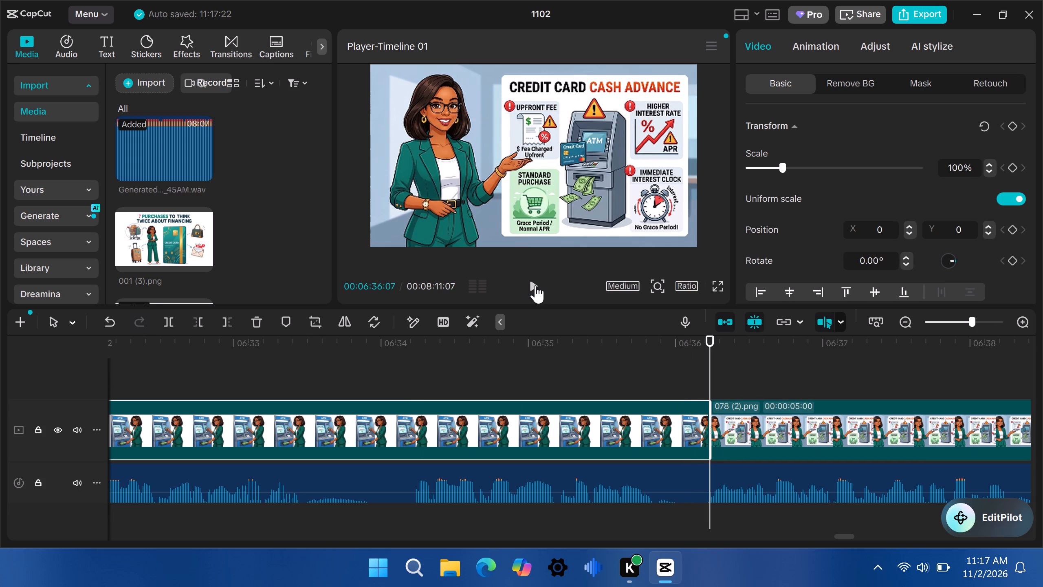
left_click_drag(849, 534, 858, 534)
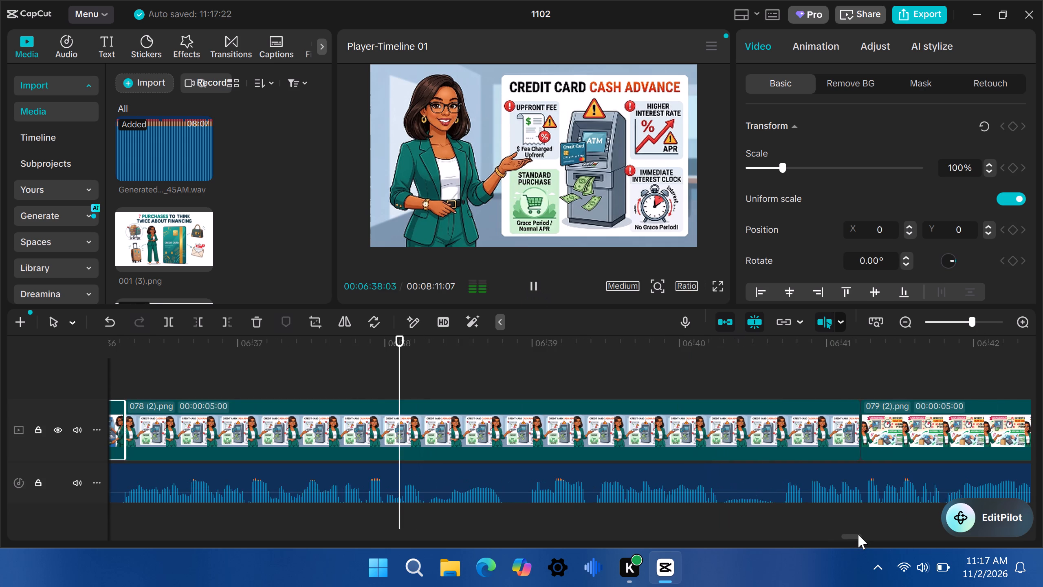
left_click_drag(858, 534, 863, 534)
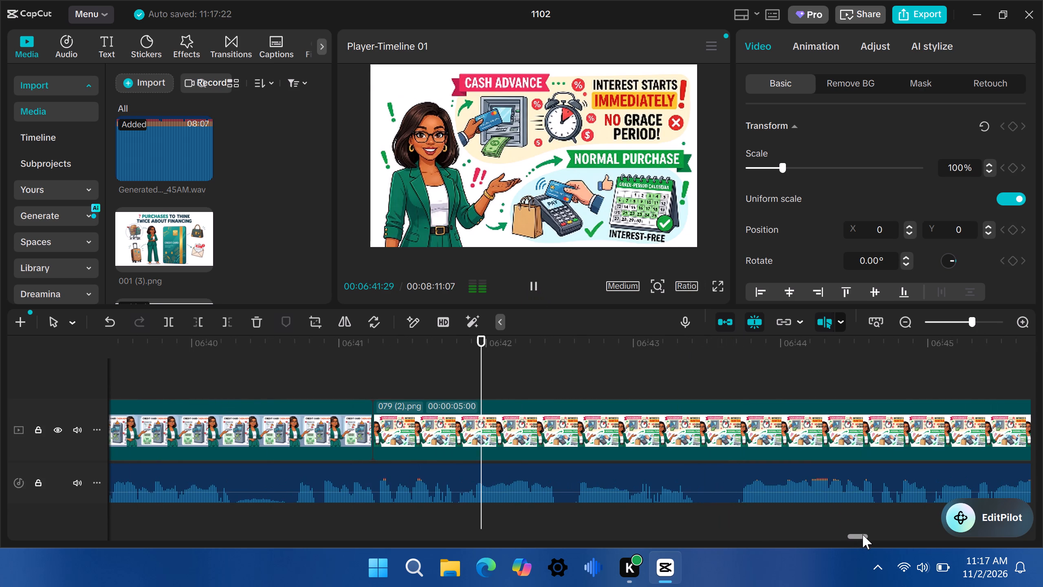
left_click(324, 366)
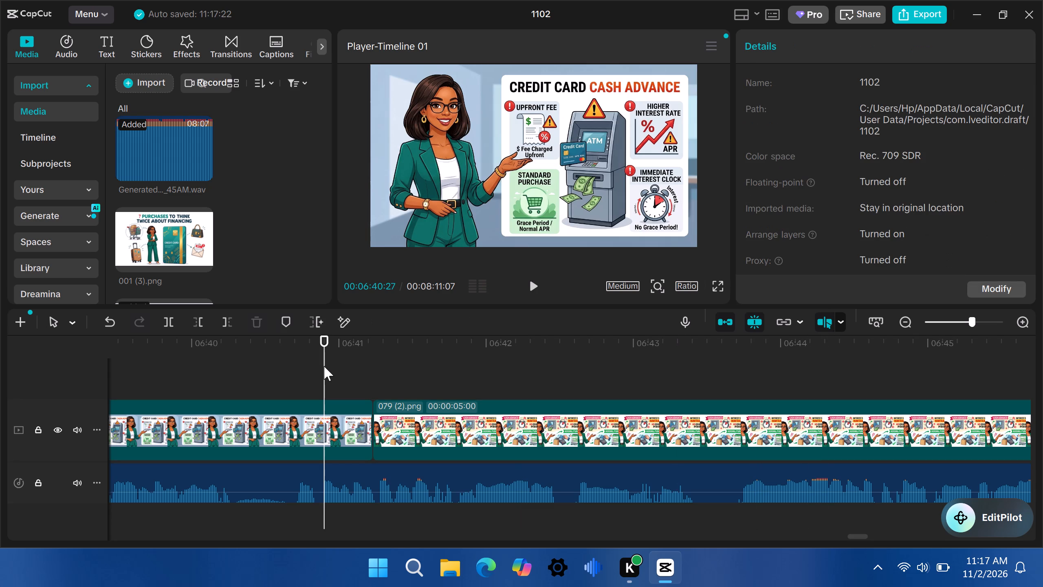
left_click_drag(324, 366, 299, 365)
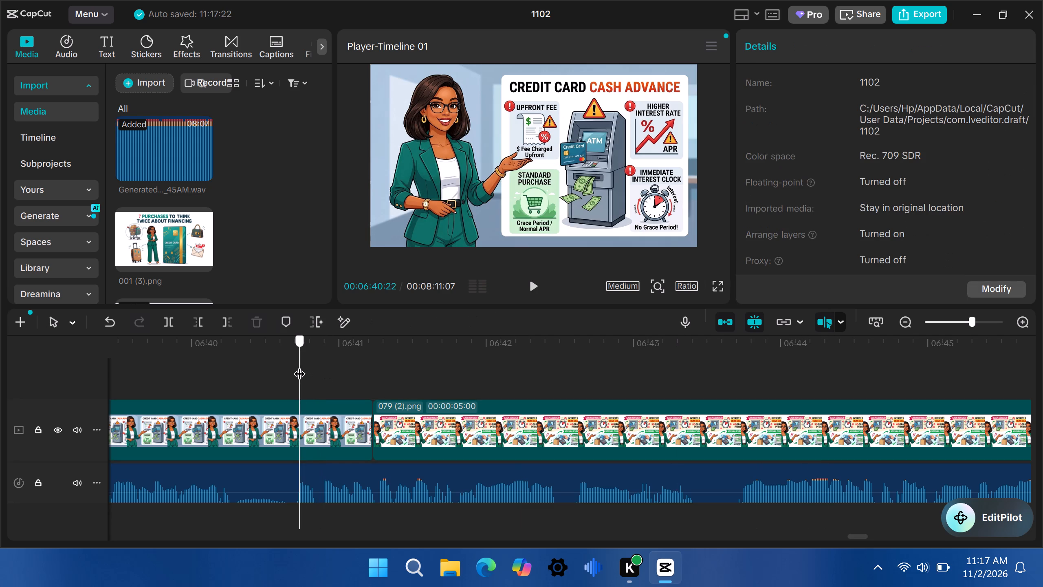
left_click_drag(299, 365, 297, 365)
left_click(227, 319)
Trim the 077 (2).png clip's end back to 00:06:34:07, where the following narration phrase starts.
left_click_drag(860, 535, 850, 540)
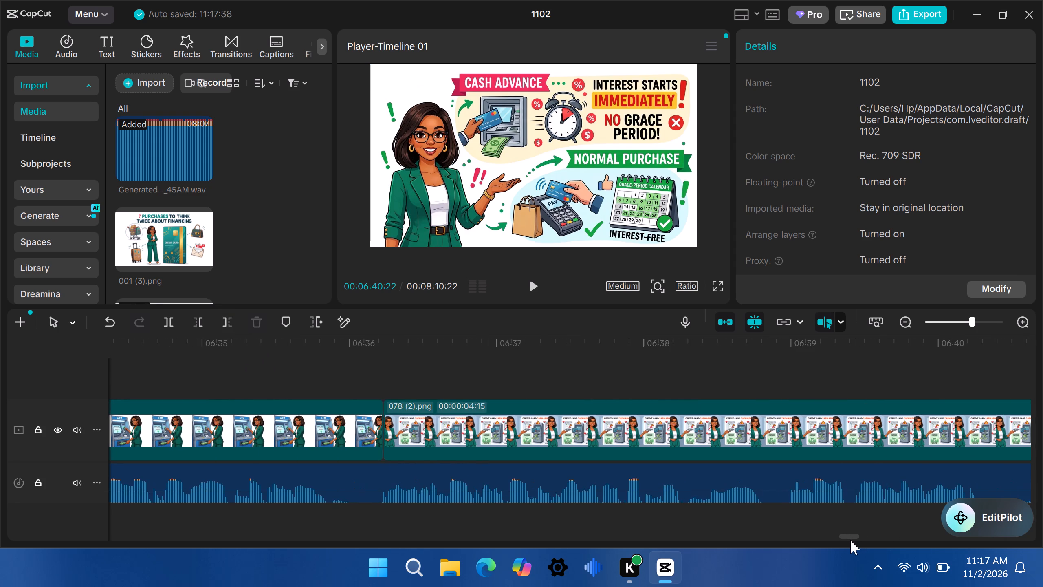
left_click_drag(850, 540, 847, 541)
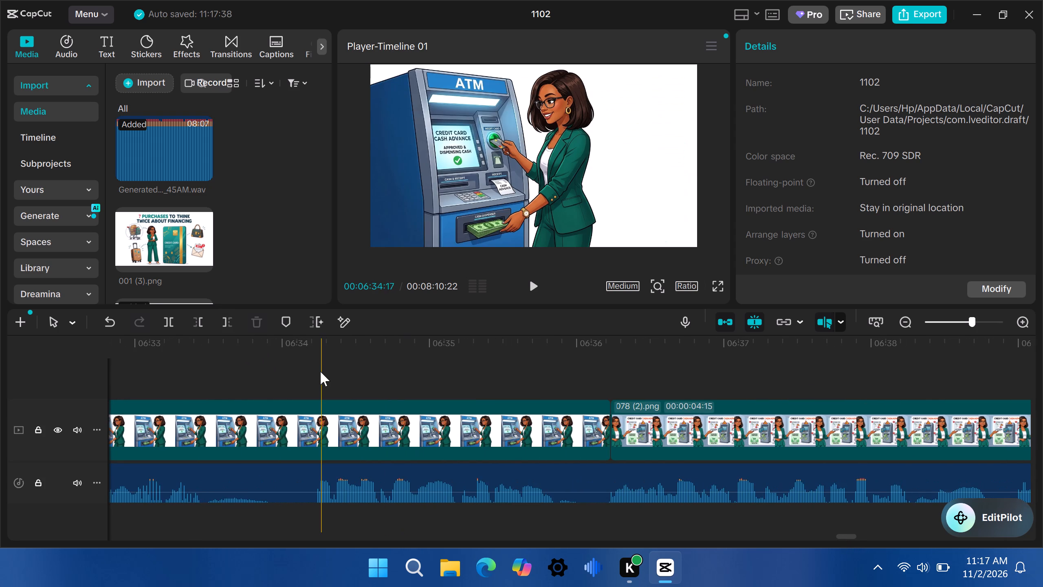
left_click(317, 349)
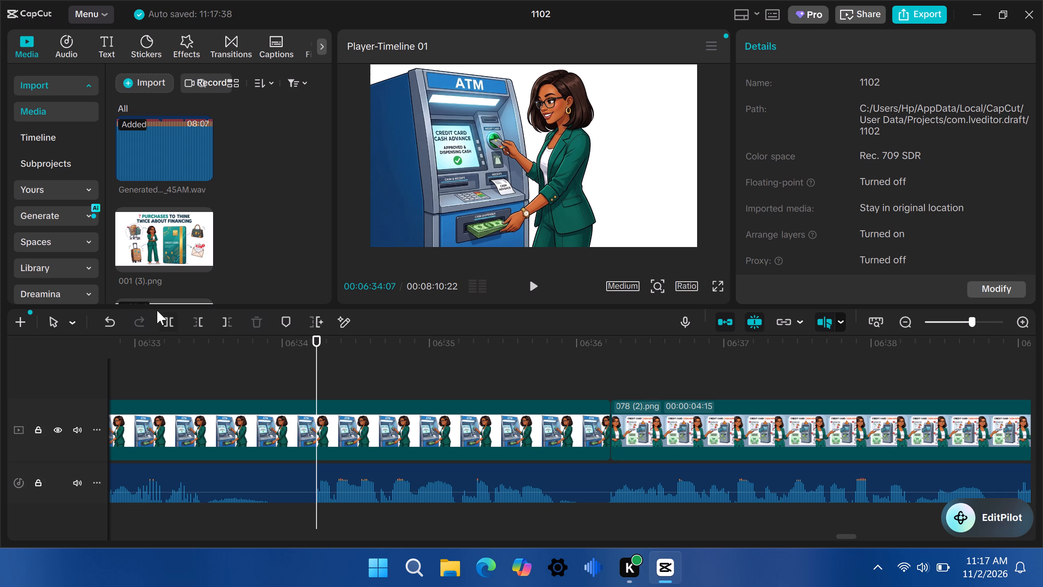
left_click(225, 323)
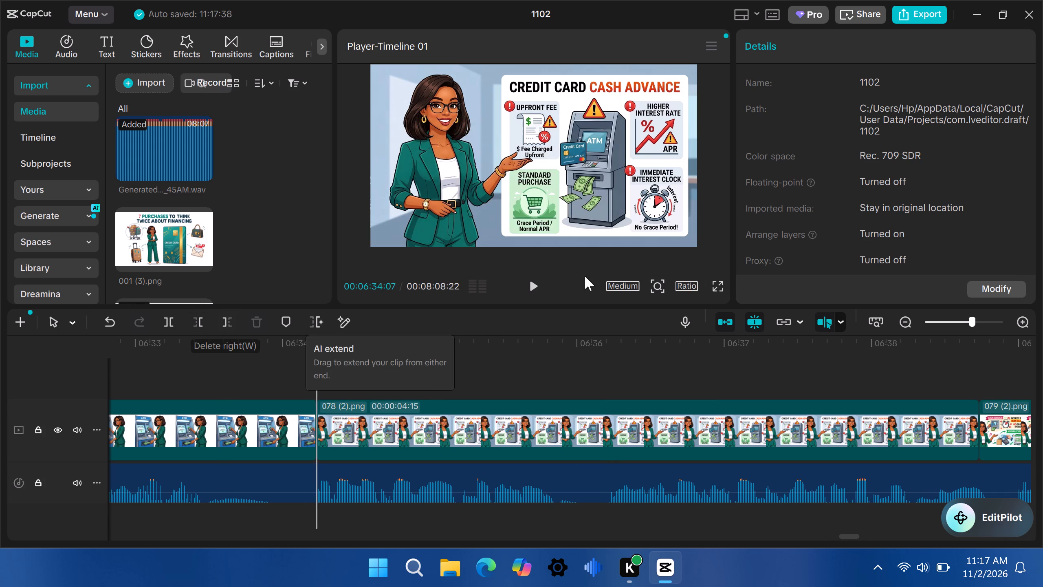
Play the narration past the 078 (2).png clip to find its cut point and extend that clip's end to 00:06:43:22.
left_click(536, 286)
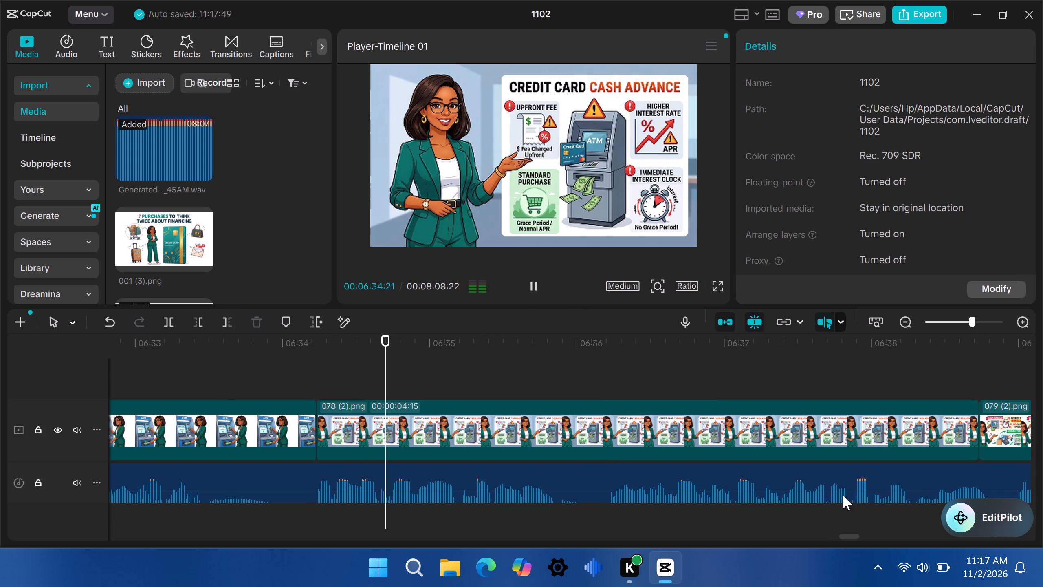
left_click_drag(850, 538, 854, 538)
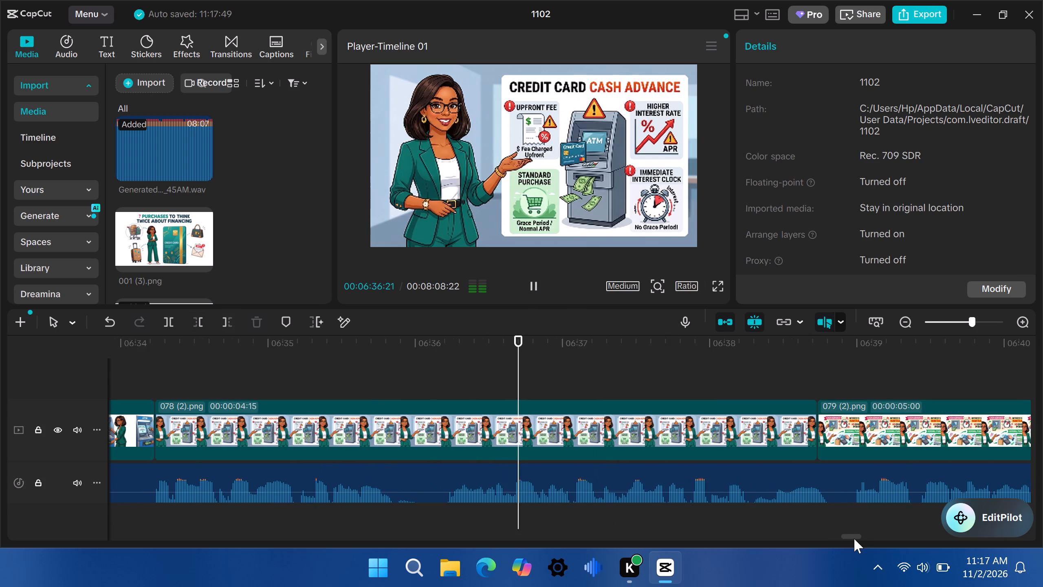
left_click_drag(854, 538, 859, 538)
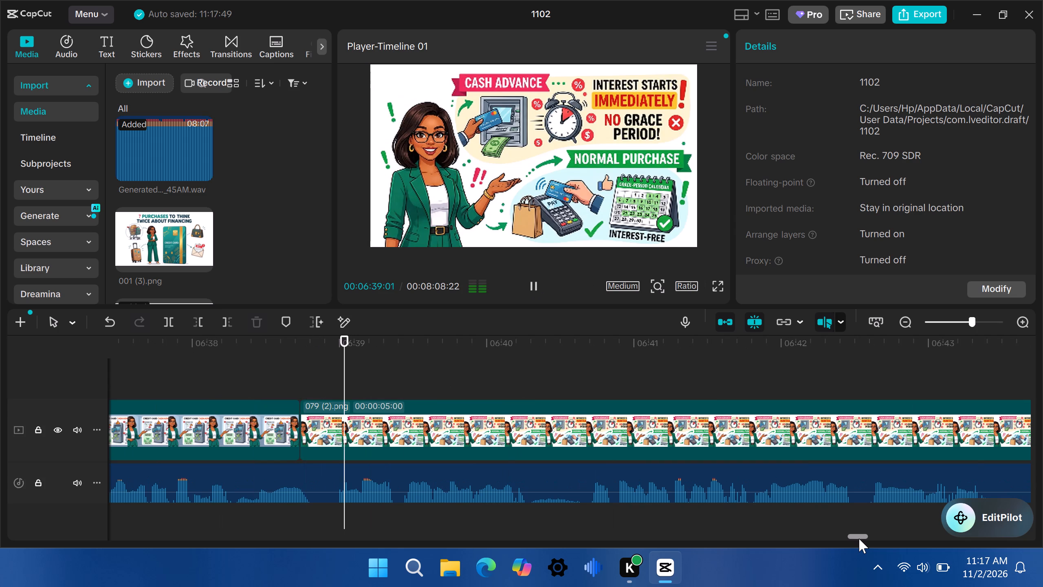
left_click(585, 342)
left_click_drag(585, 342, 592, 345)
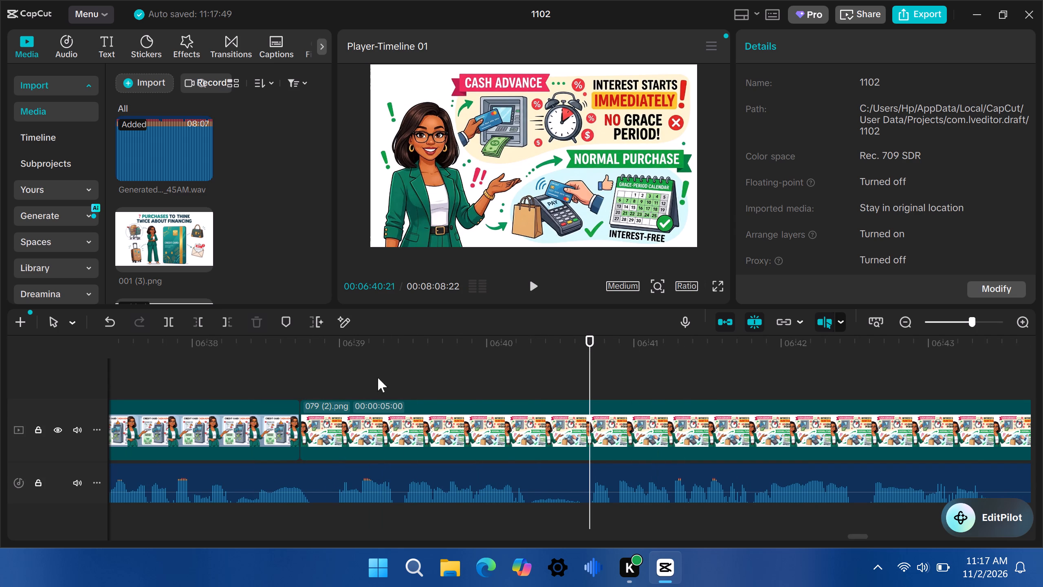
left_click(256, 433)
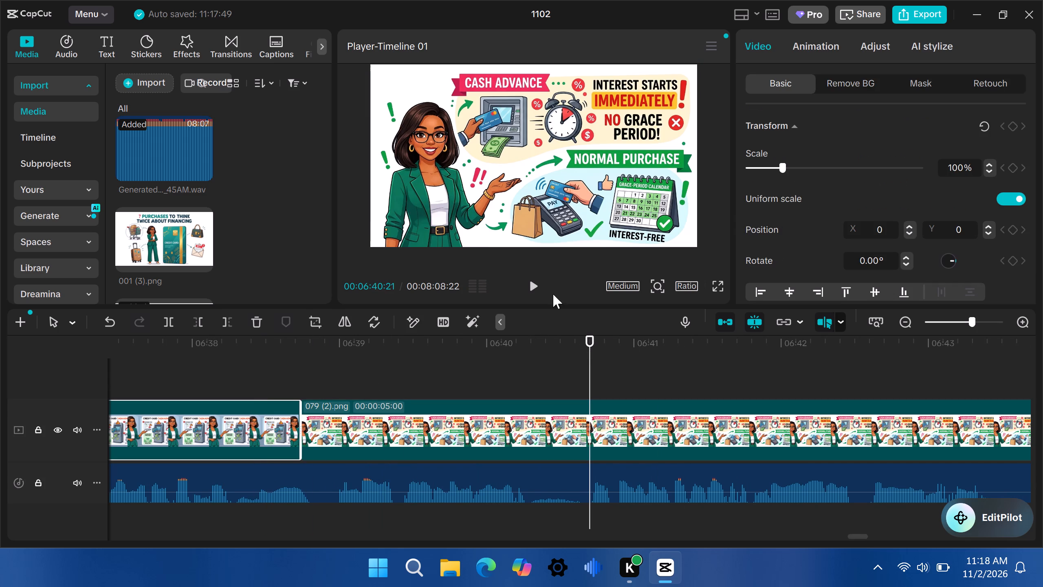
left_click_drag(300, 422, 818, 402)
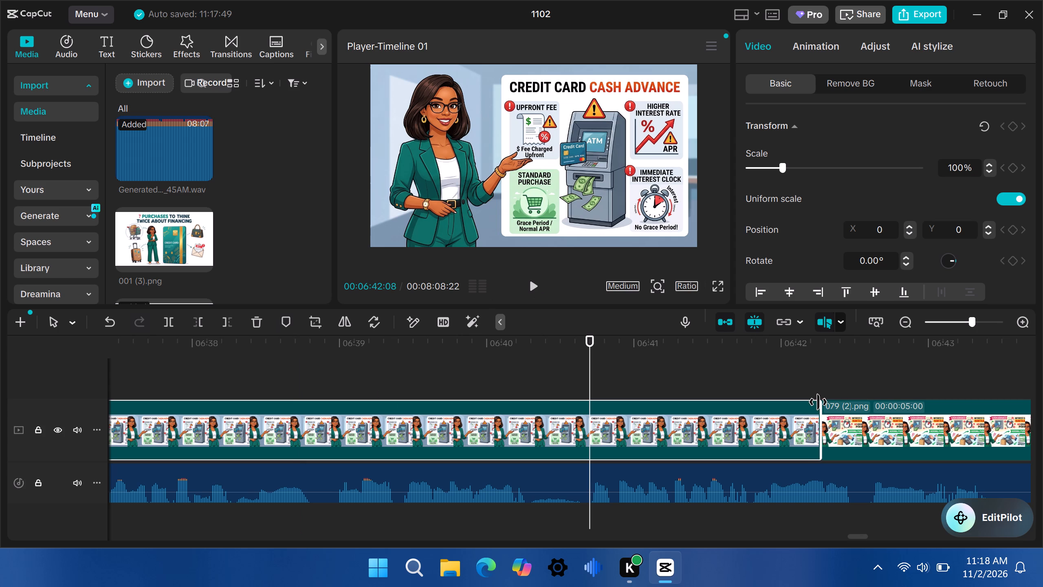
left_click(534, 285)
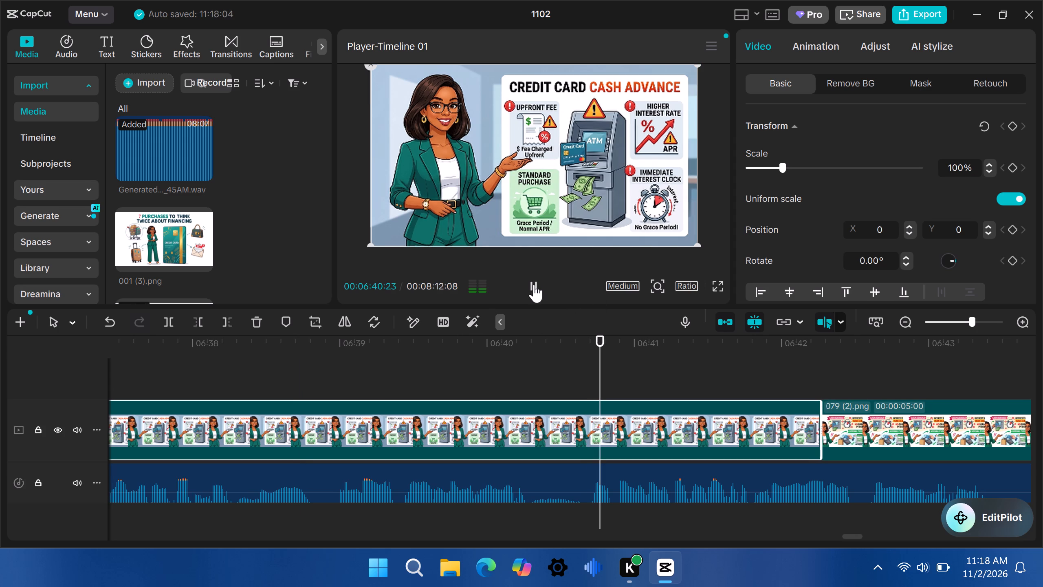
left_click_drag(851, 534, 857, 533)
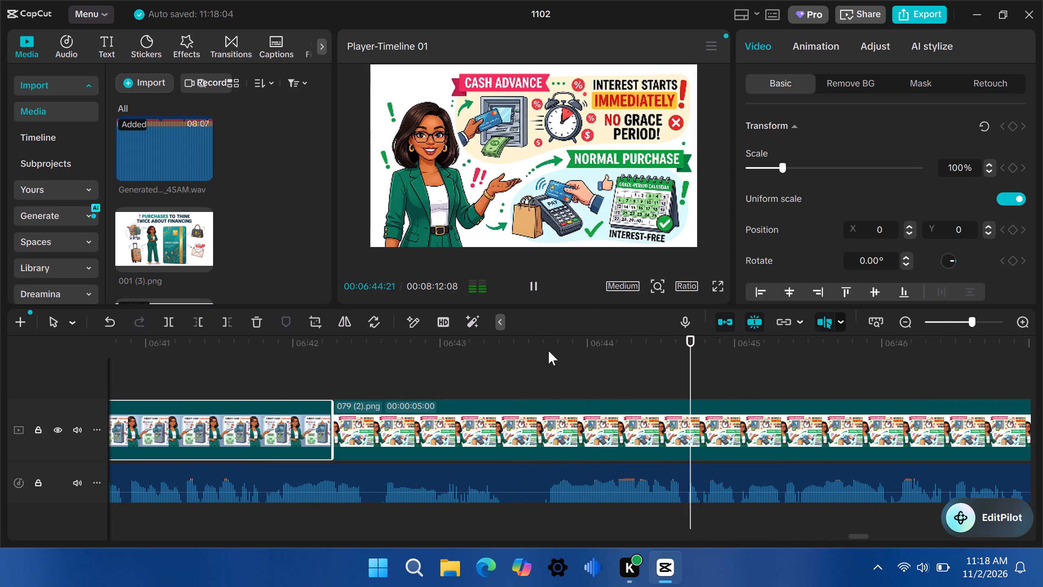
left_click(548, 351)
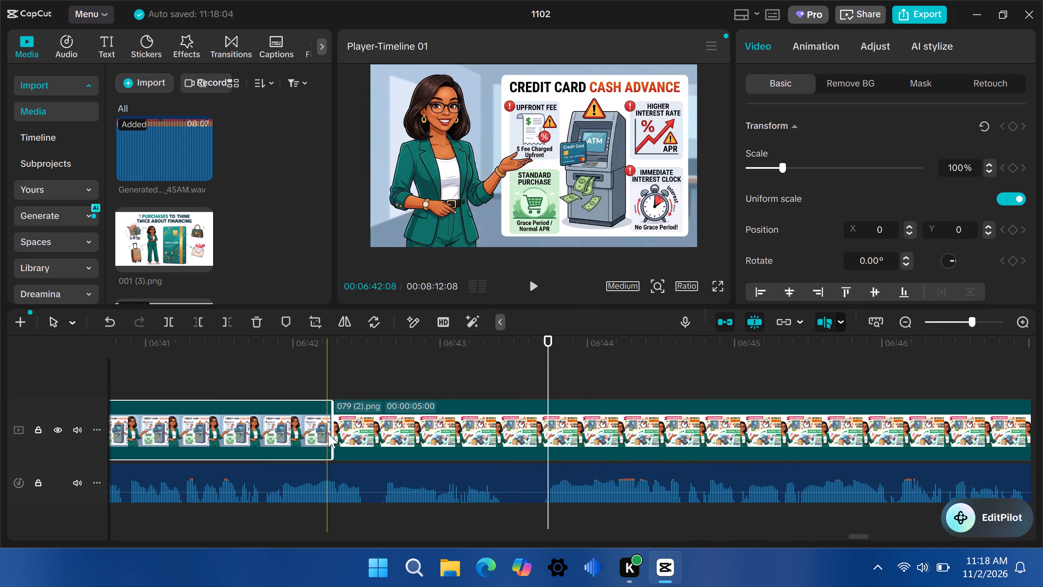
left_click_drag(333, 434, 536, 411)
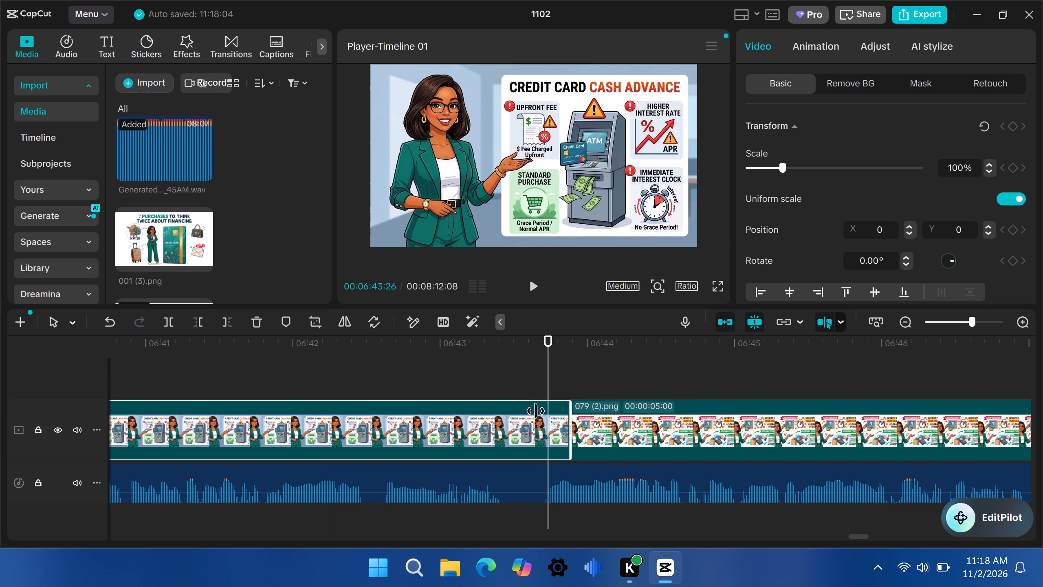
left_click_drag(536, 411, 544, 413)
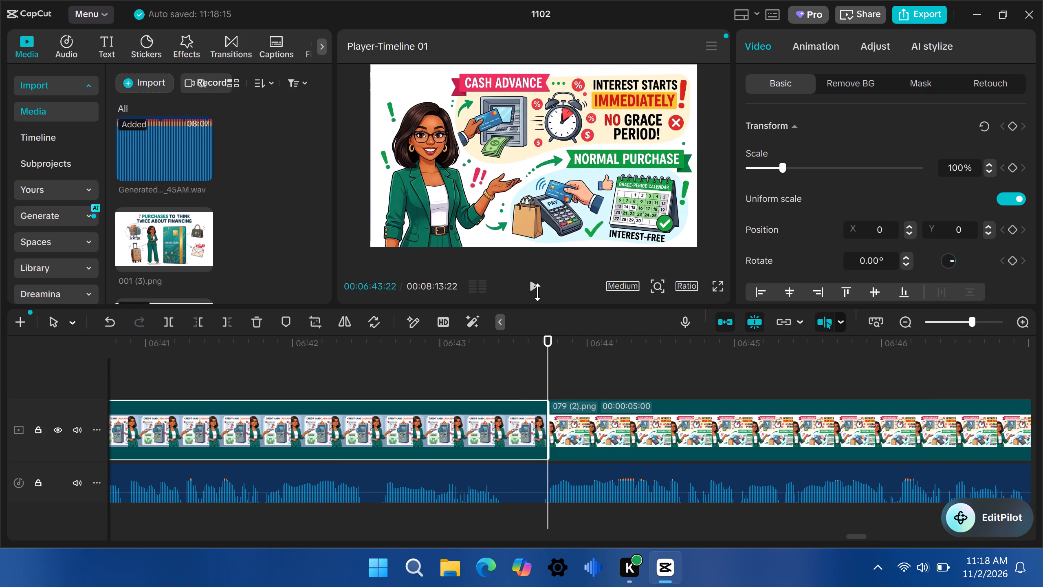
Play the narration past the 079 (2).png clip to find its cut point and trim that clip's end to 00:06:48:17.
left_click(535, 291)
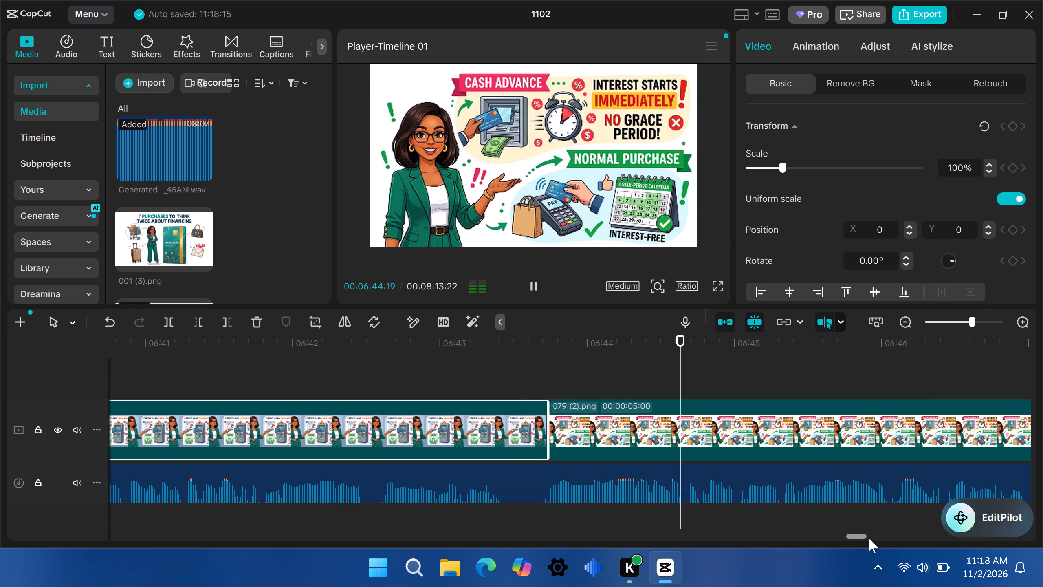
left_click_drag(863, 537, 871, 539)
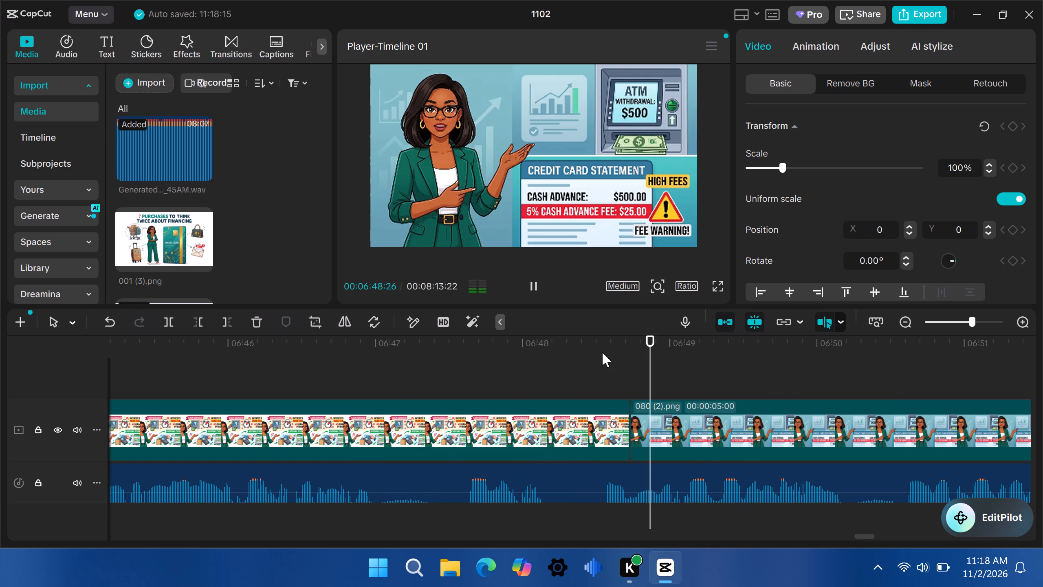
left_click(603, 349)
left_click(604, 349)
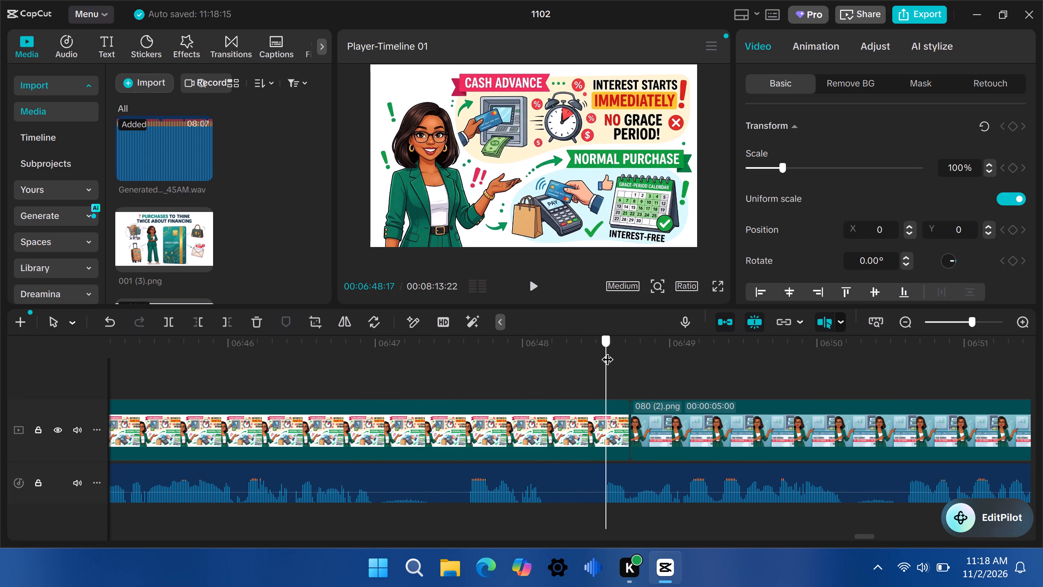
left_click(225, 324)
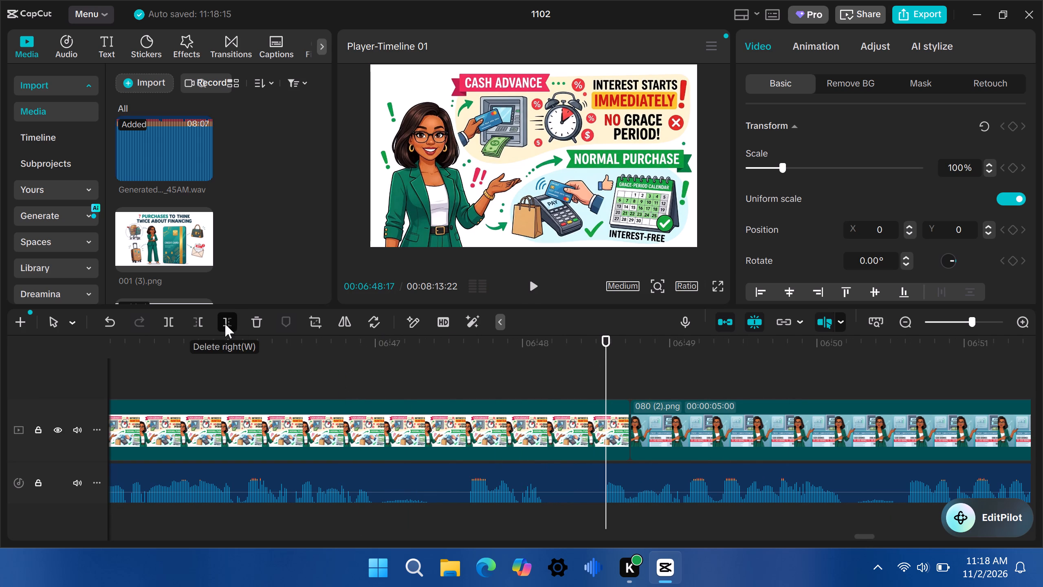
Play the narration through the 080 (2).png clip to check its end point, and return to the start of 081 (2).png at 00:06:53:17.
left_click(532, 278)
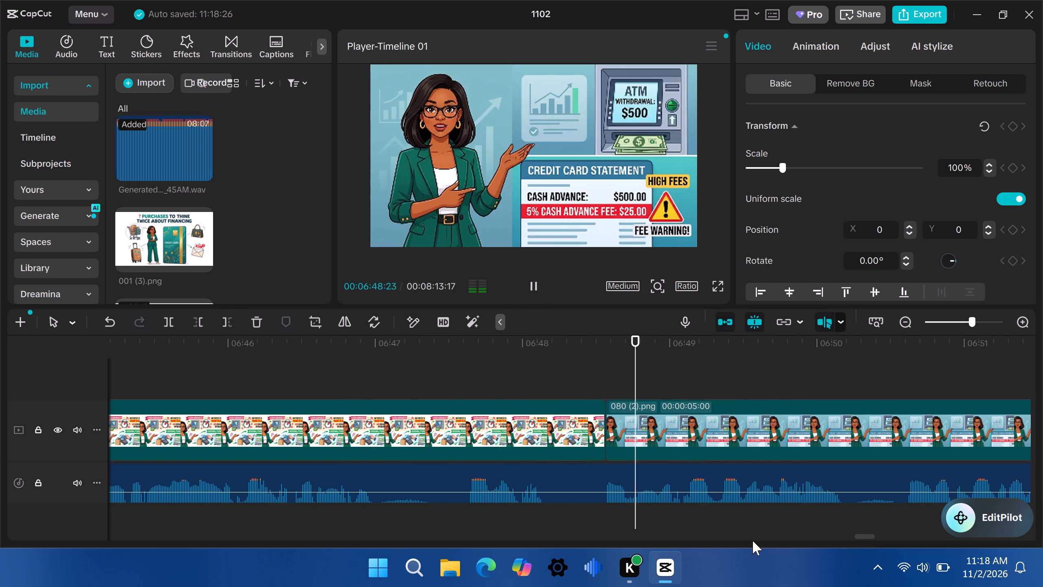
left_click_drag(864, 538, 871, 538)
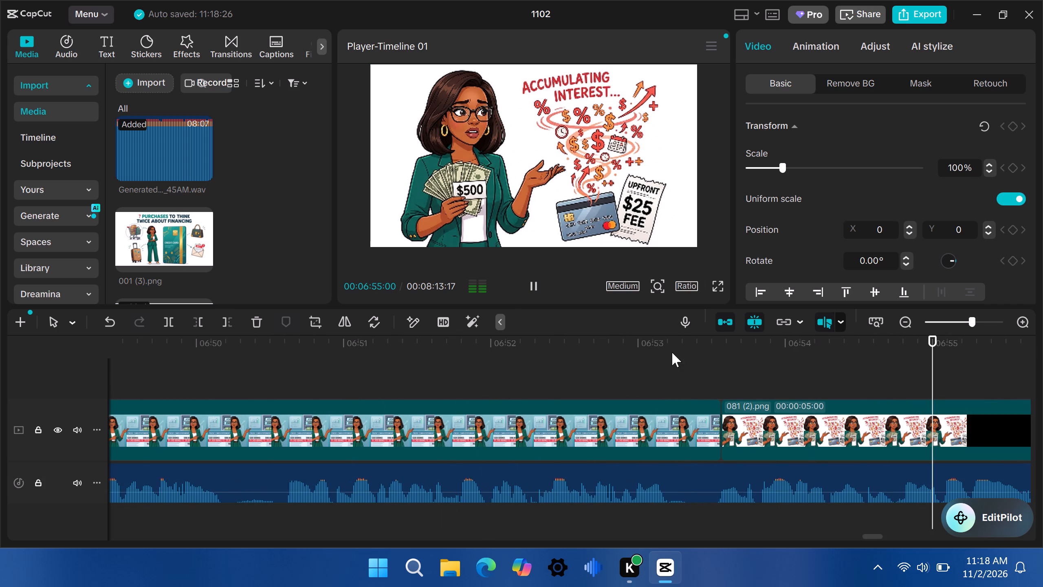
left_click(672, 353)
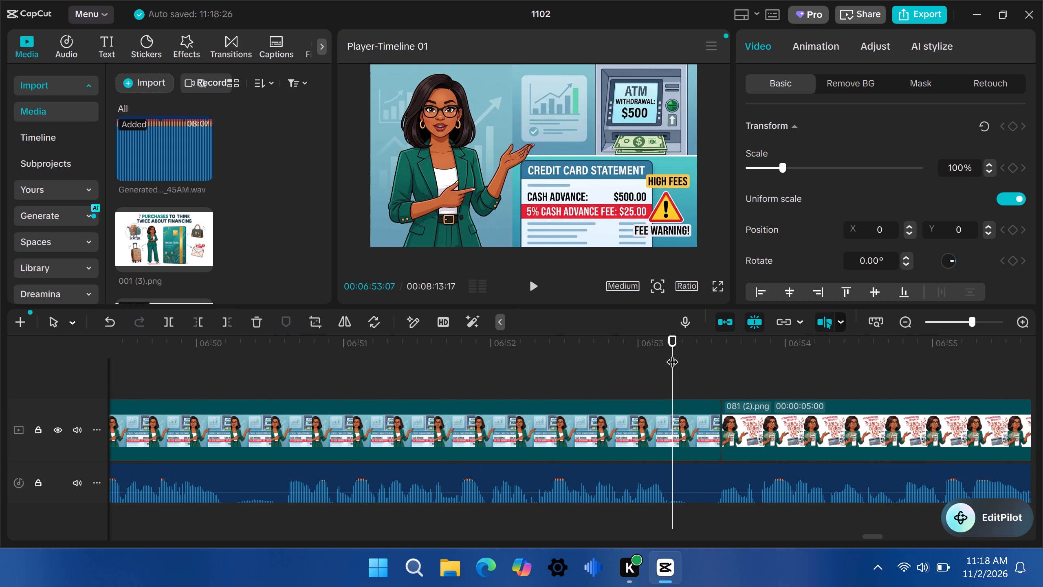
left_click_drag(672, 355, 716, 362)
left_click(716, 362)
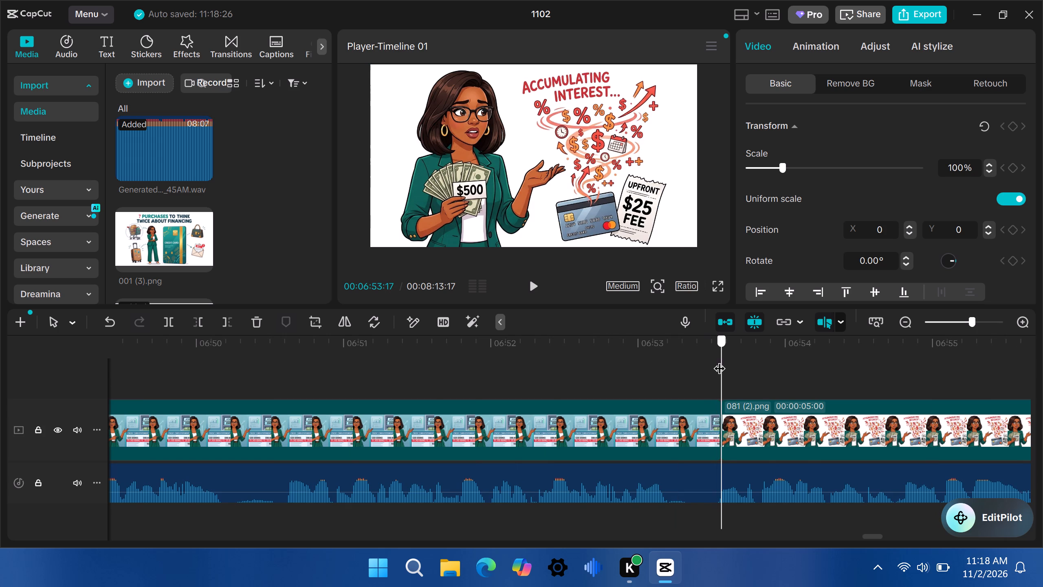
Play the narration past the 081 (2).png clip to find its cut point and extend that clip's end to 00:07:00:05.
left_click(535, 287)
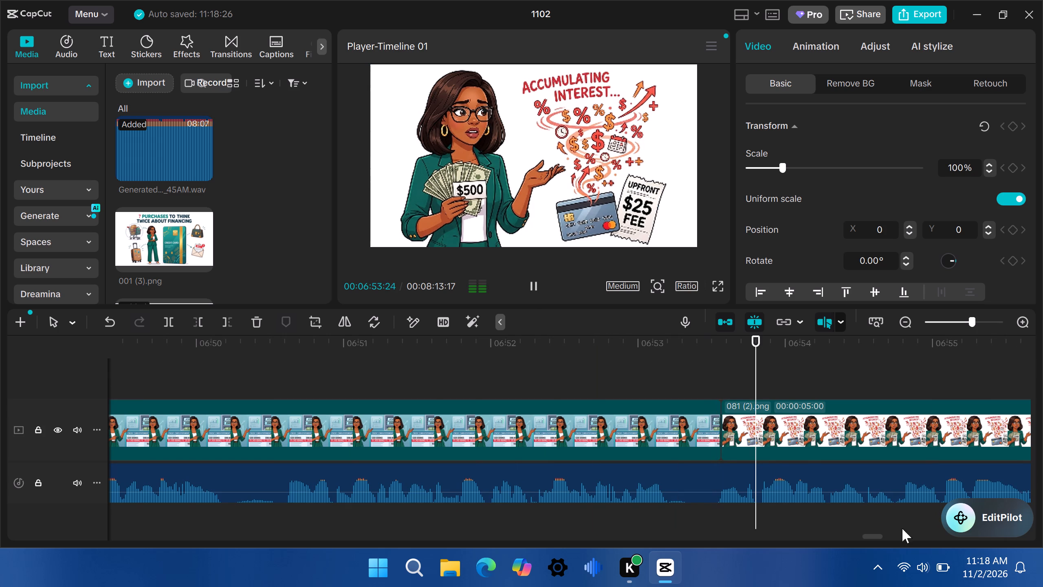
left_click_drag(871, 536, 880, 536)
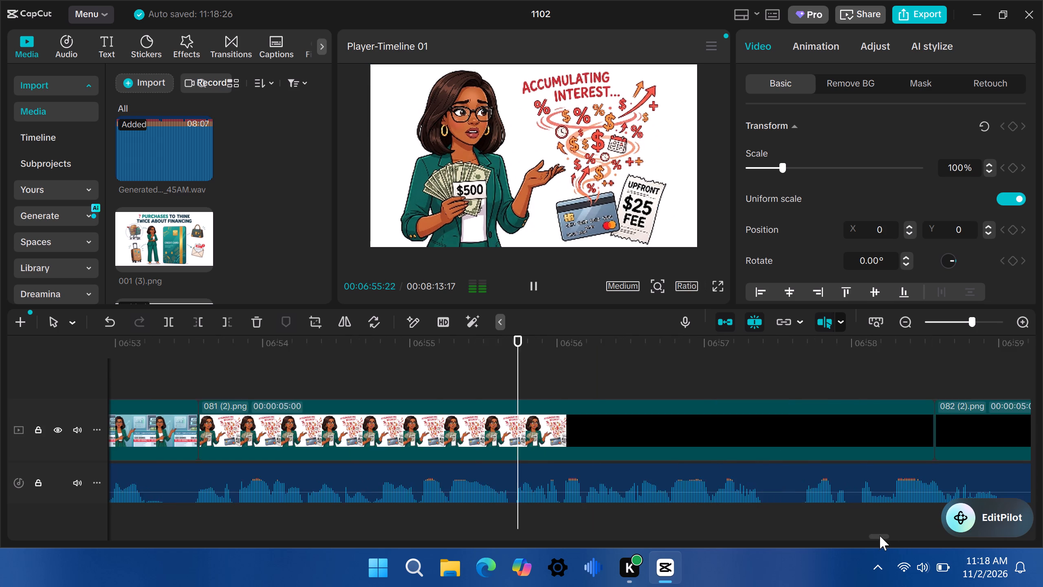
left_click_drag(880, 536, 882, 535)
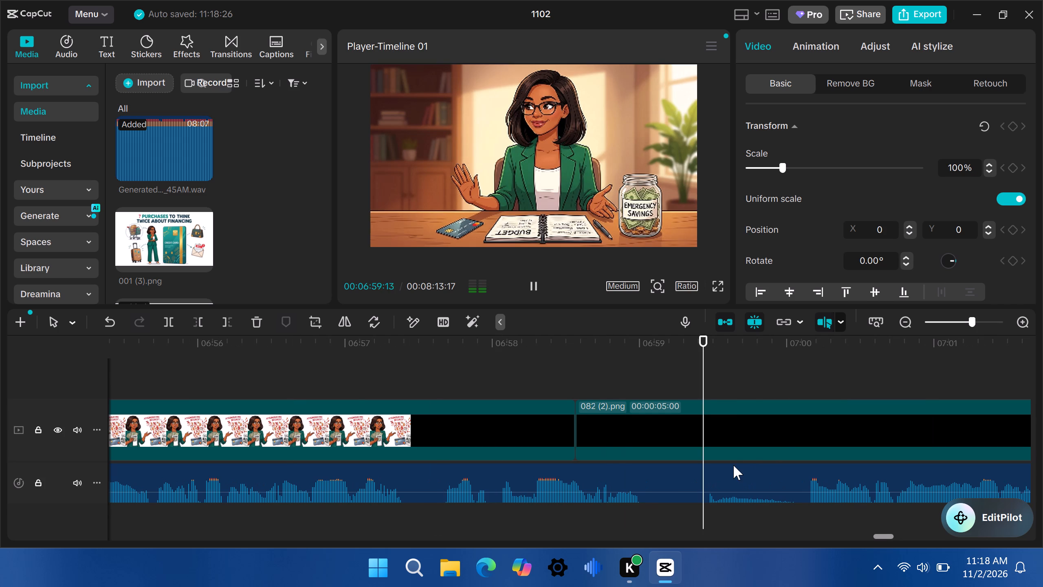
left_click(795, 352)
left_click_drag(795, 352, 801, 353)
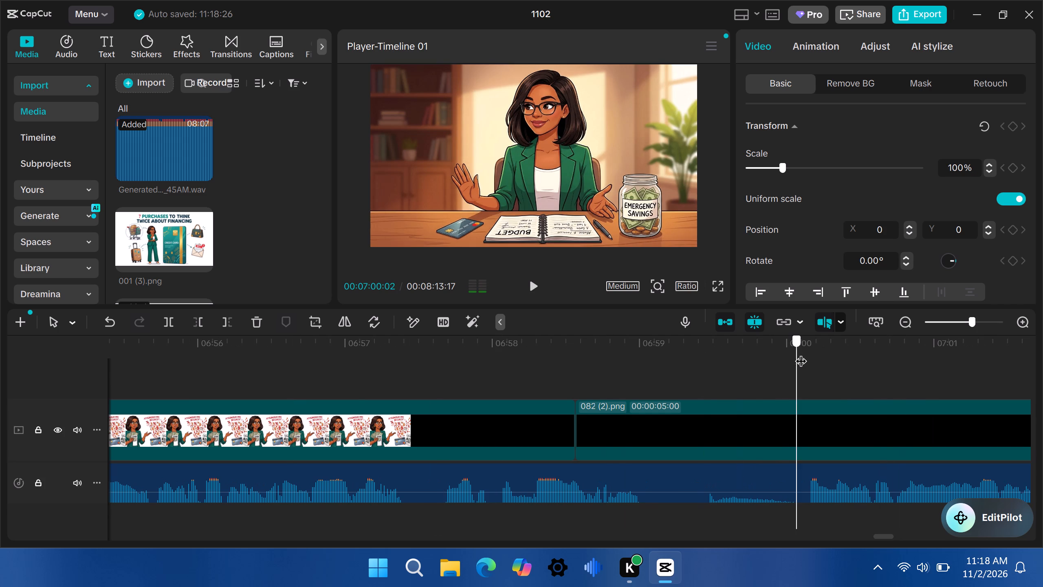
left_click_drag(801, 353, 810, 354)
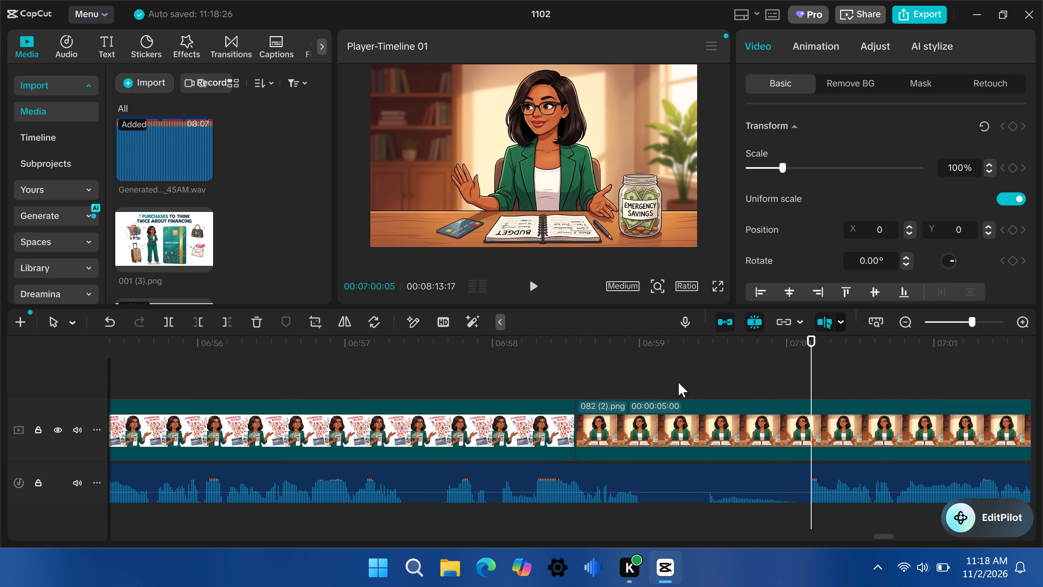
left_click(534, 445)
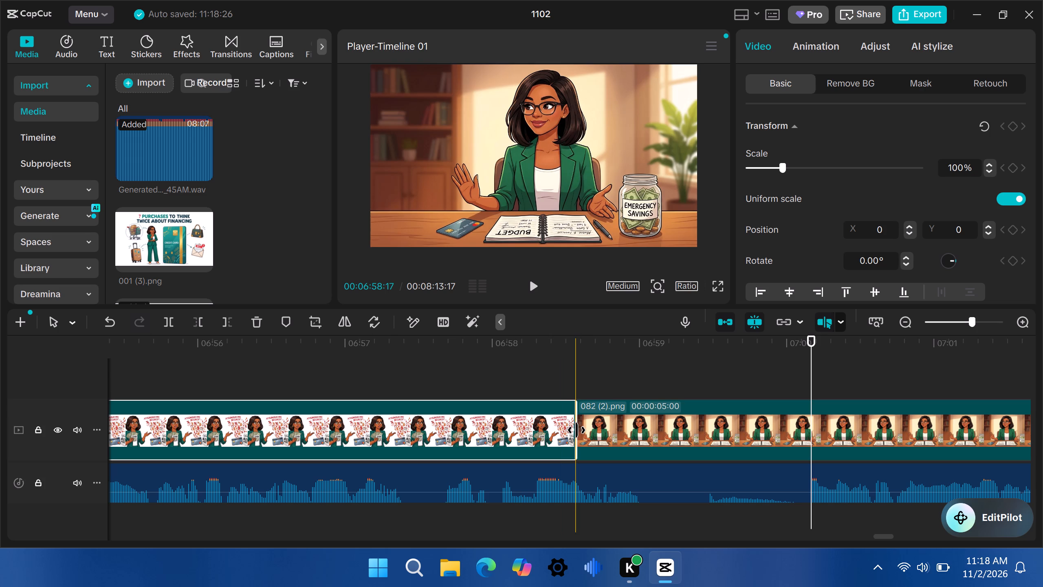
left_click_drag(577, 430, 807, 412)
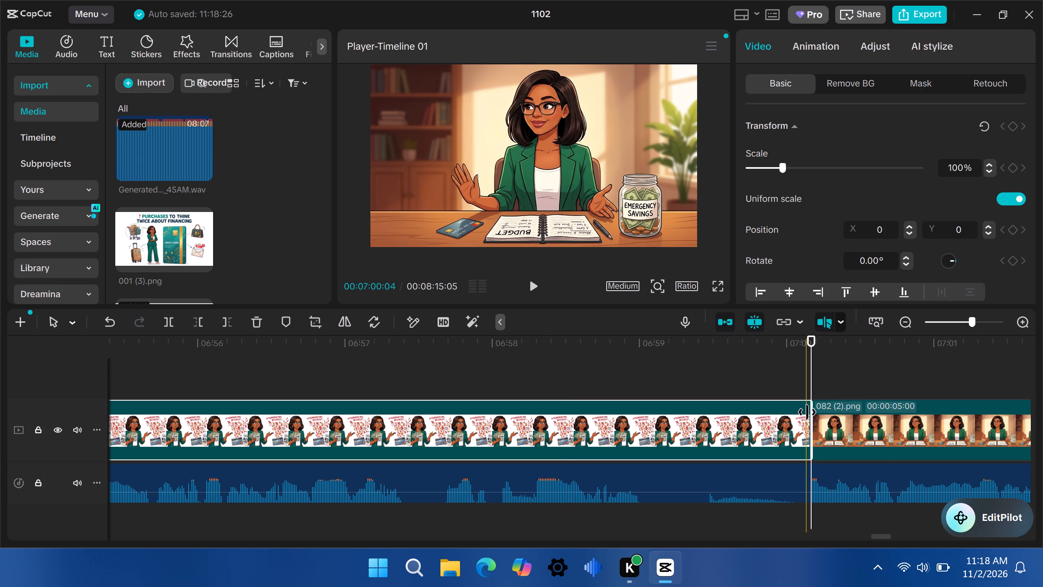
Play the narration past the 082 (2).png clip to find its cut point and extend that clip's end to 00:07:06:09.
left_click(532, 290)
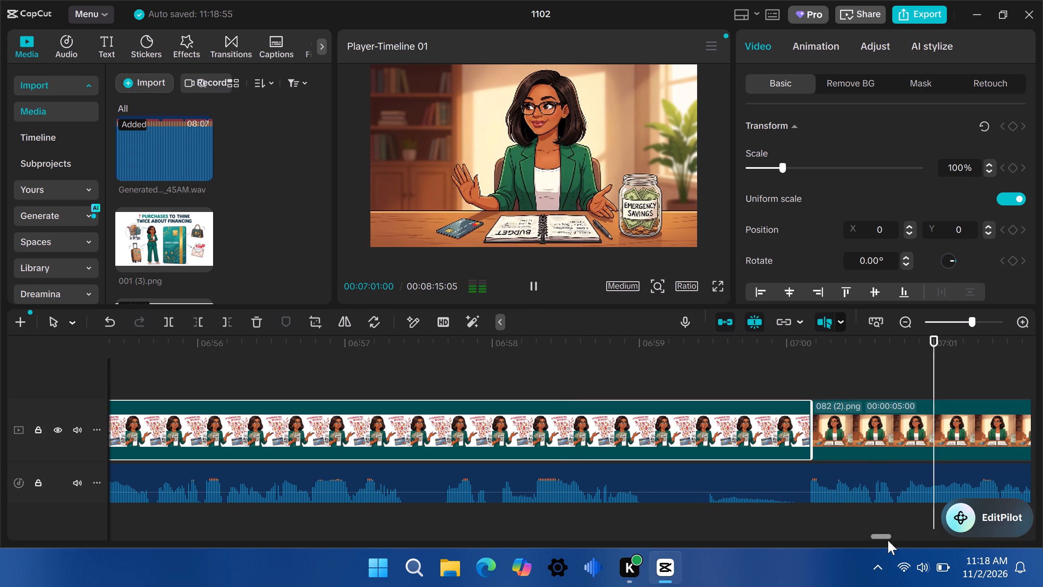
left_click_drag(886, 537, 897, 539)
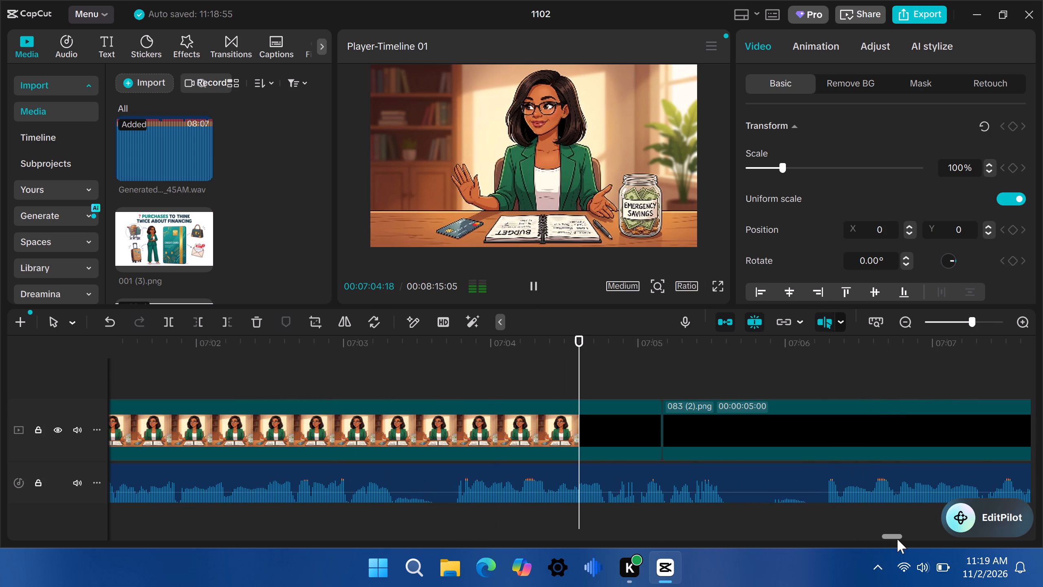
left_click_drag(897, 539, 902, 540)
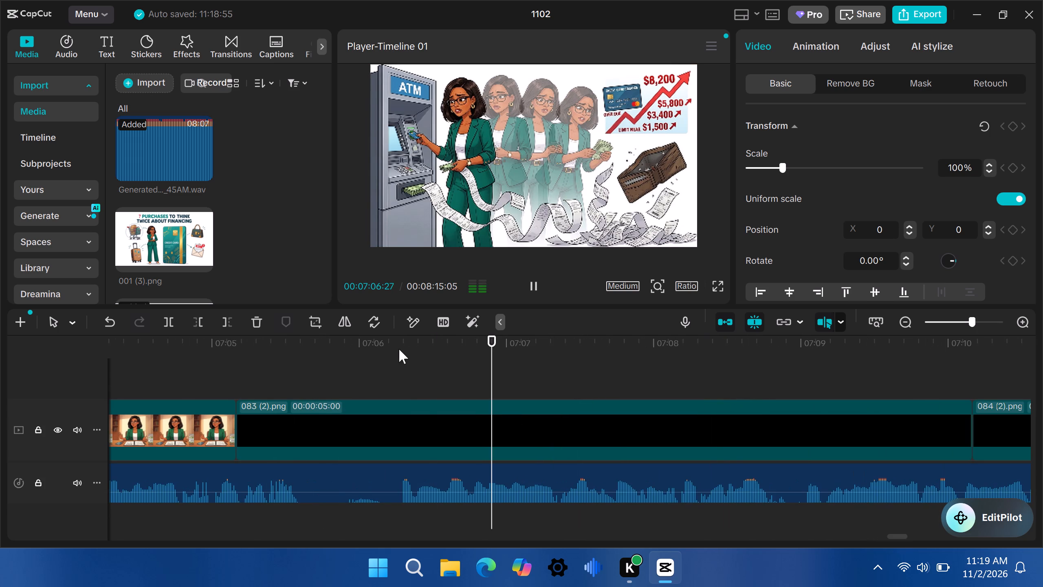
left_click(394, 345)
left_click_drag(394, 345, 401, 348)
left_click(196, 437)
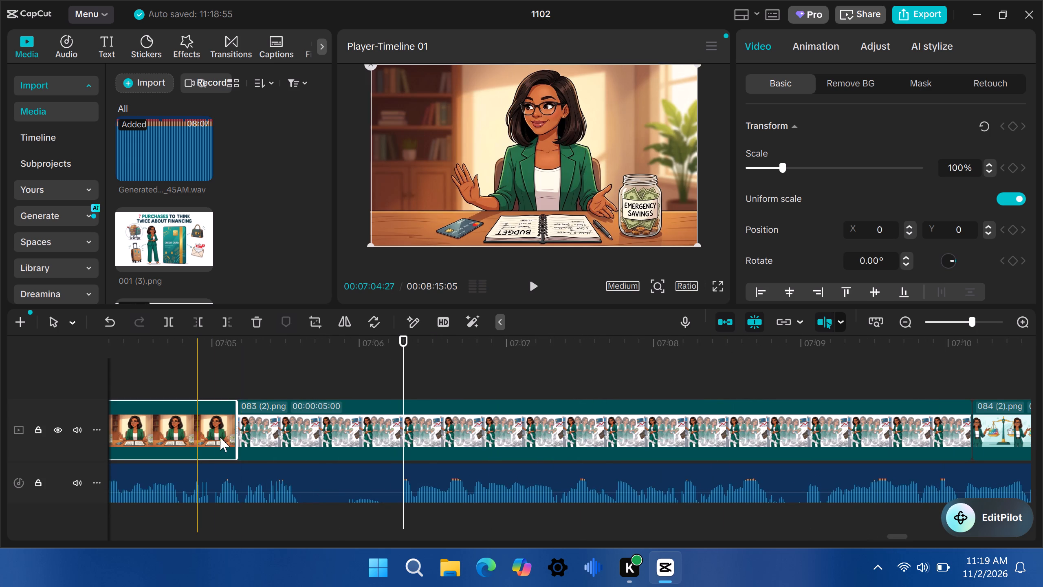
left_click_drag(239, 432, 408, 421)
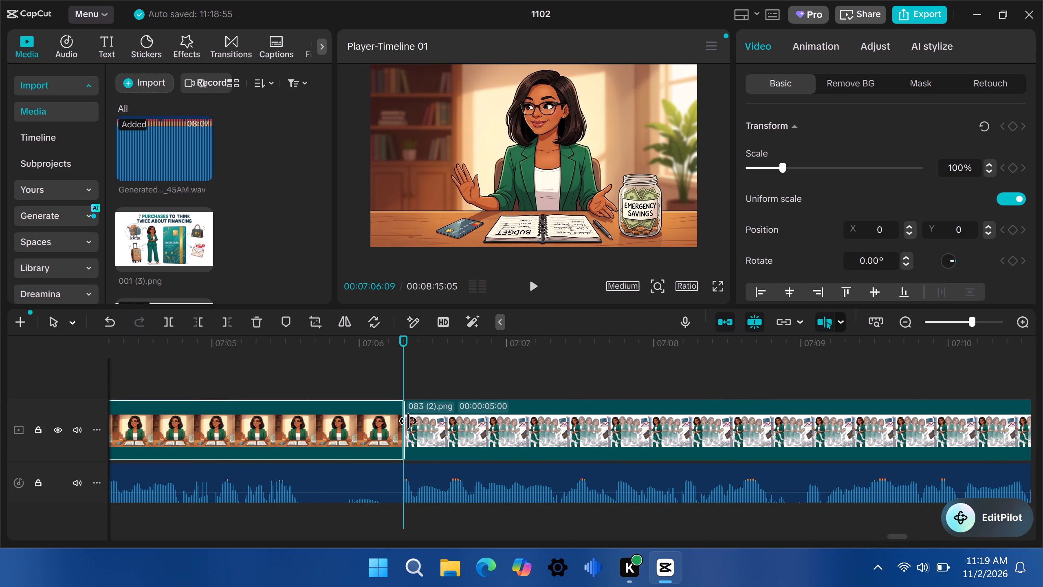
left_click_drag(408, 421, 409, 421)
left_click_drag(409, 421, 398, 422)
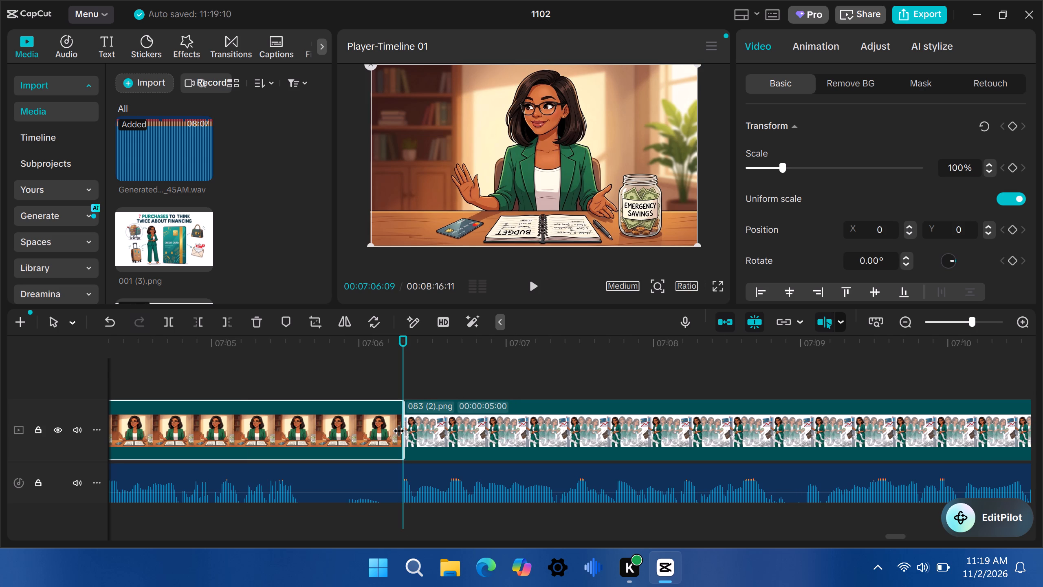
Play the narration past the 083 (2).png clip to find its cut point and extend that clip's end to 00:07:13:09.
left_click(535, 286)
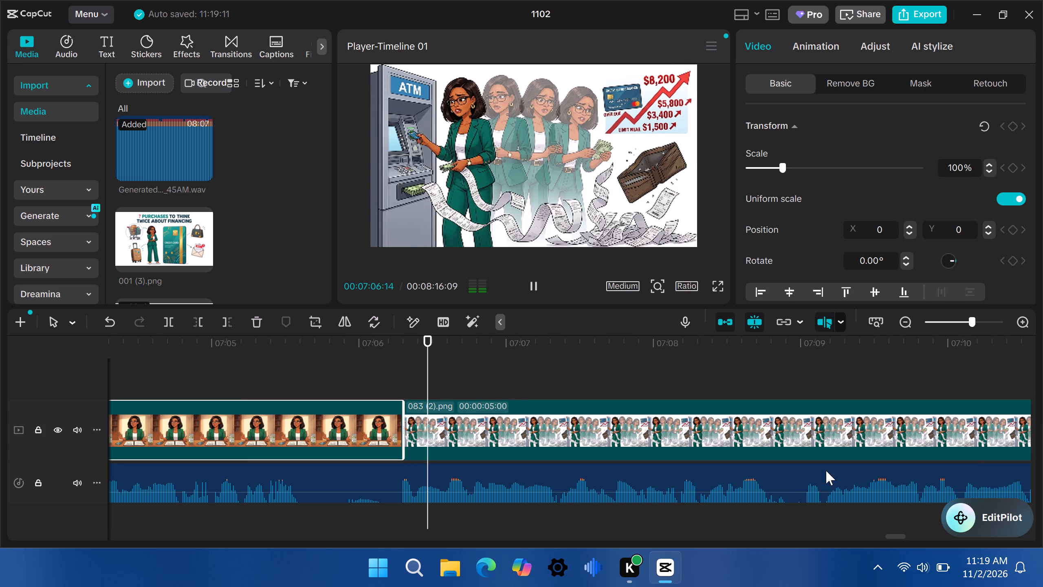
left_click_drag(896, 539, 902, 540)
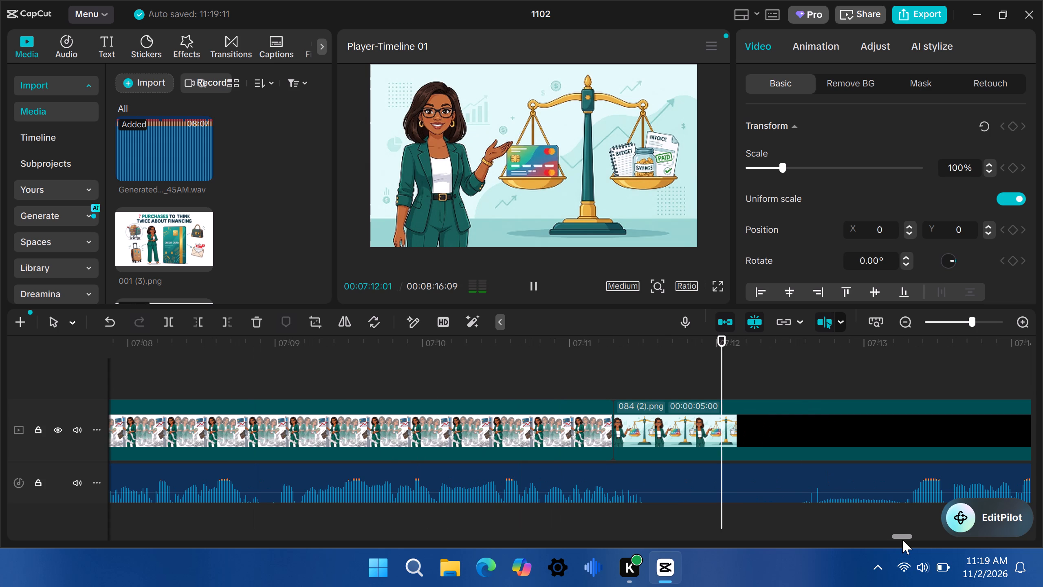
left_click(812, 360)
left_click_drag(812, 360, 821, 360)
left_click(821, 360)
left_click_drag(911, 536, 909, 536)
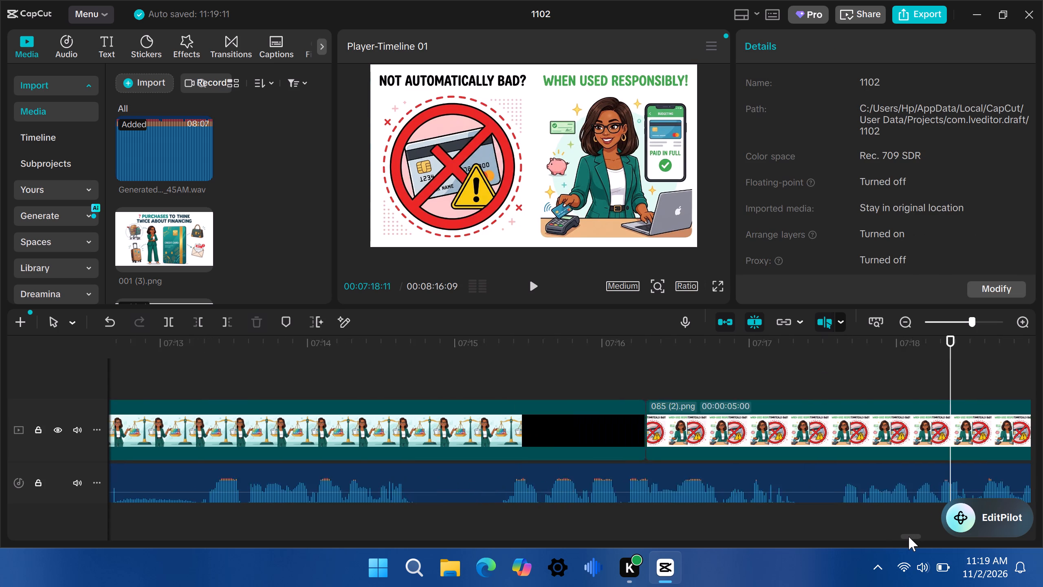
left_click_drag(909, 536, 904, 538)
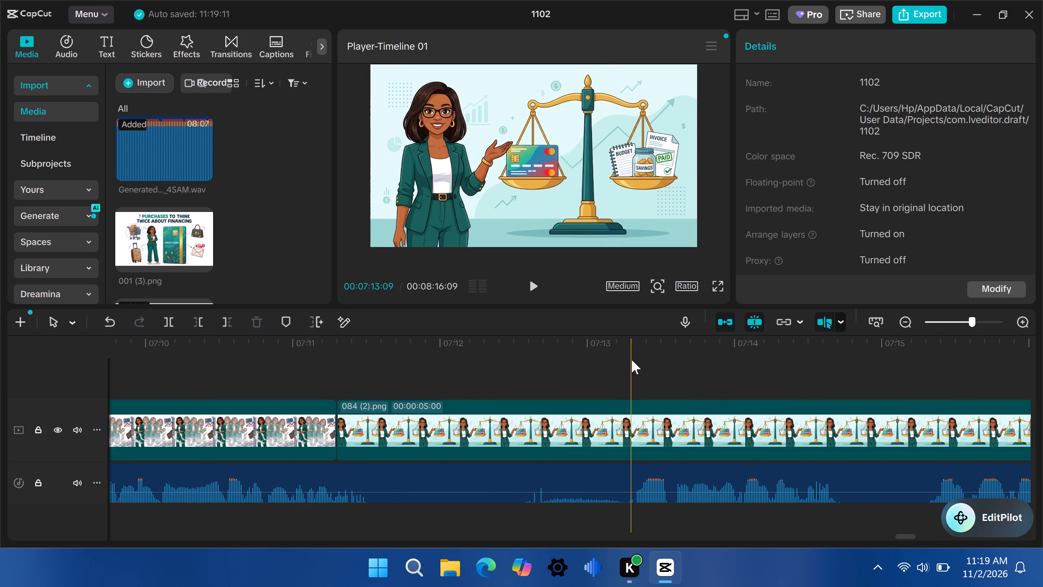
left_click(632, 360)
left_click(292, 439)
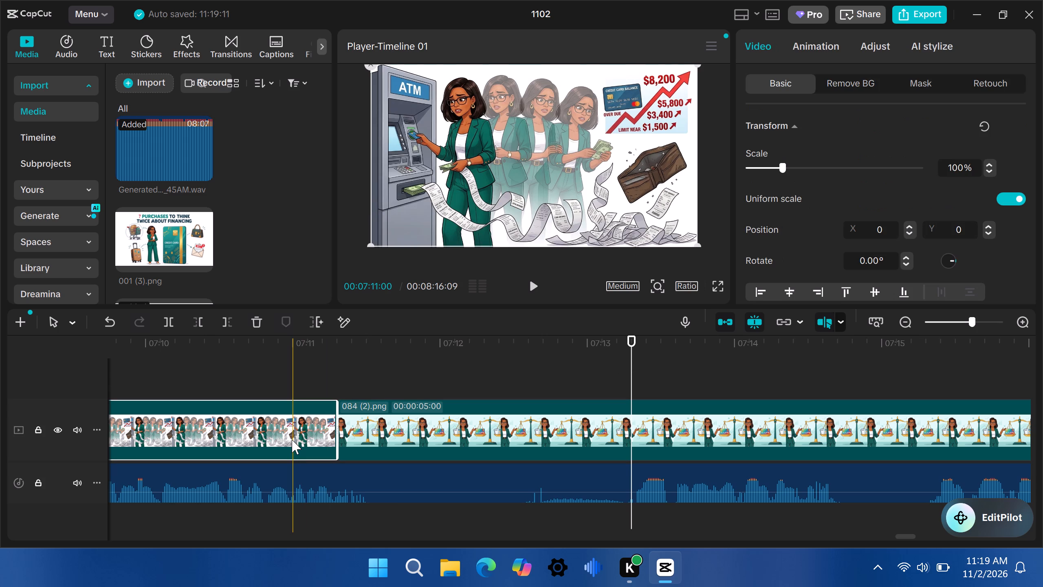
left_click_drag(336, 433, 623, 412)
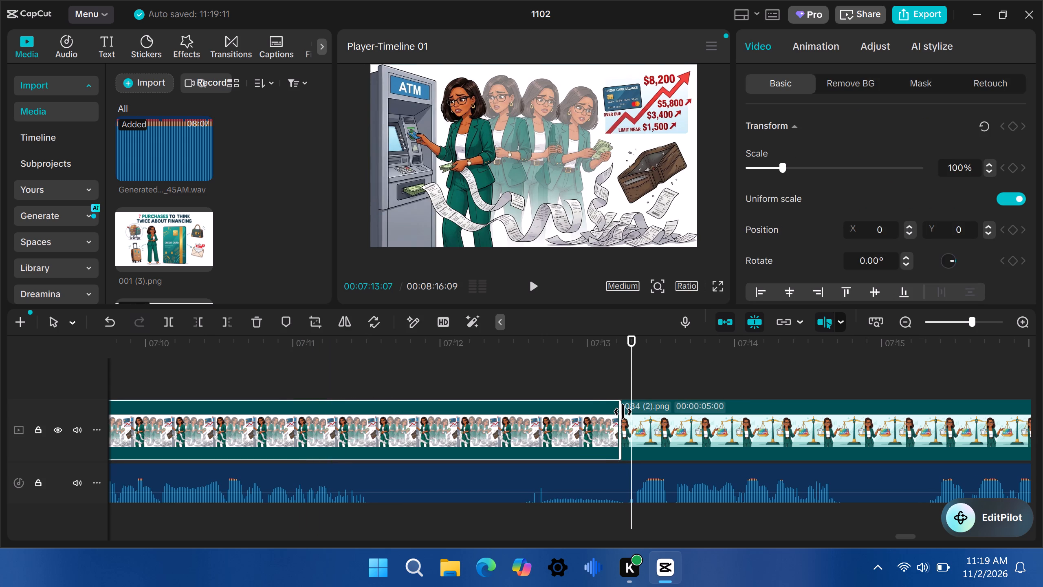
left_click_drag(623, 412, 629, 414)
Play the narration past the 084 (2).png clip to find its cut point and trim that clip's end to 00:07:15:10.
left_click(531, 279)
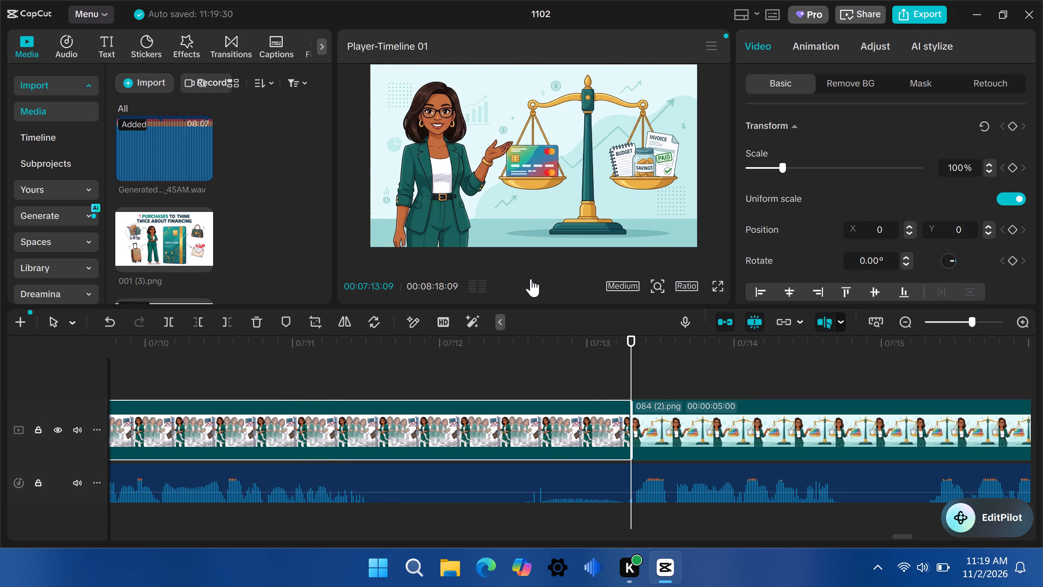
left_click_drag(897, 538, 907, 538)
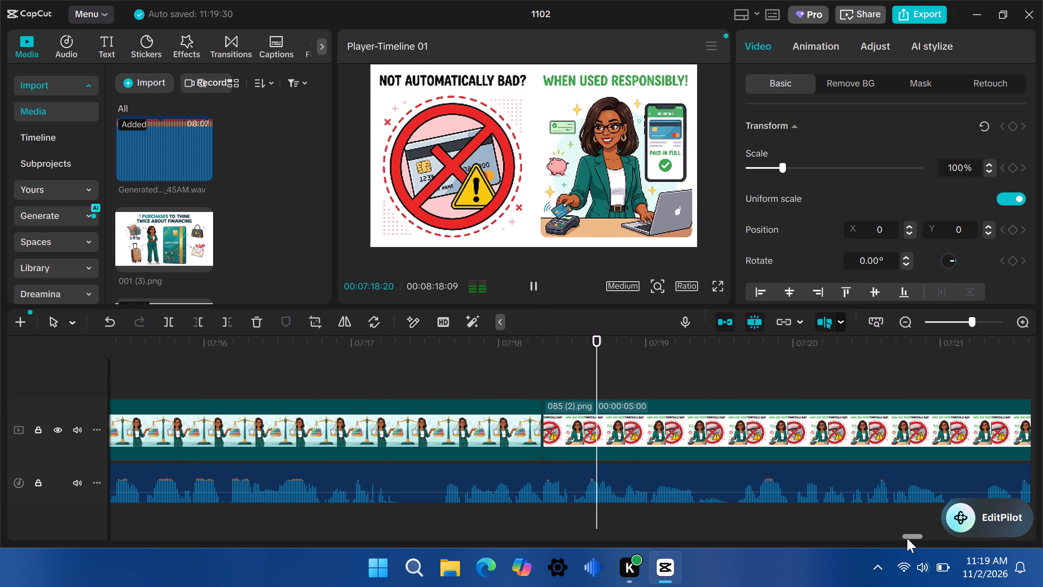
left_click(266, 366)
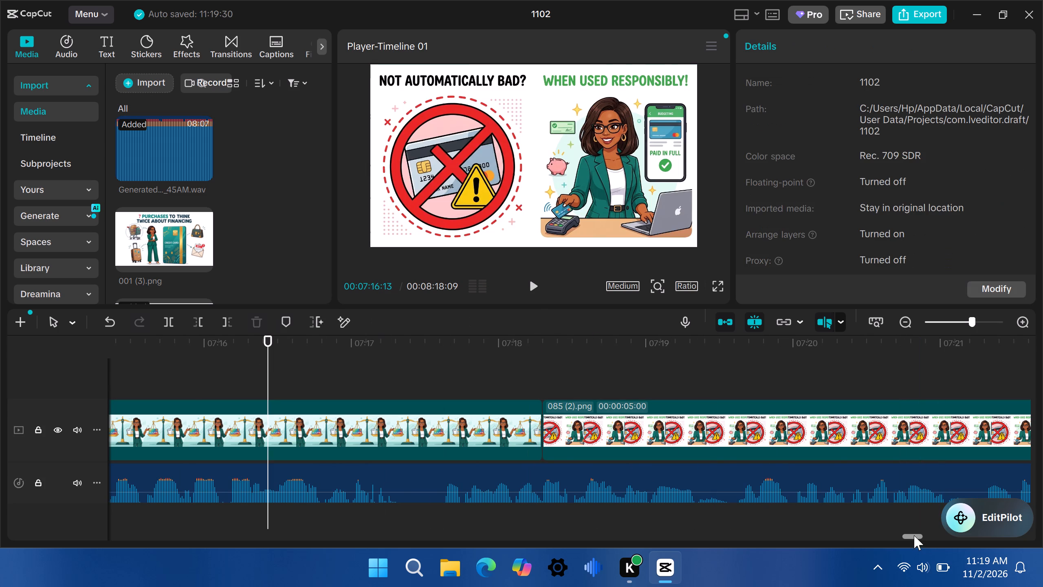
left_click_drag(914, 535, 908, 538)
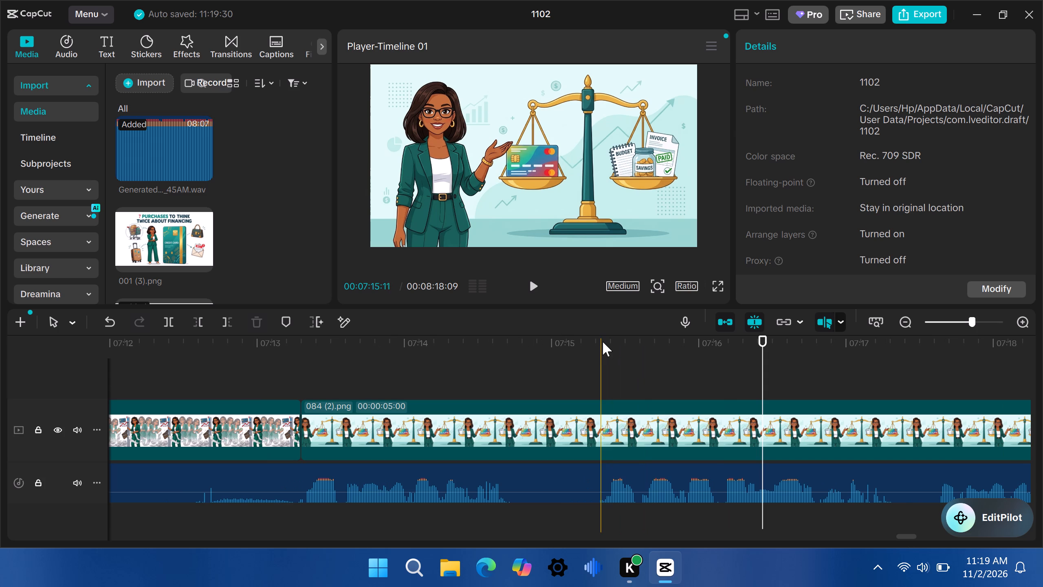
left_click(600, 339)
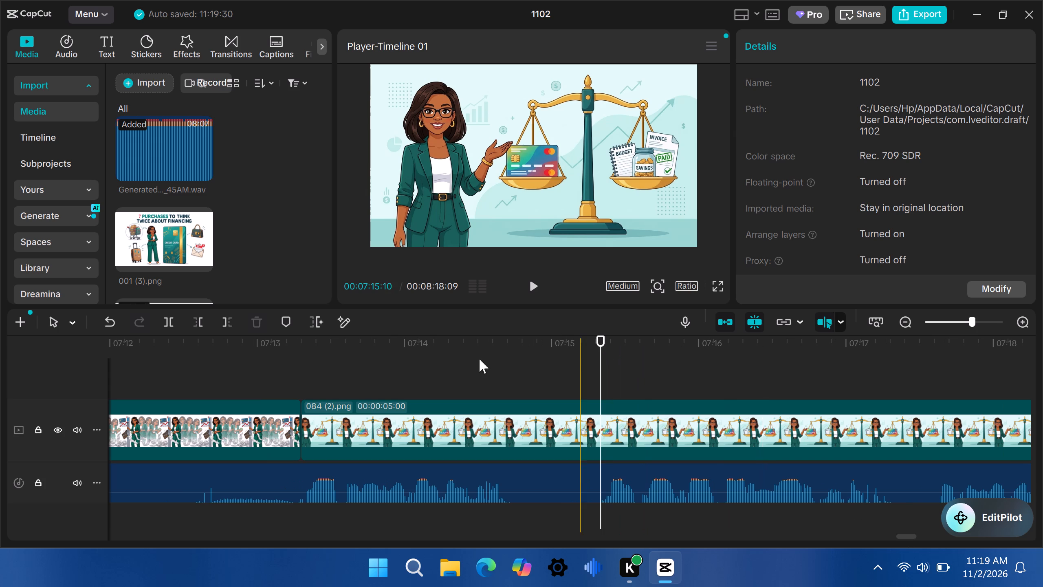
left_click(226, 320)
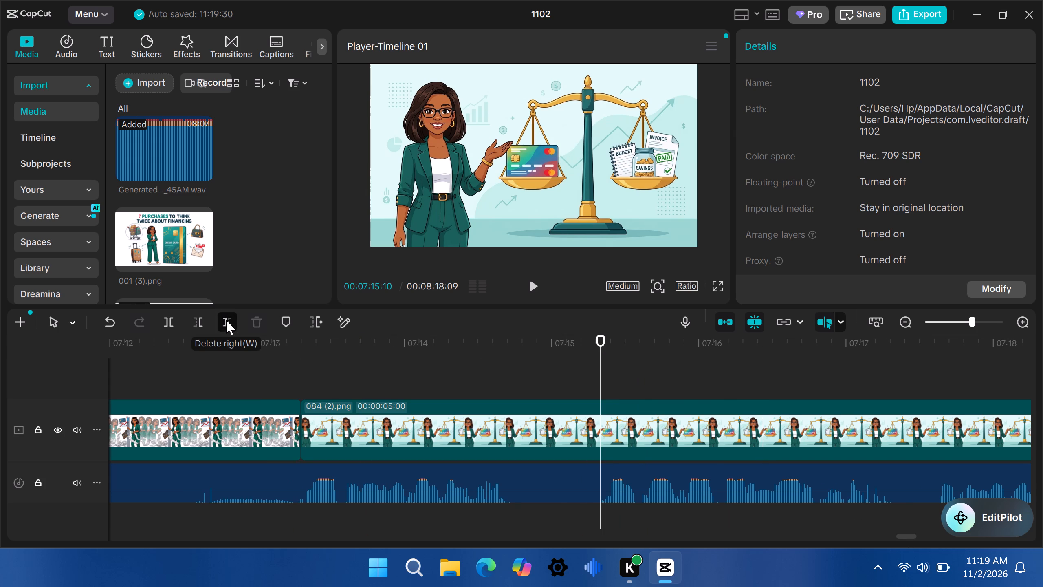
Play the narration past the 085 (2).png clip to find its cut point and trim that clip's end to 00:07:17:19.
left_click(537, 288)
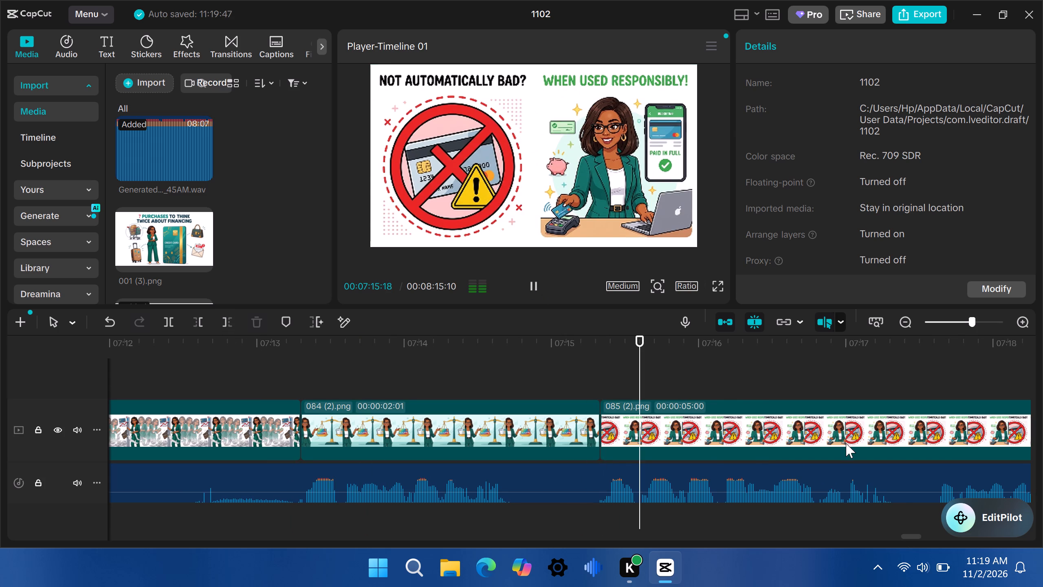
left_click_drag(913, 536, 920, 537)
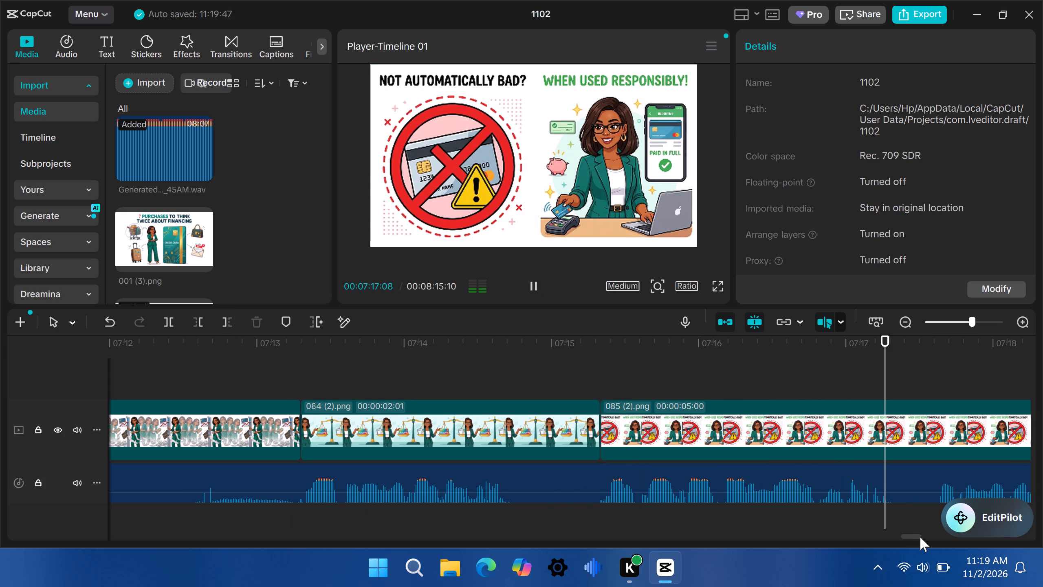
left_click_drag(920, 537, 925, 536)
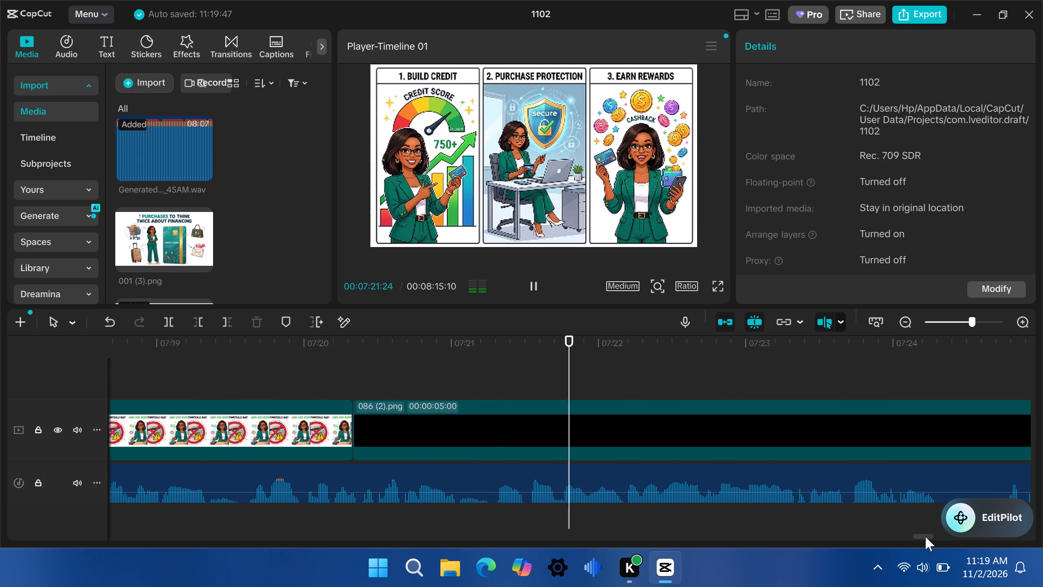
left_click_drag(925, 536, 920, 538)
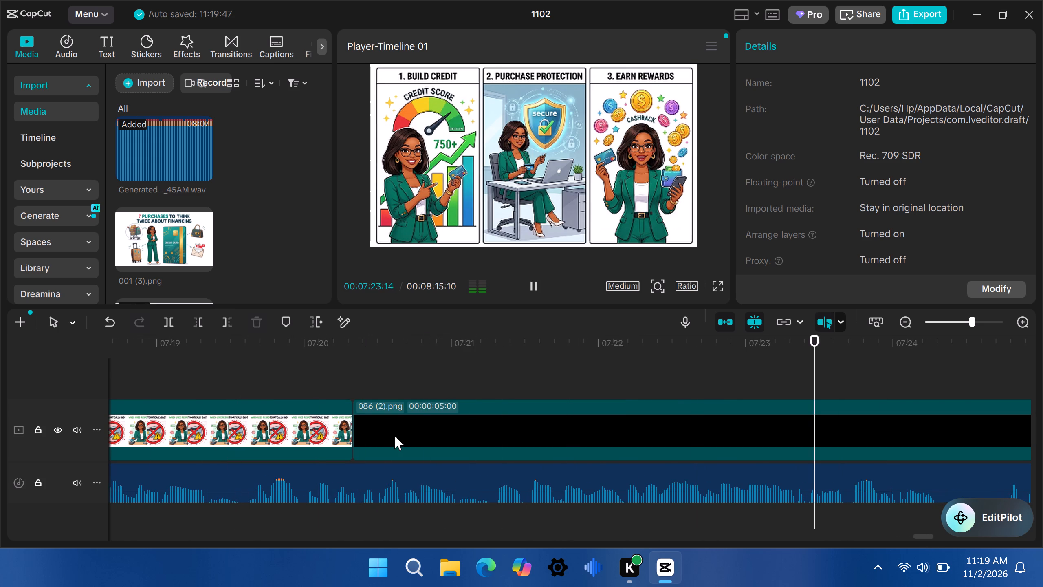
left_click(260, 364)
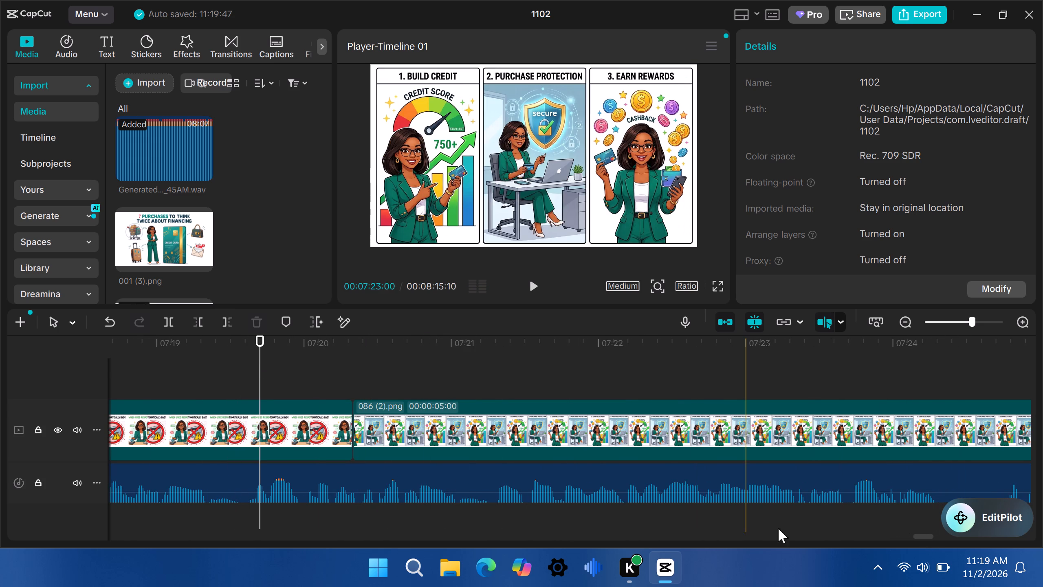
left_click_drag(924, 534, 918, 537)
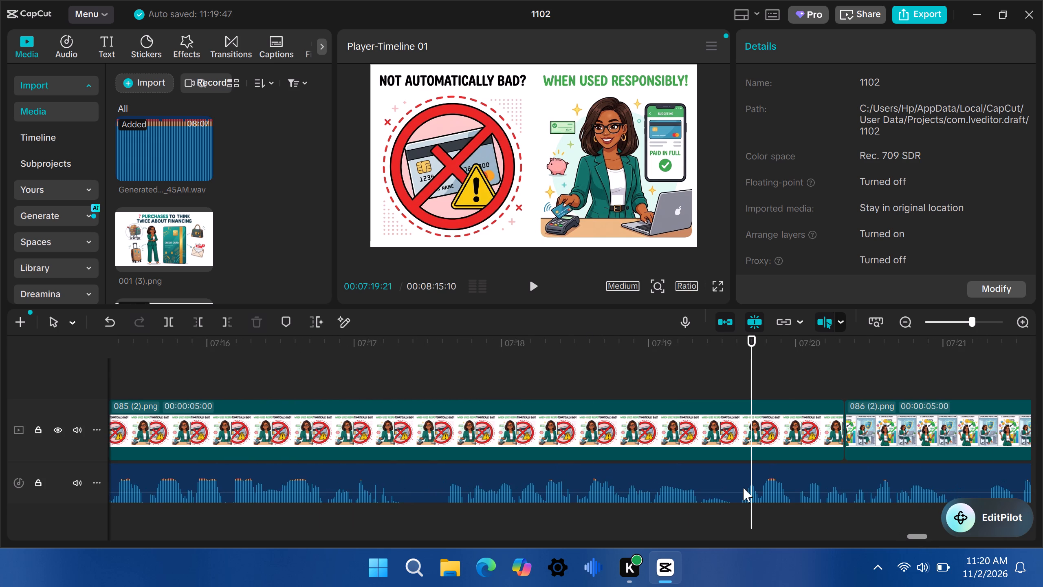
left_click(449, 359)
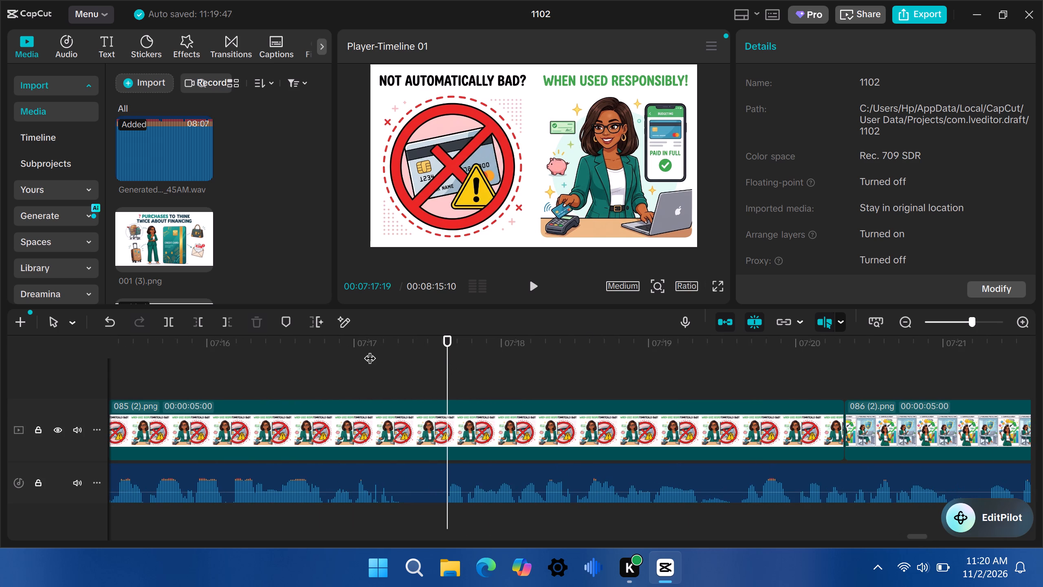
left_click(224, 318)
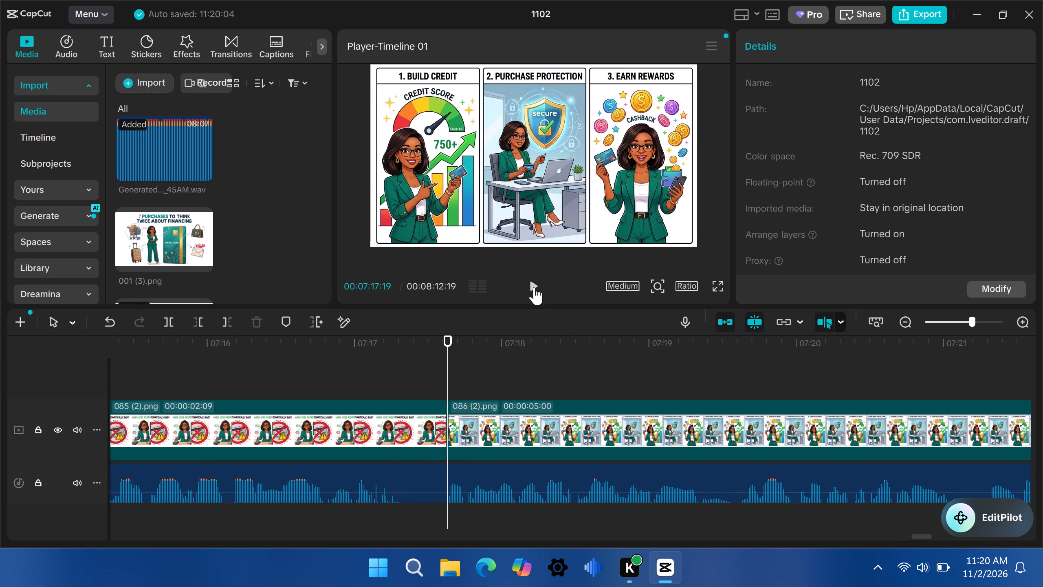
Play the narration past the 086 (2).png clip to find its cut point and extend that clip's end to 00:07:24:24.
left_click(534, 287)
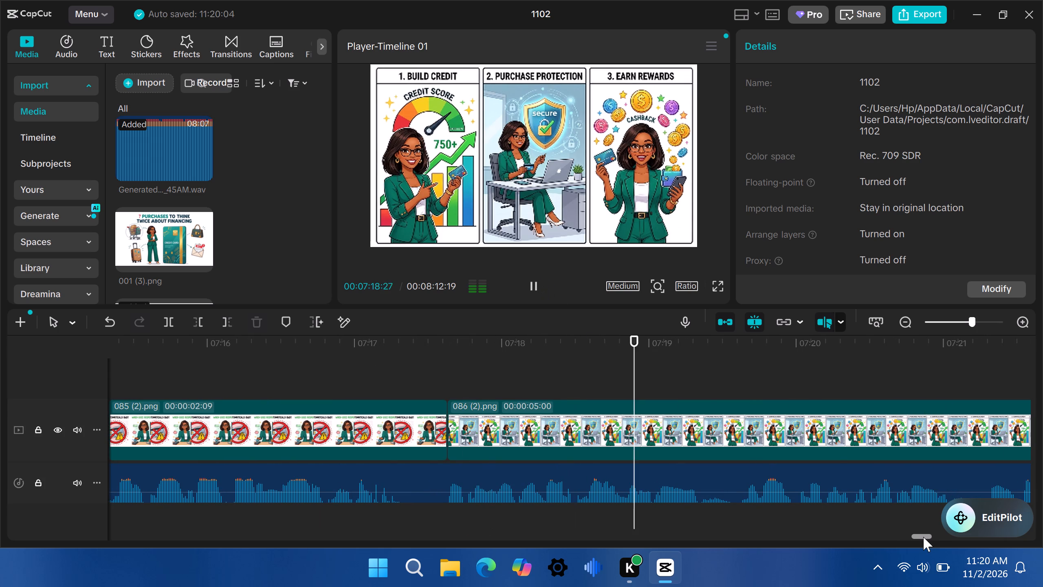
left_click_drag(923, 537, 934, 536)
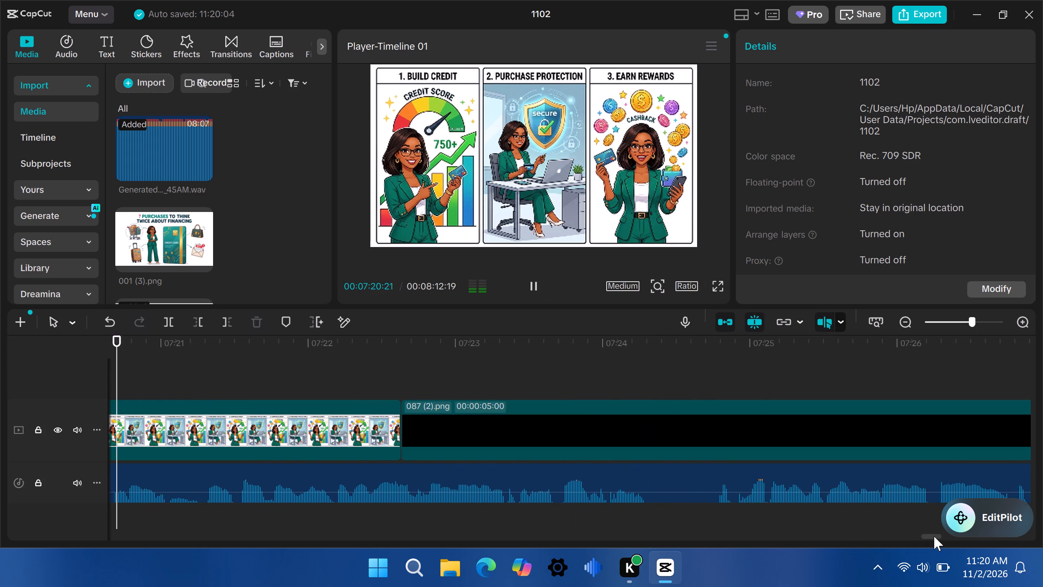
left_click_drag(934, 536, 934, 536)
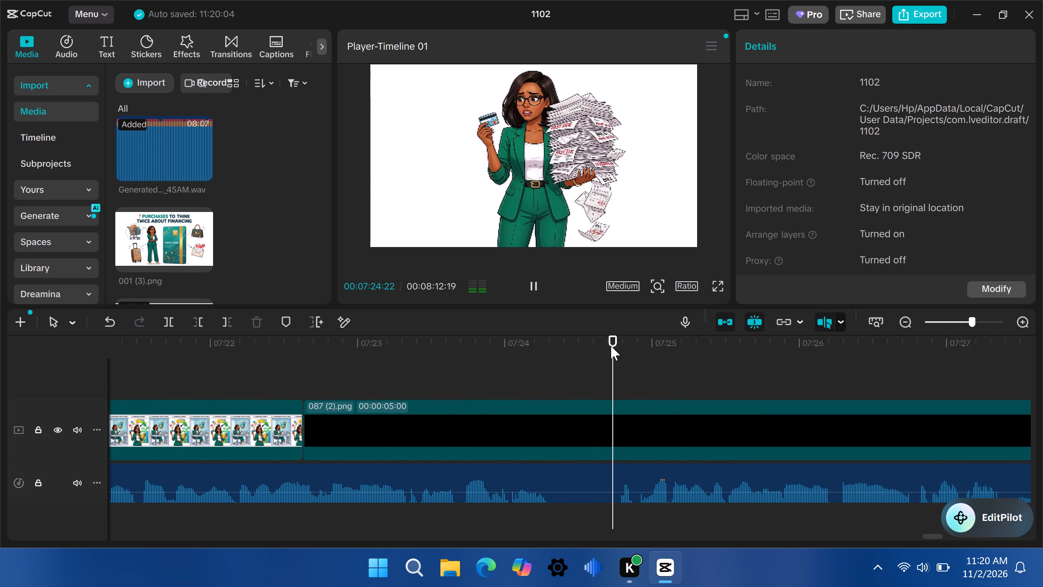
left_click(611, 346)
left_click_drag(611, 346, 619, 351)
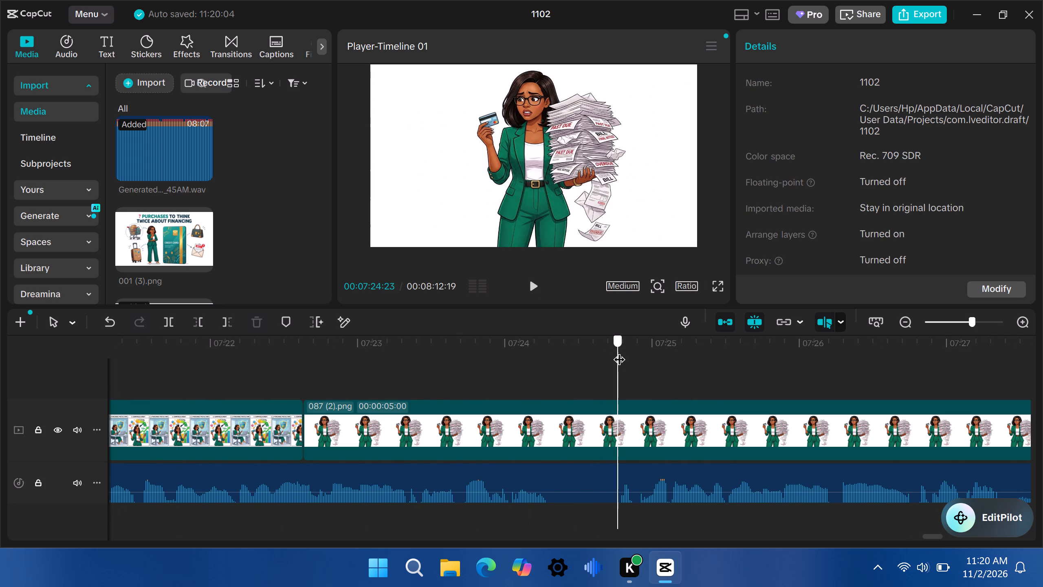
left_click_drag(619, 351, 621, 351)
left_click(284, 436)
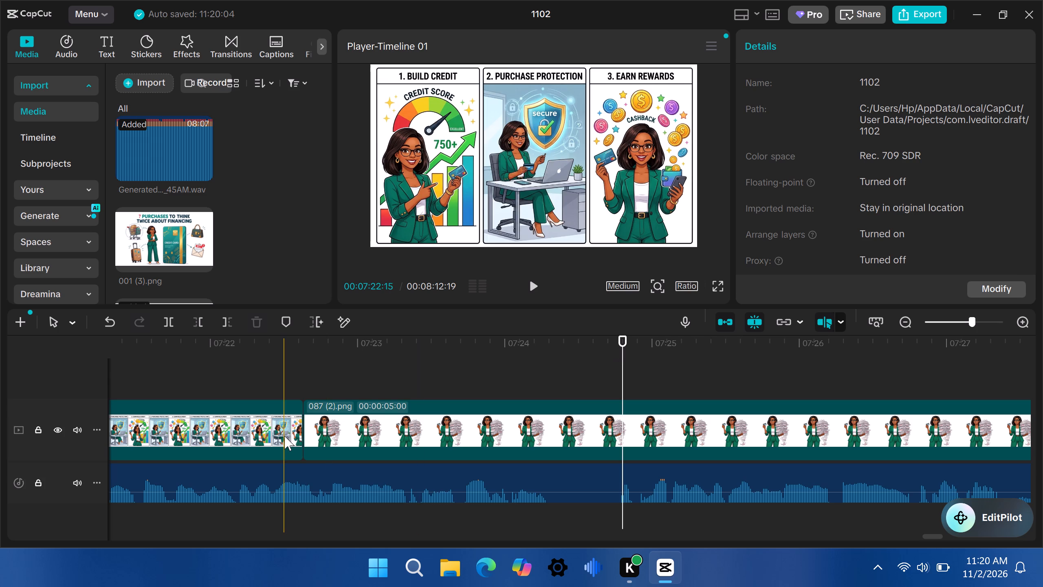
left_click_drag(304, 432, 680, 416)
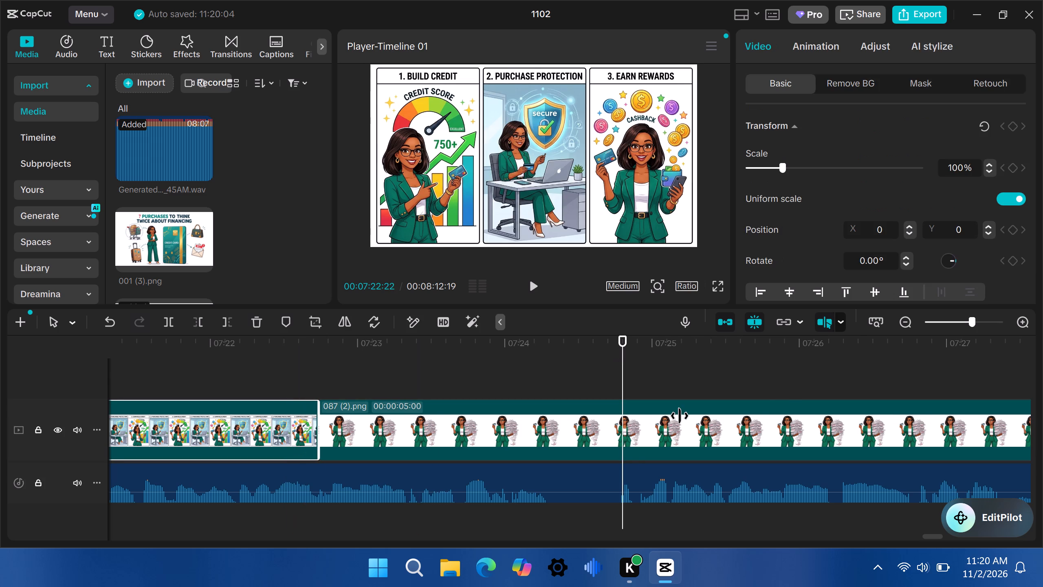
left_click_drag(680, 416, 617, 419)
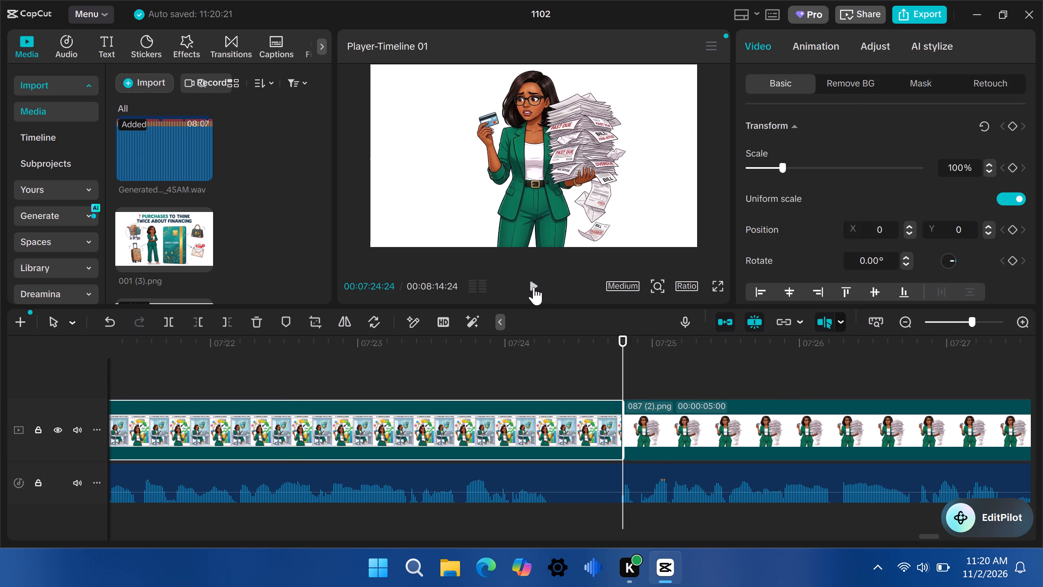
Start playing the narration over the 087 (2).png clip and move the floating EditPilot button off the timeline area.
left_click(534, 285)
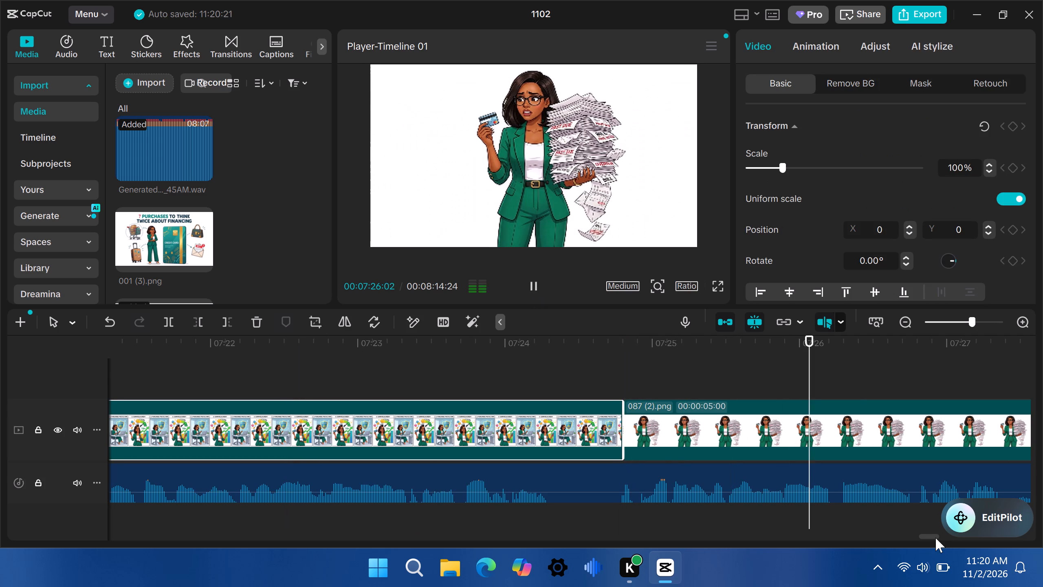
left_click_drag(934, 537, 943, 538)
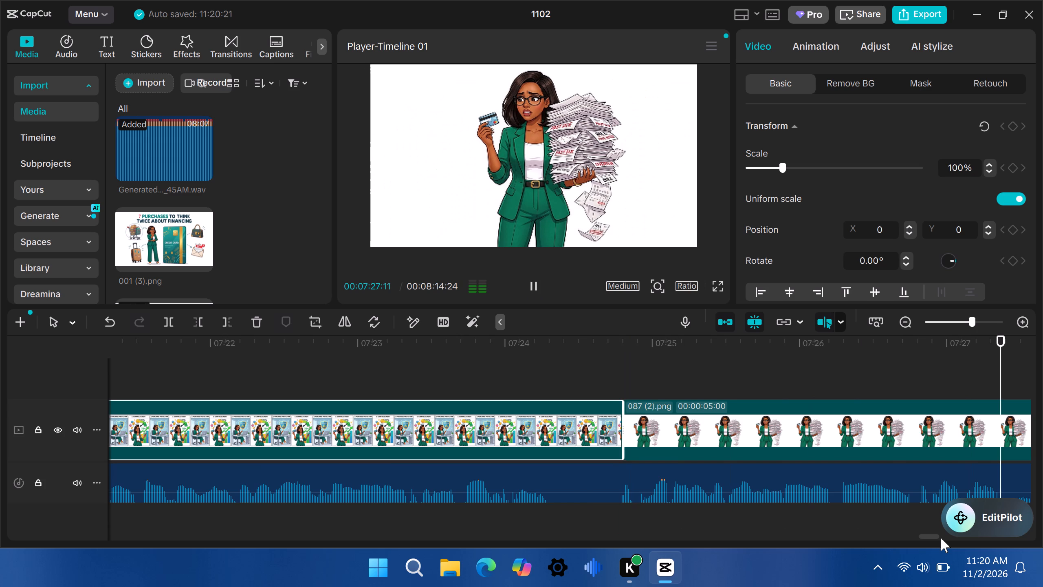
left_click_drag(985, 512, 831, 192)
Replay the narration over the 087 (2).png clip to find its cut point and trim that clip's end to 00:07:27:26.
left_click(413, 340)
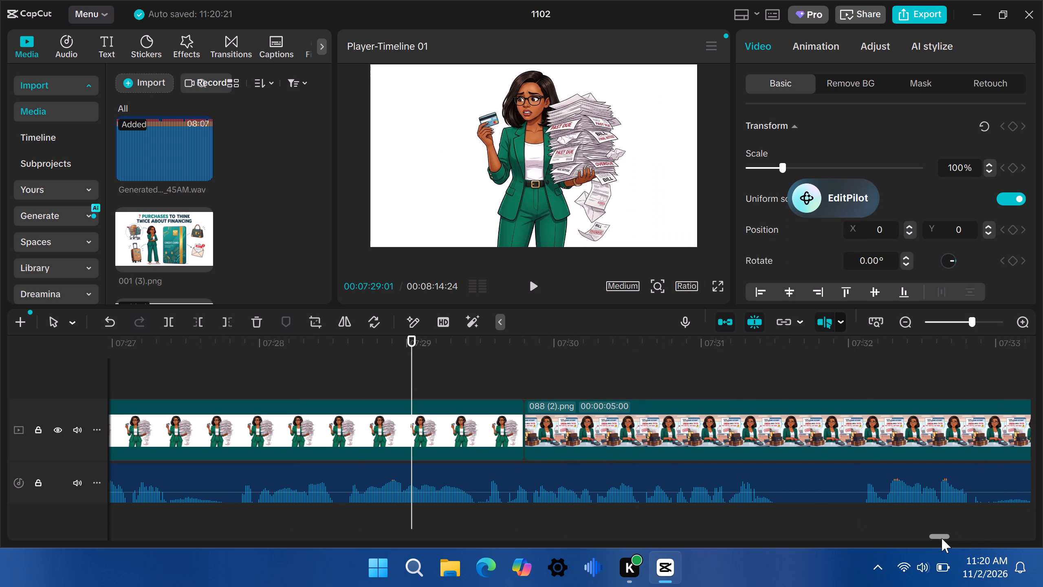
left_click_drag(942, 536, 935, 538)
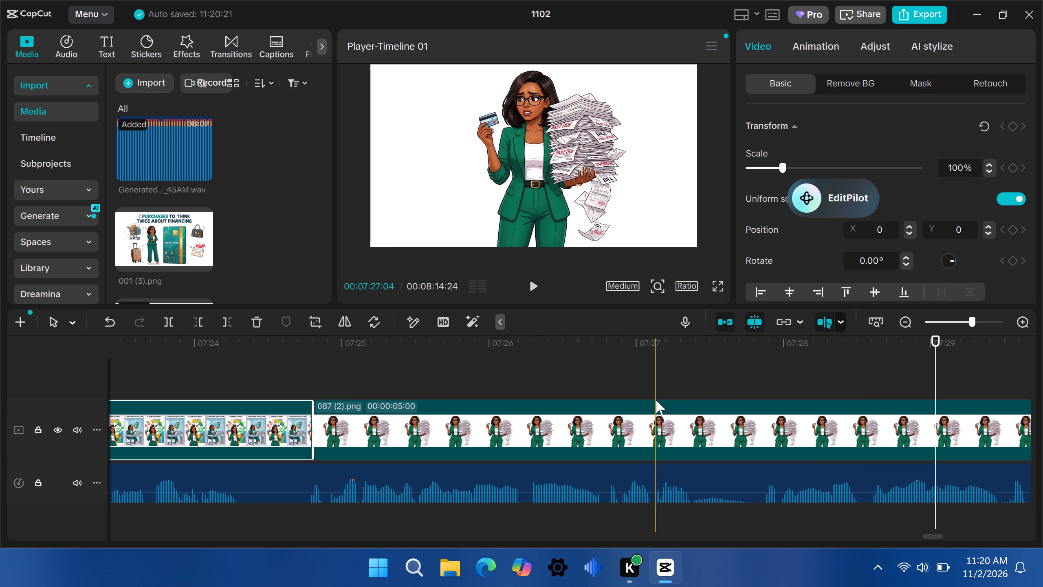
left_click(313, 347)
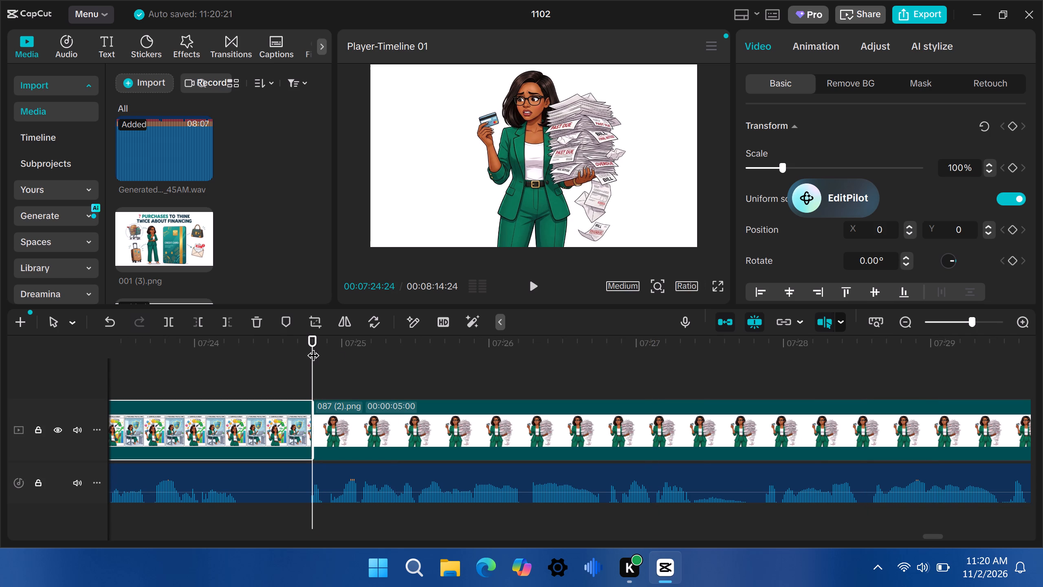
left_click(537, 287)
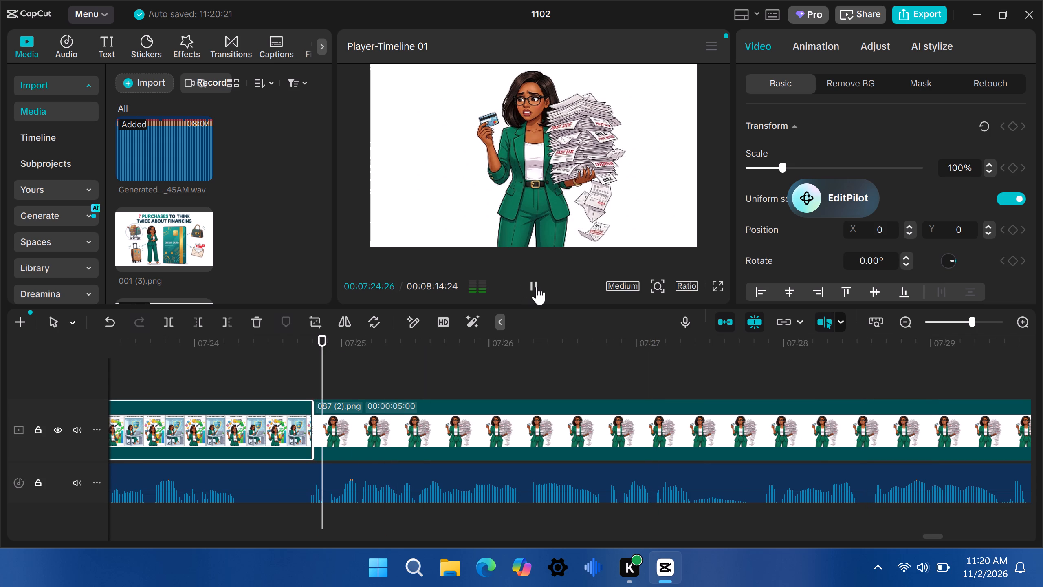
left_click_drag(932, 535, 938, 535)
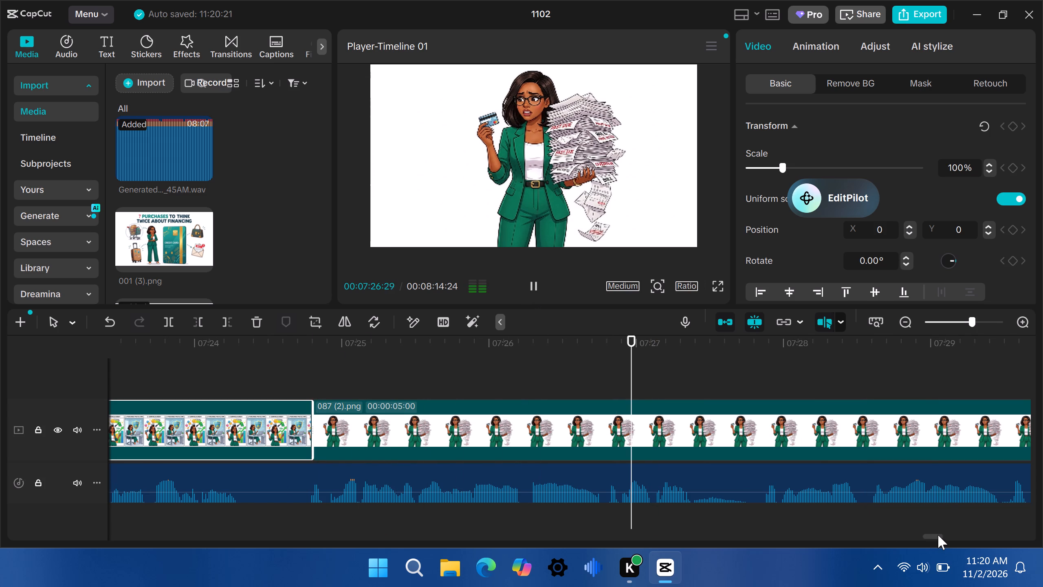
left_click_drag(938, 535, 941, 534)
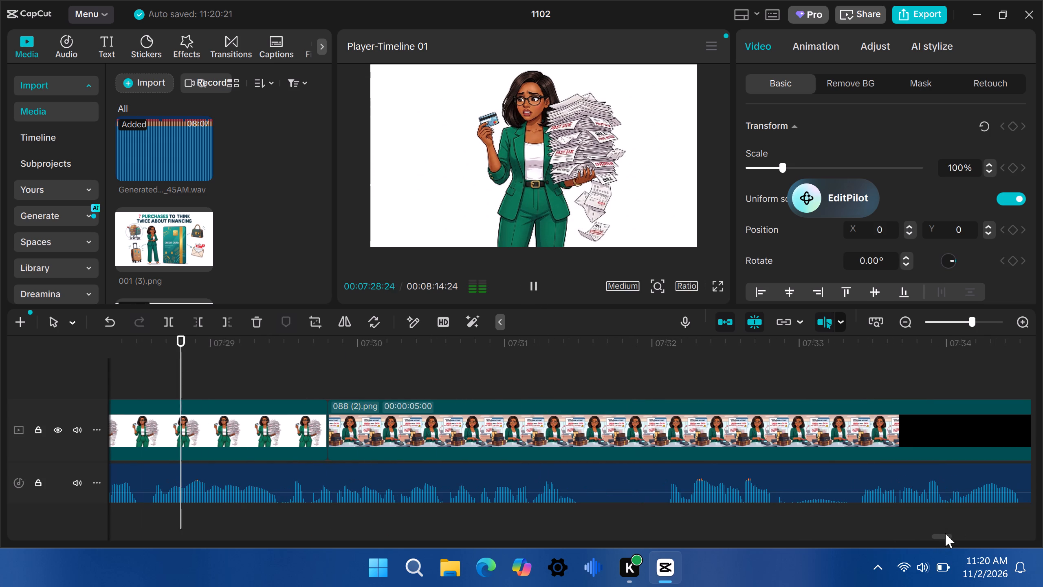
left_click_drag(944, 536, 938, 539)
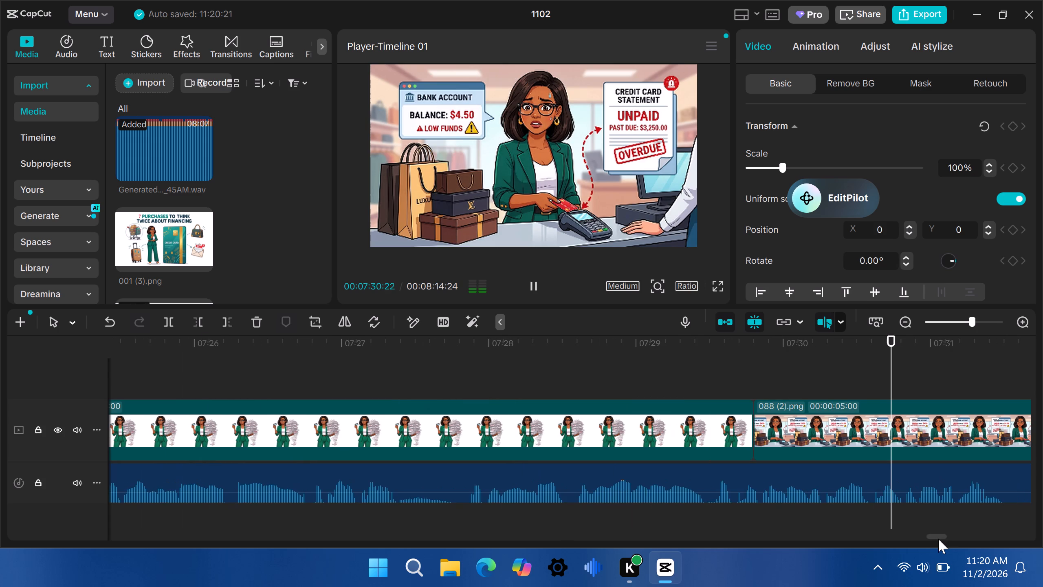
left_click(526, 351)
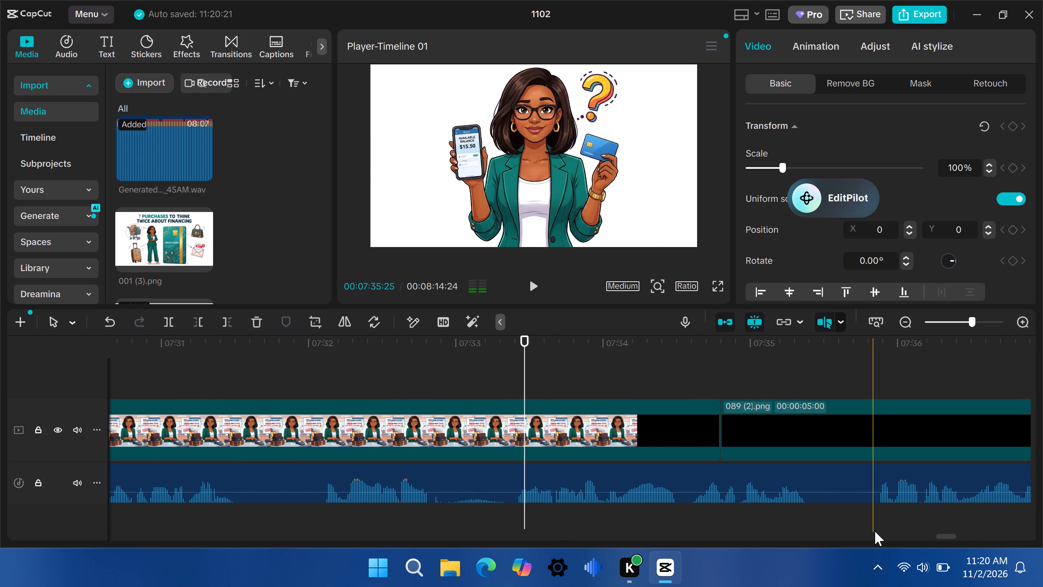
left_click_drag(946, 537, 933, 538)
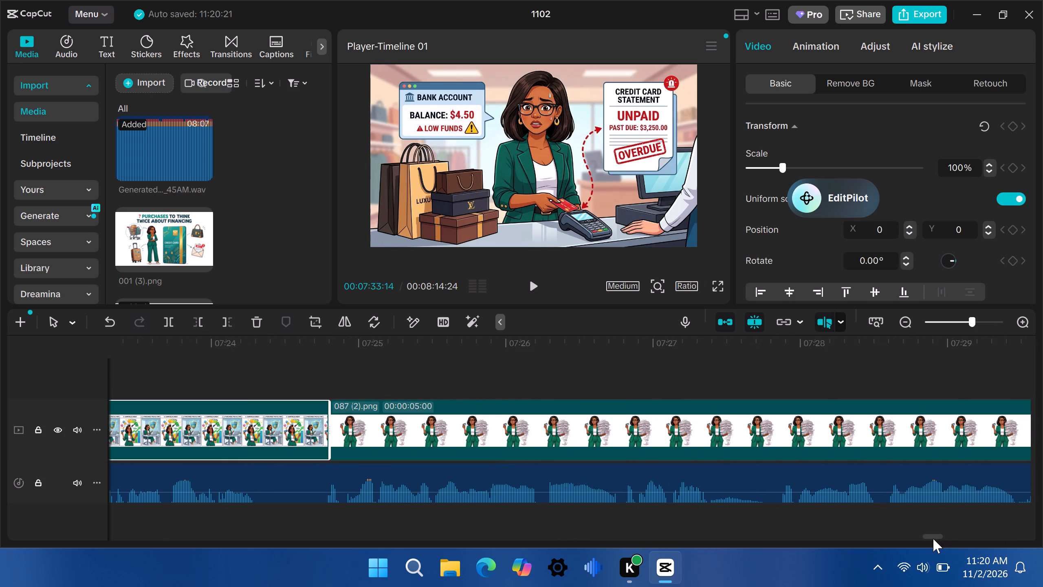
left_click_drag(933, 538, 934, 540)
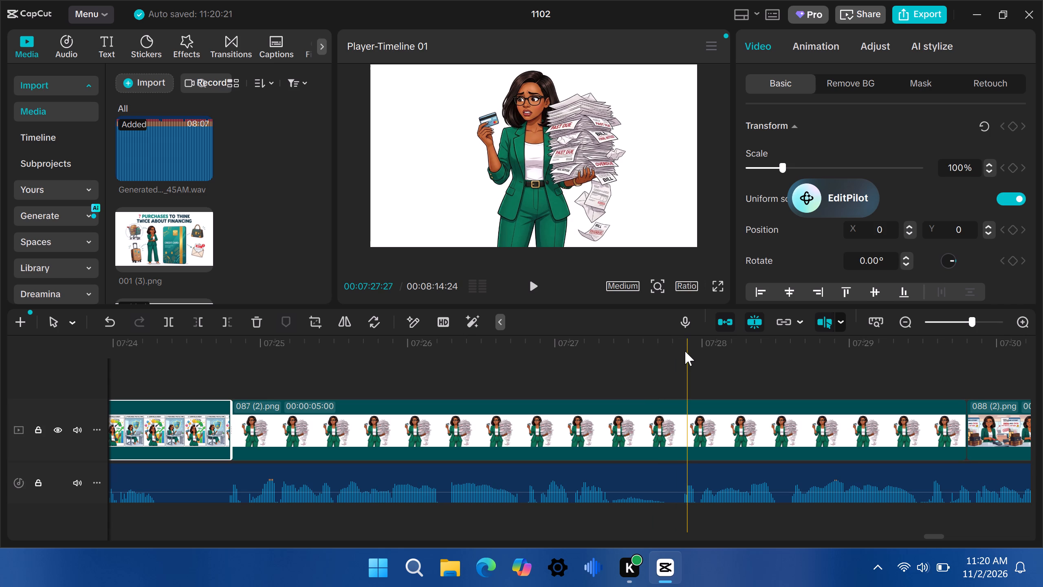
left_click(683, 349)
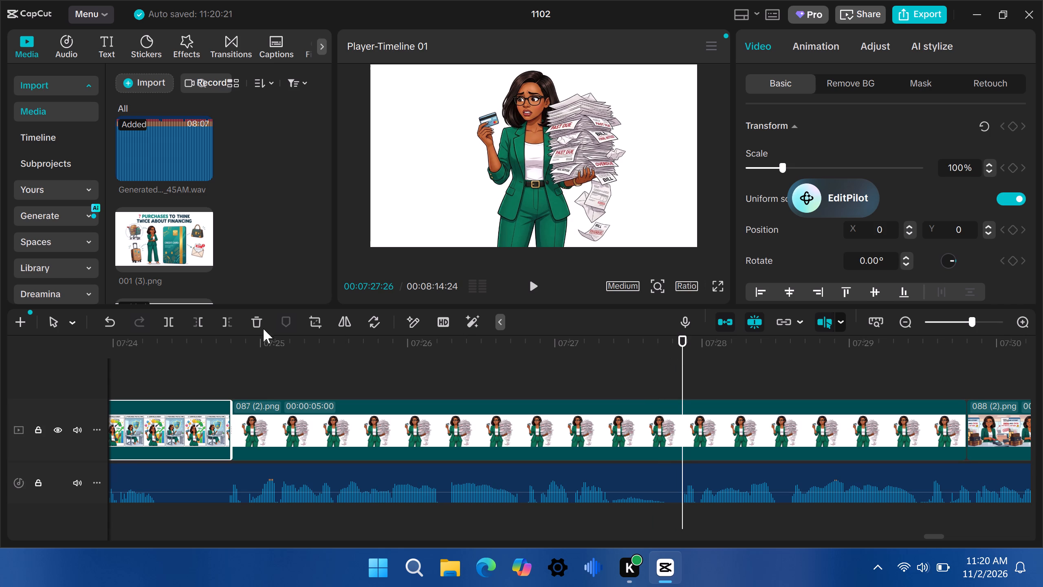
left_click(227, 319)
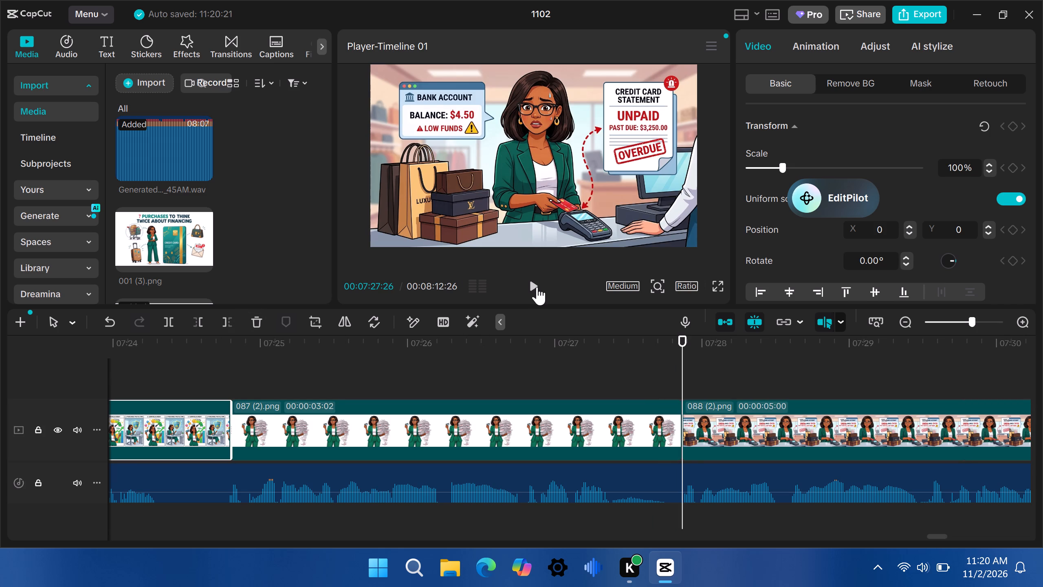
Play the narration over the 088 (2).png clip to find its cut point and trim that clip's end to 00:07:32:03.
left_click(539, 285)
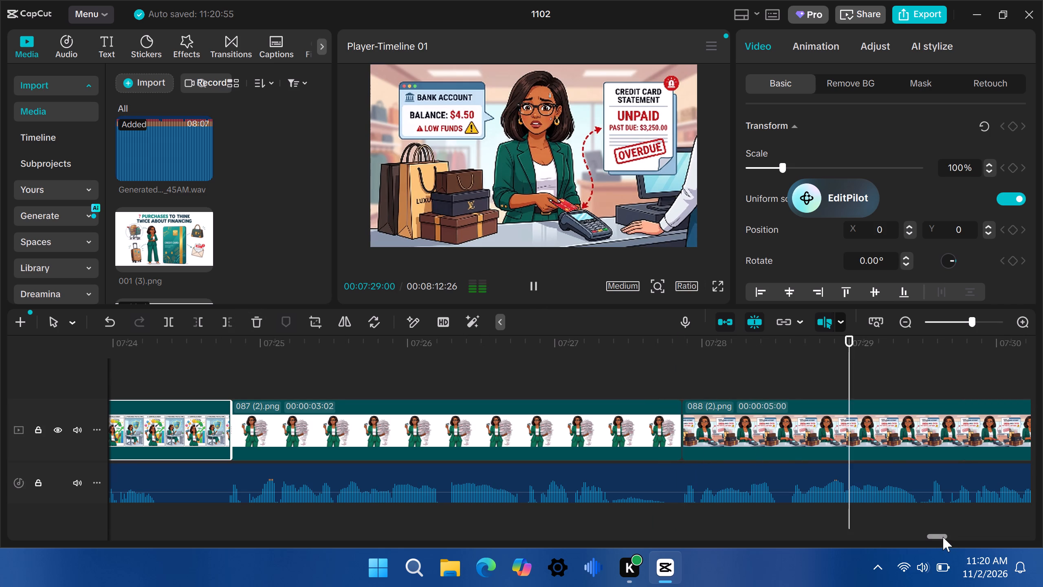
left_click_drag(943, 537, 954, 535)
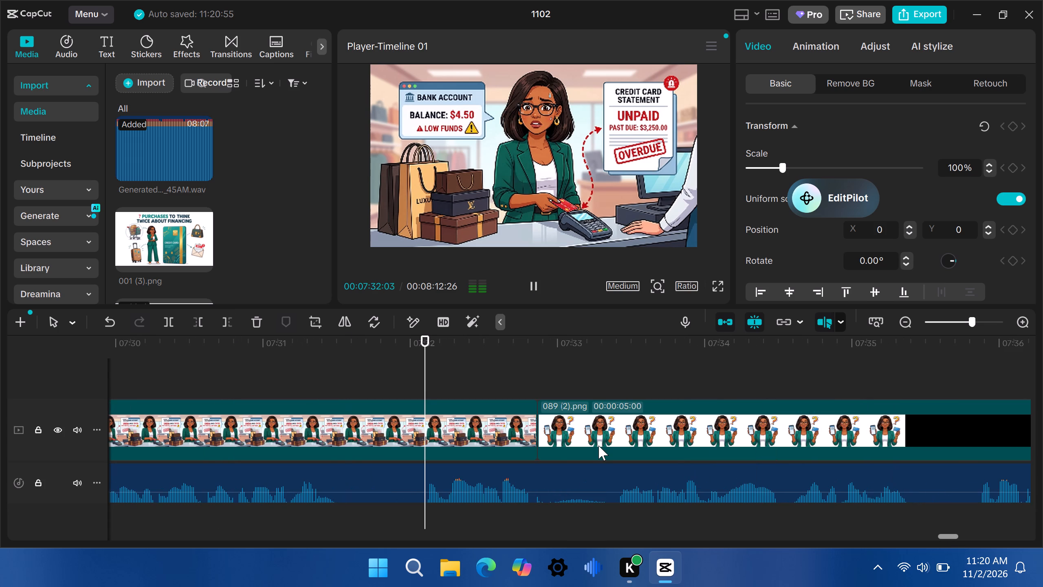
left_click(423, 364)
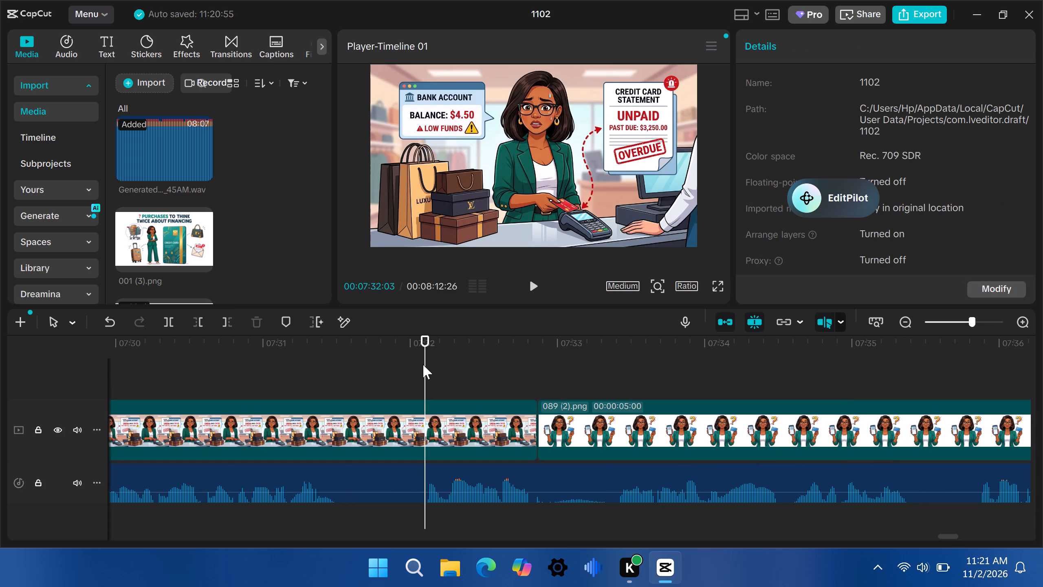
left_click(226, 321)
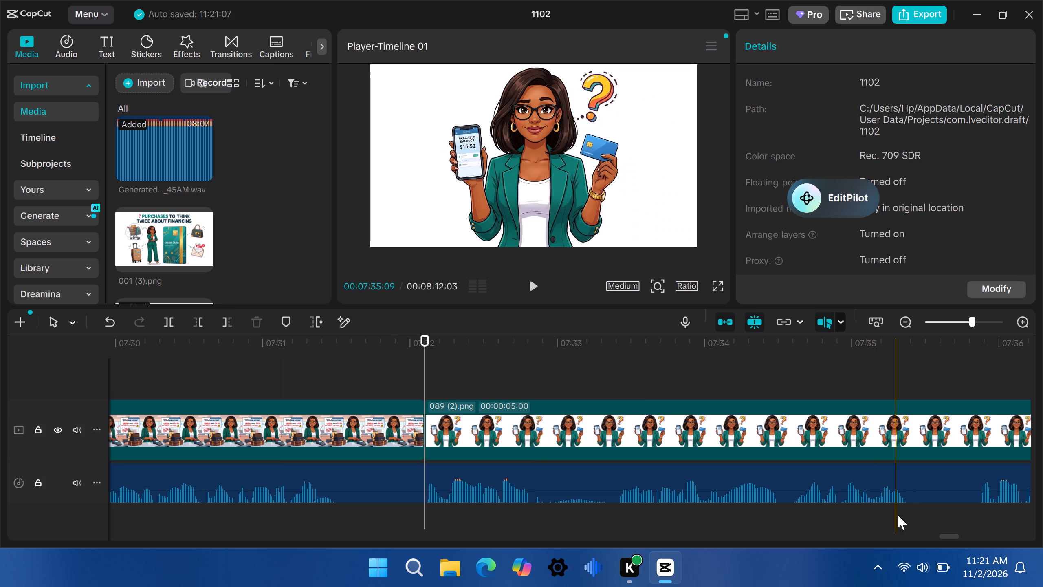
Play the narration over the 089 (2).png clip to find its cut point and trim that clip's end to 00:07:35:26.
left_click(951, 535)
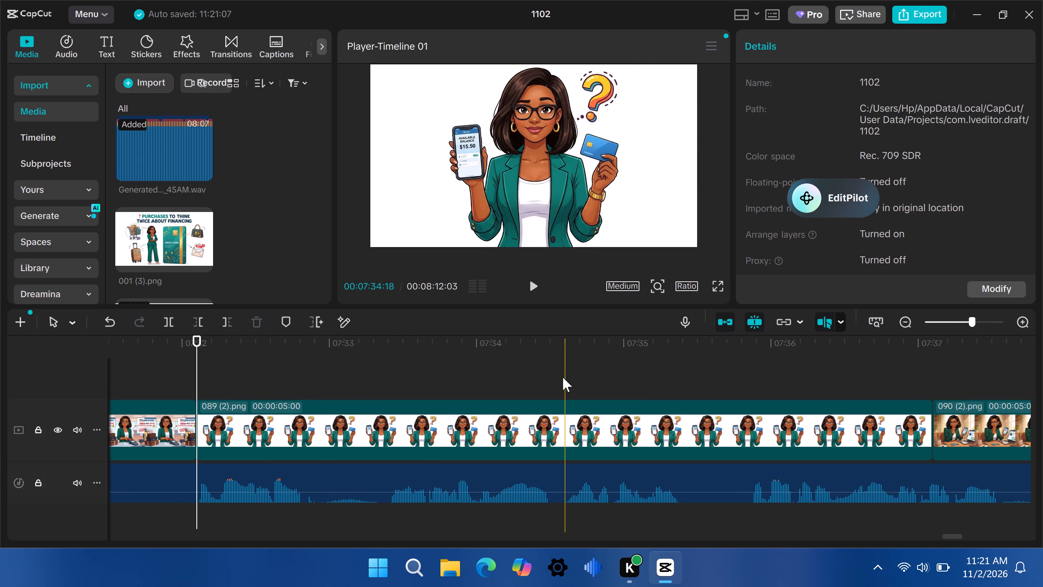
left_click(536, 286)
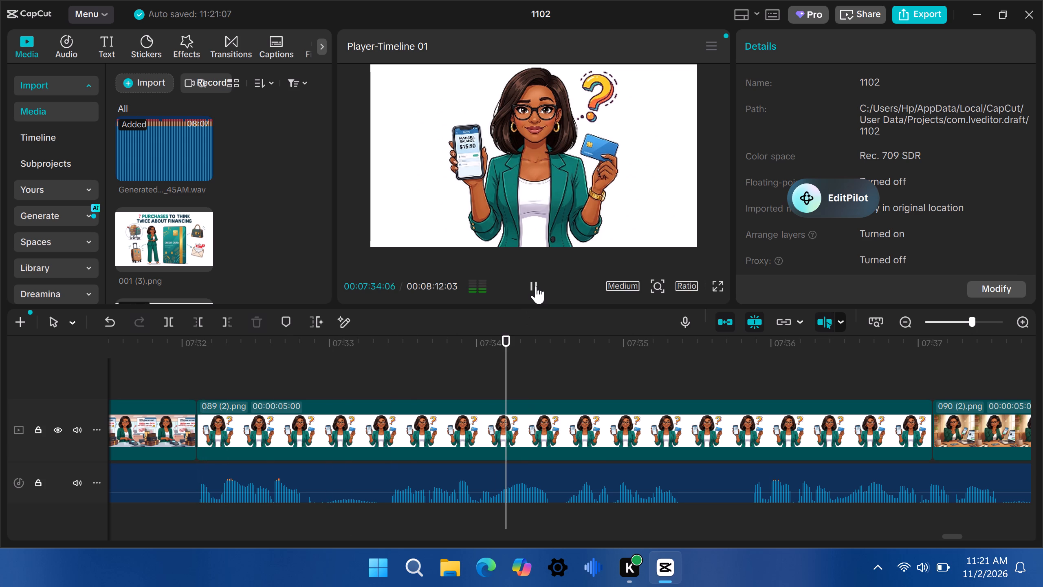
left_click(748, 348)
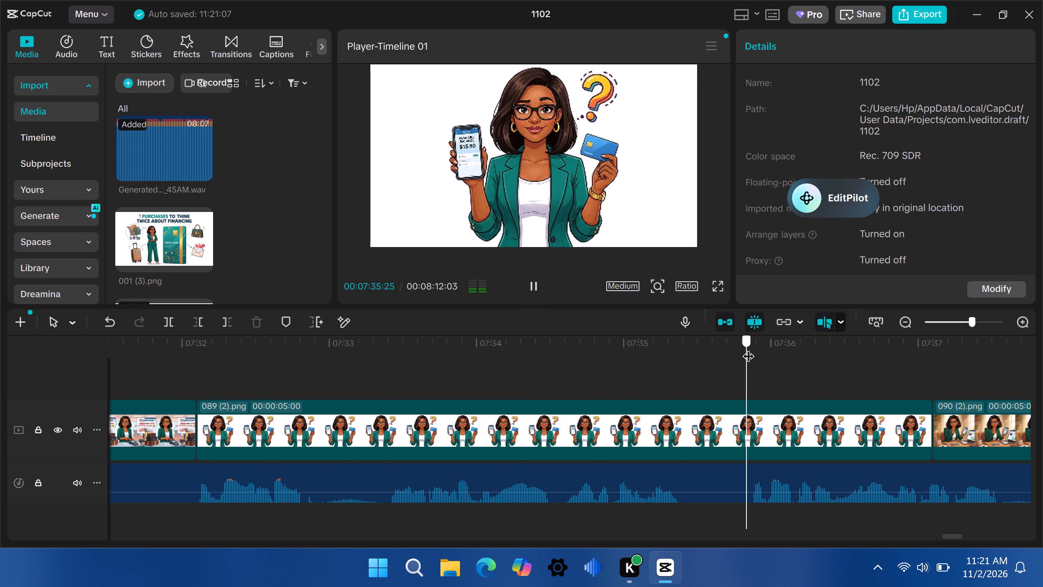
left_click_drag(748, 348, 753, 350)
left_click(225, 319)
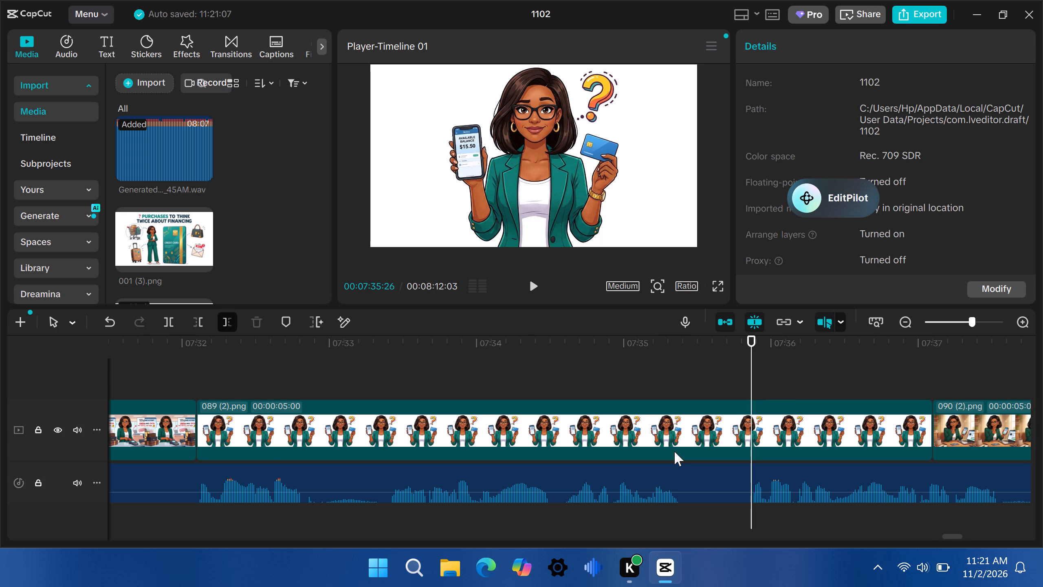
Play the narration past the 090 (2).png clip to find its cut point and extend that clip's end to 00:07:42:02.
left_click_drag(953, 539, 957, 539)
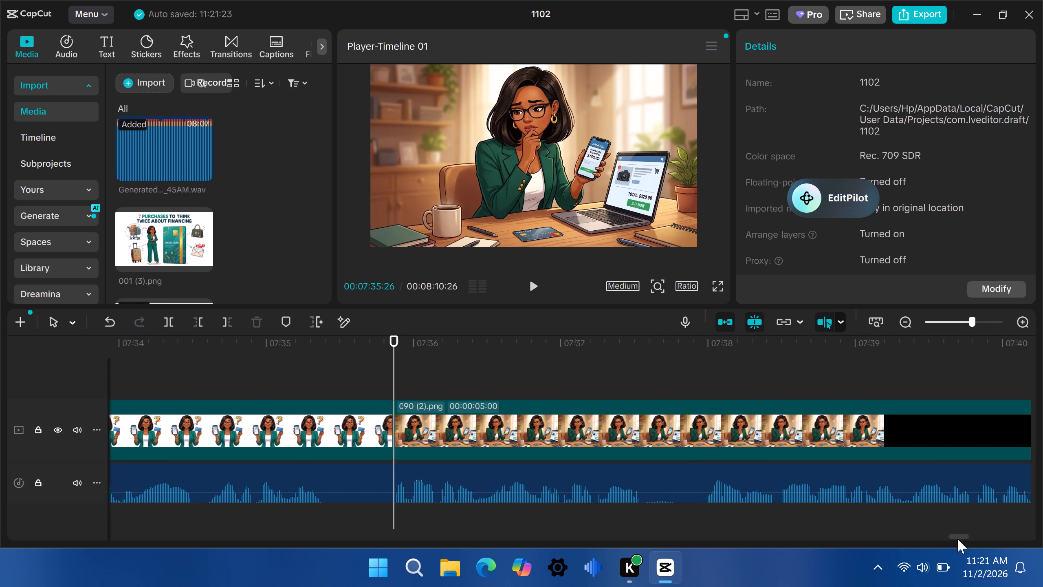
left_click_drag(957, 539, 958, 538)
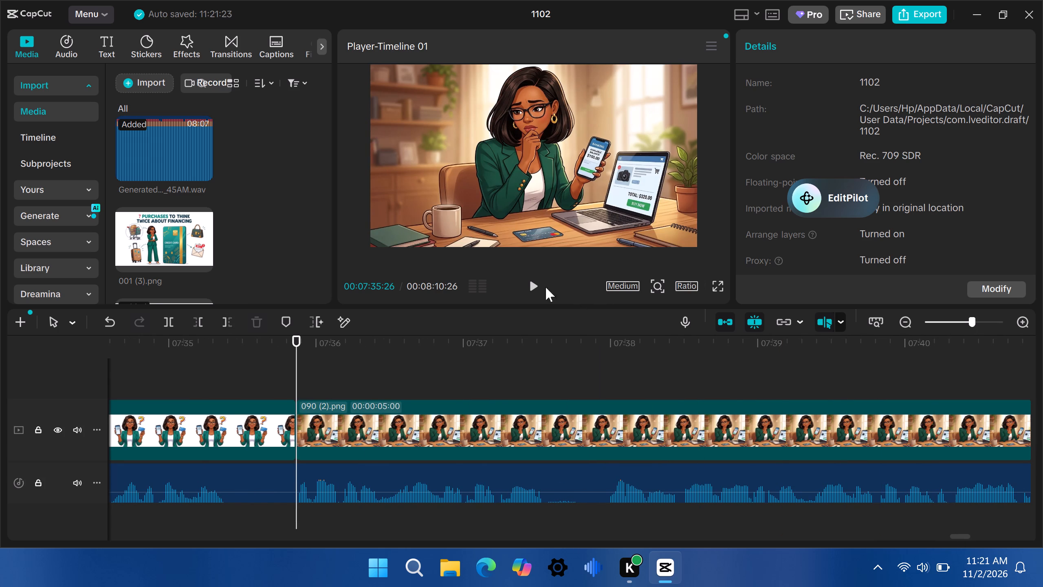
left_click(535, 283)
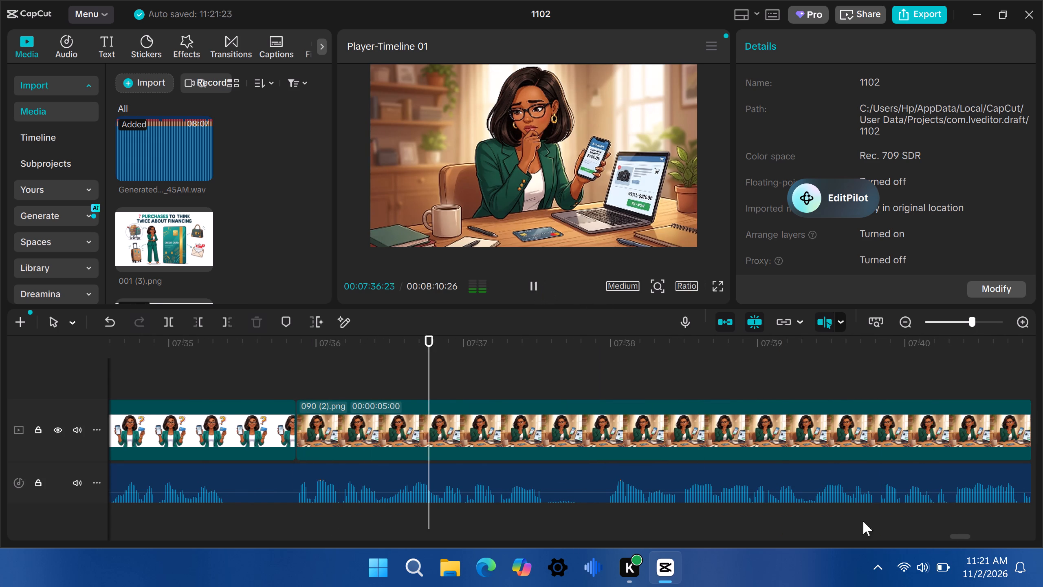
left_click_drag(960, 533, 964, 534)
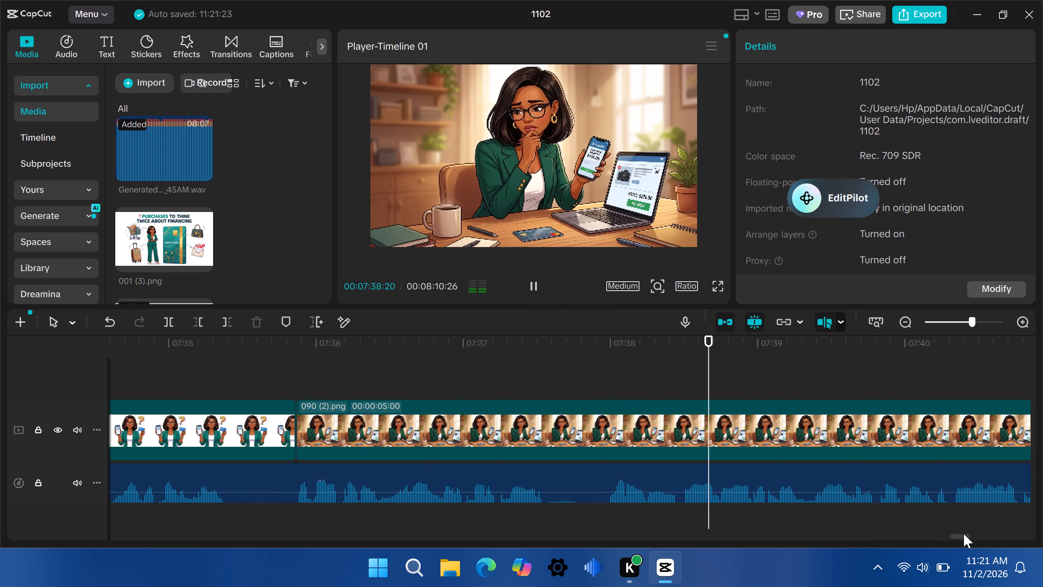
left_click_drag(964, 534, 966, 534)
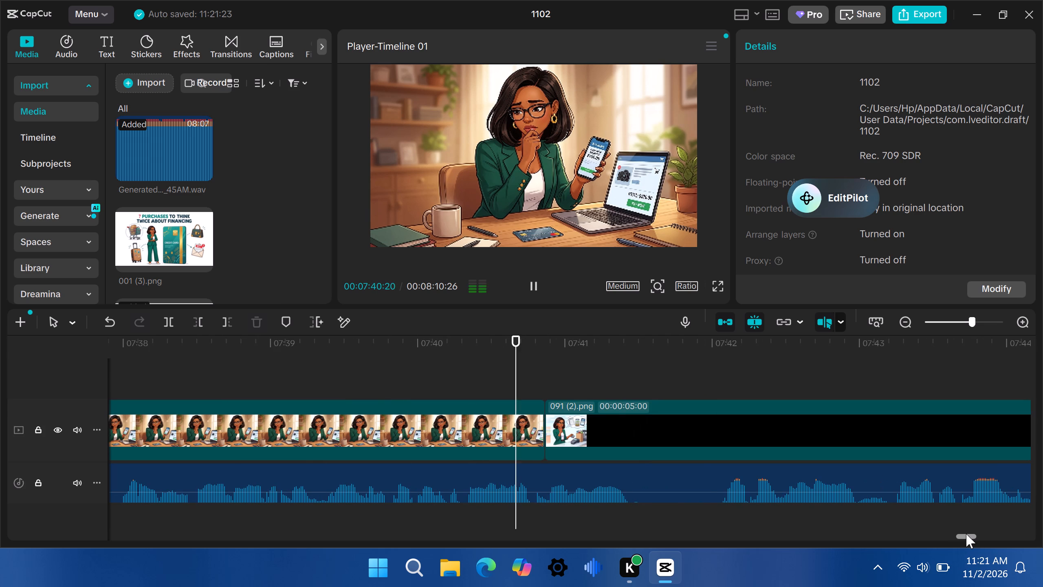
left_click(717, 352)
left_click_drag(717, 352, 722, 354)
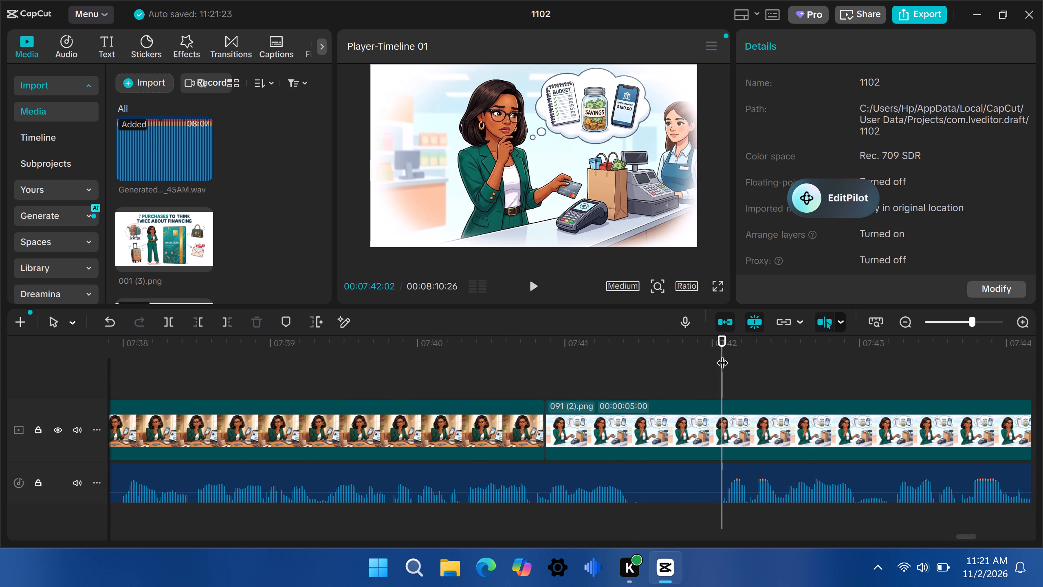
left_click(497, 433)
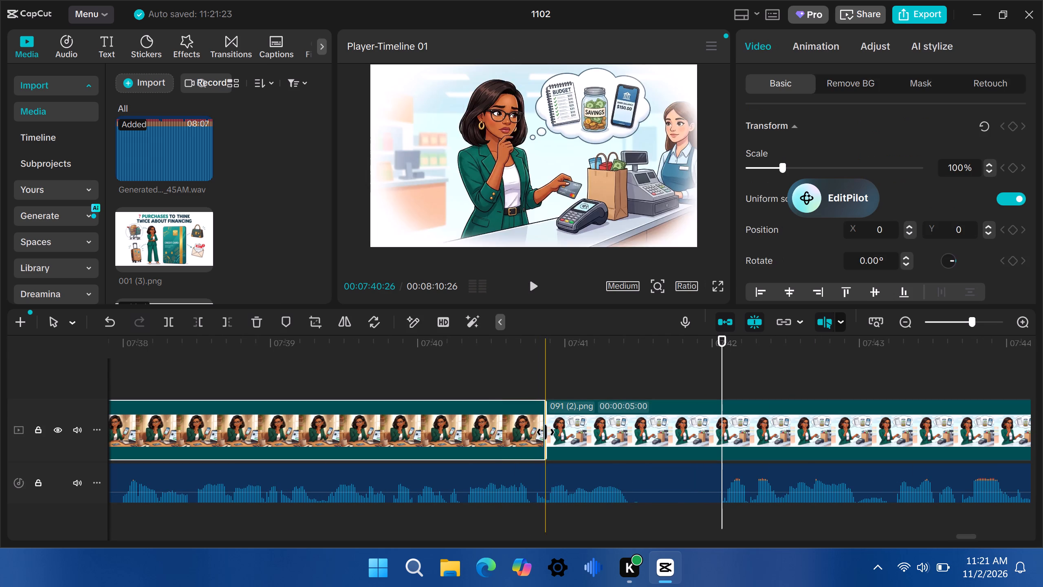
left_click_drag(546, 432, 717, 415)
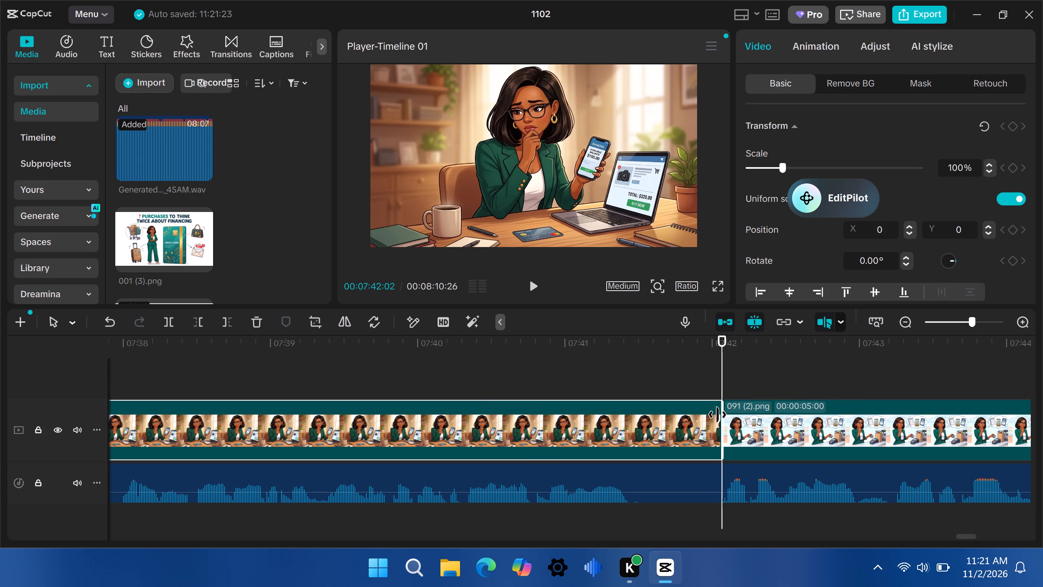
Play the narration over the 091 (2).png clip to find its cut point.
left_click(532, 285)
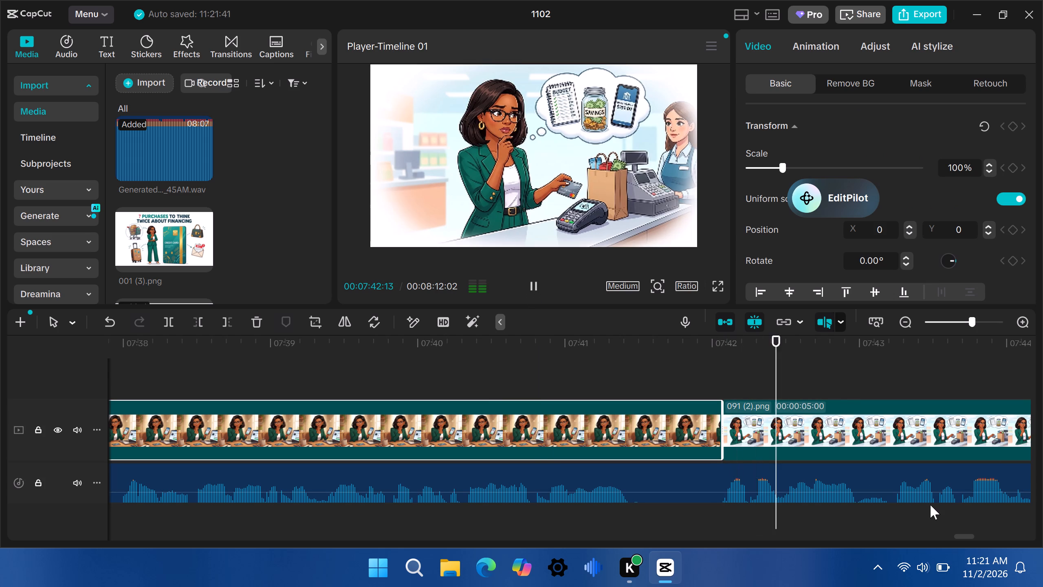
left_click_drag(964, 536, 974, 536)
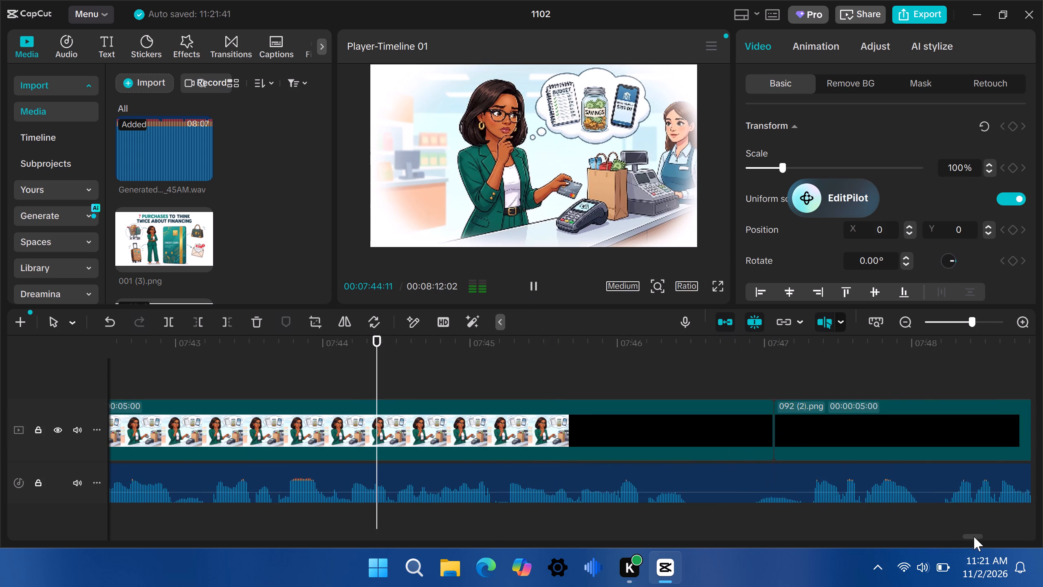
left_click_drag(974, 536, 976, 536)
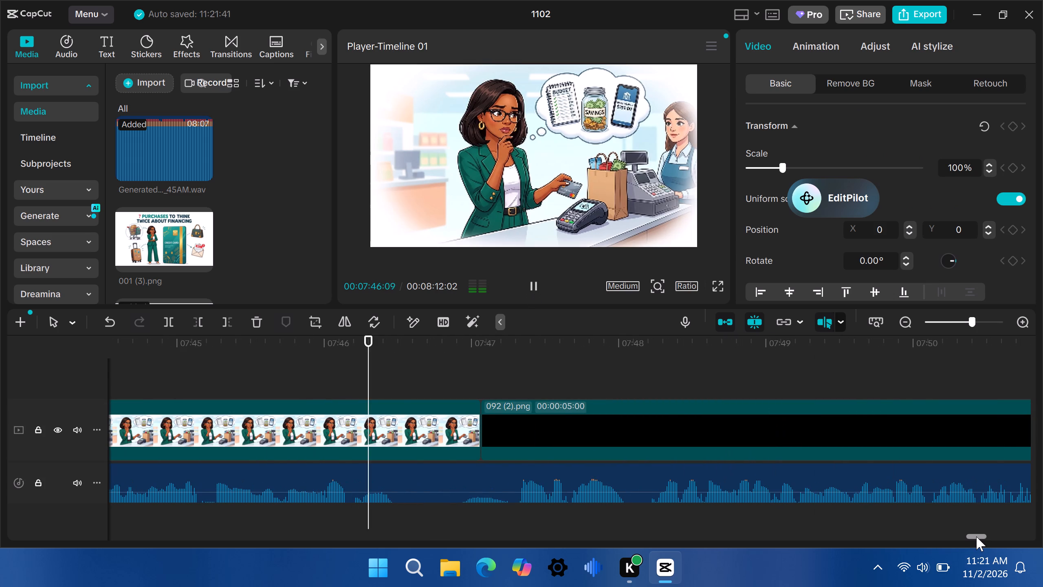
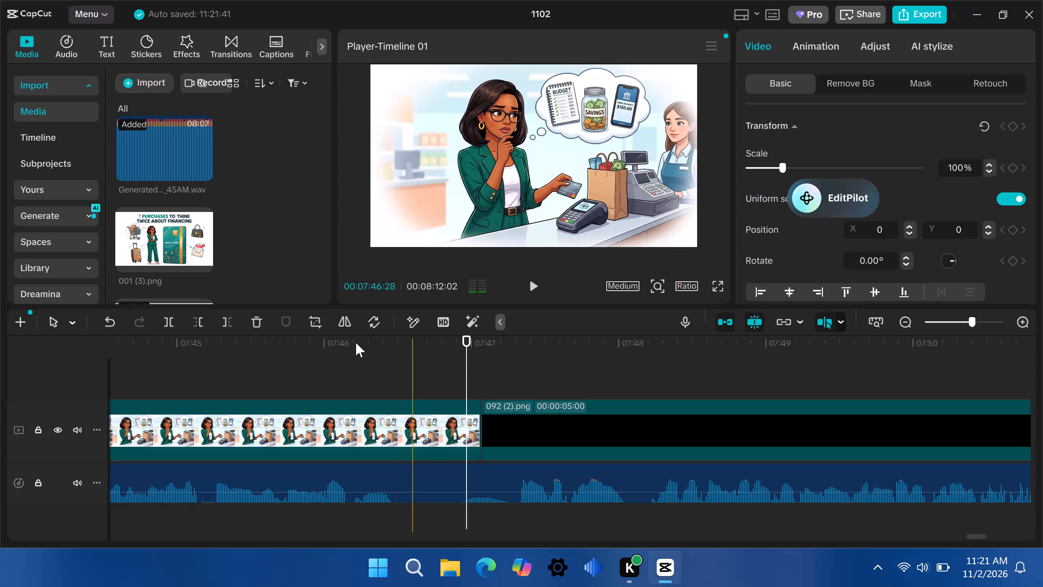
Trim the end of the 091 (2).png clip to 00:07:46:29.
left_click(226, 321)
Play the narration past the 092 (2).png clip to find its cut point and extend that clip's end to 00:07:55:19.
left_click(536, 280)
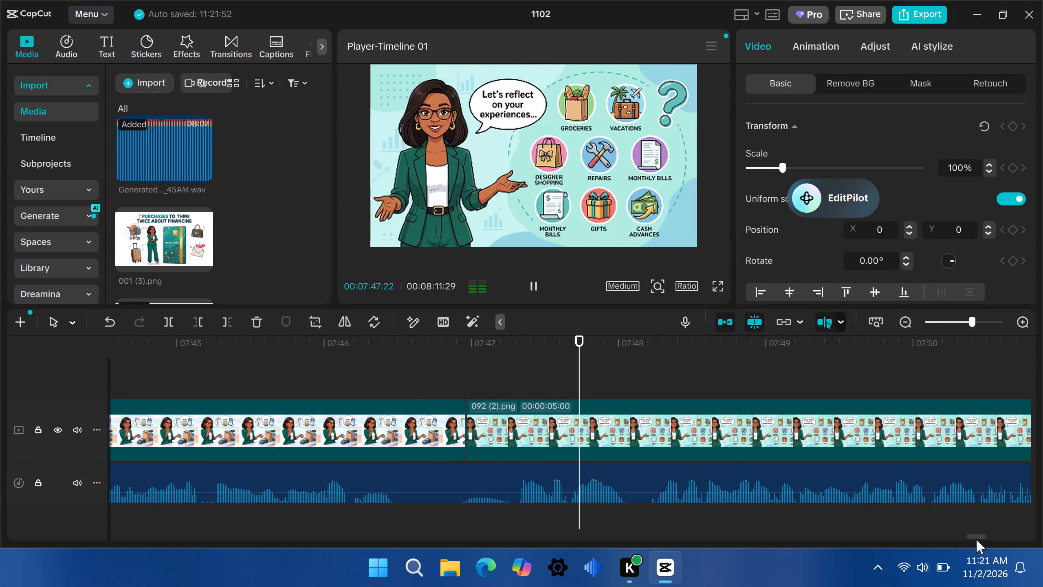
left_click_drag(978, 539, 987, 538)
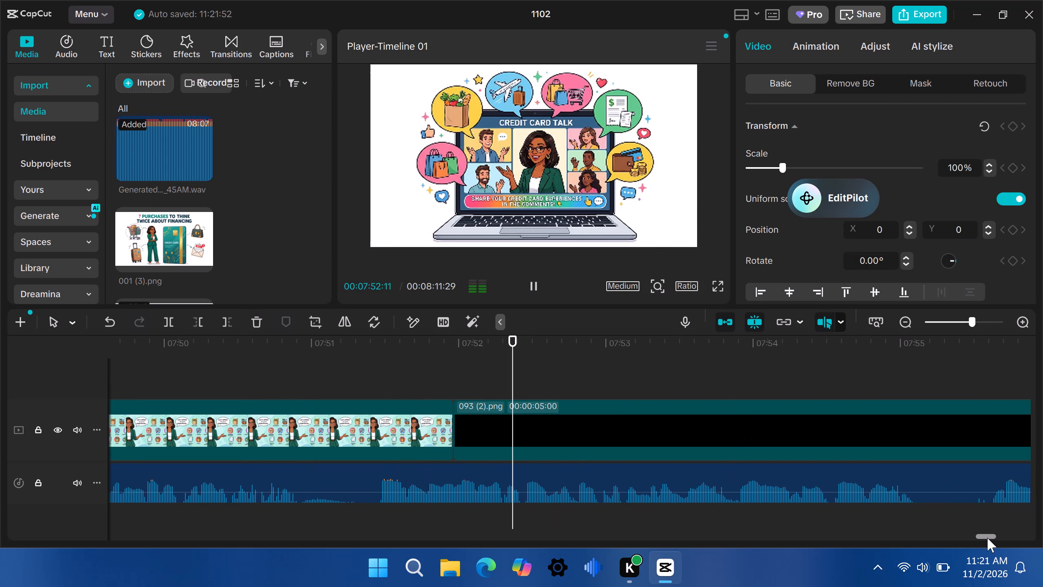
left_click_drag(987, 538, 993, 538)
left_click(993, 538)
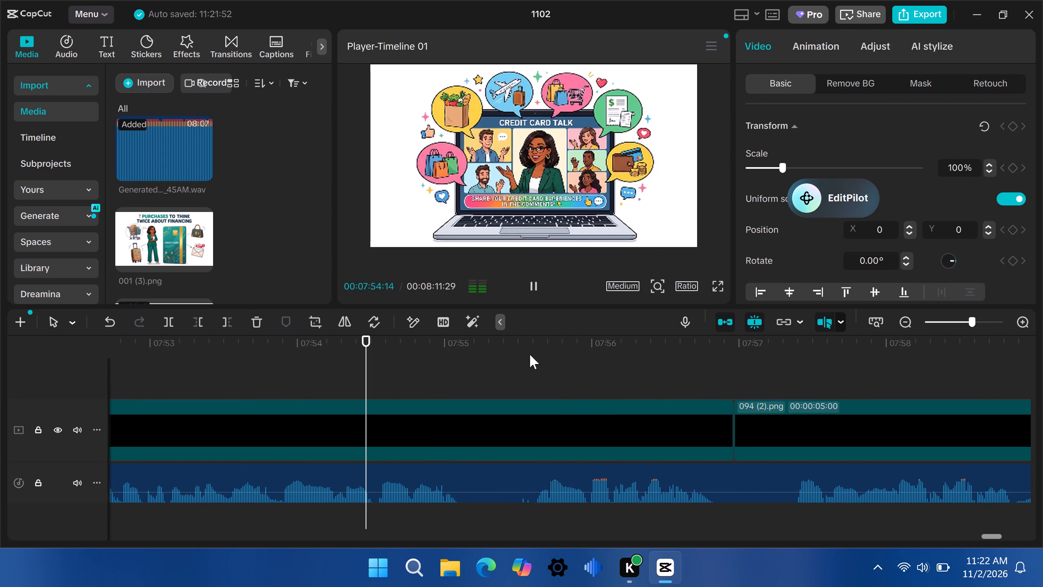
left_click(537, 346)
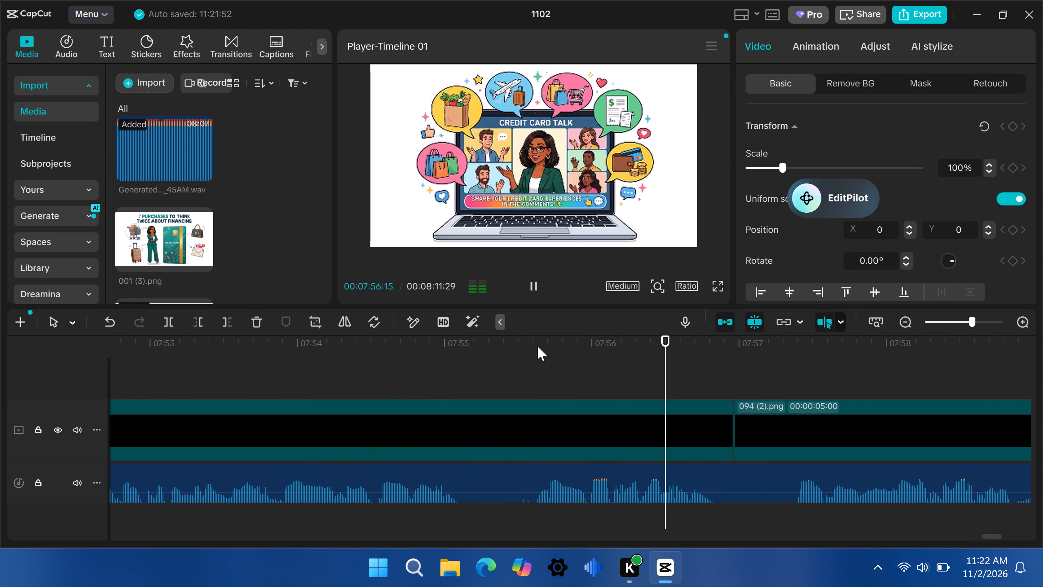
left_click(537, 346)
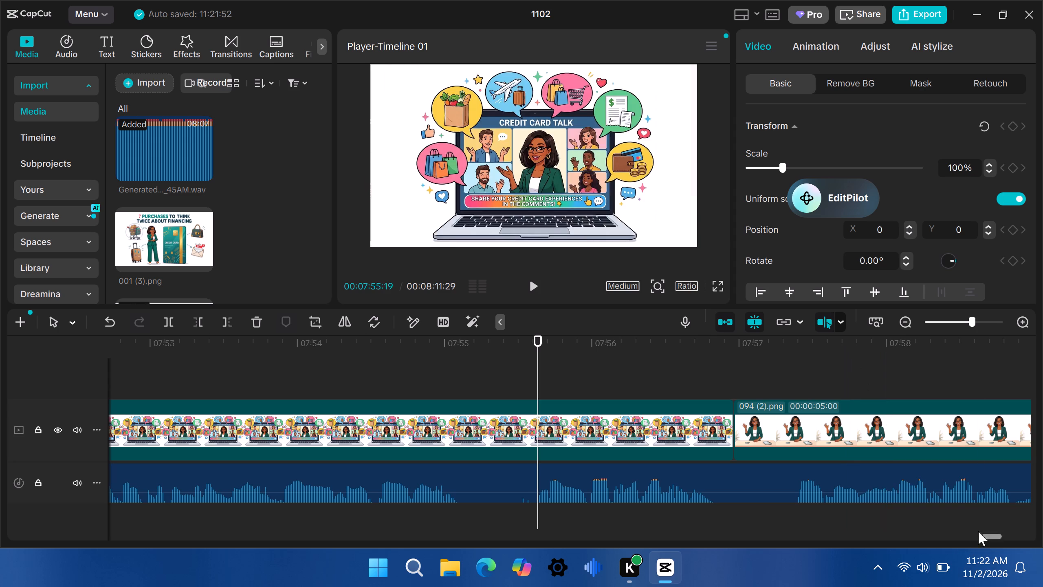
left_click_drag(993, 536, 989, 538)
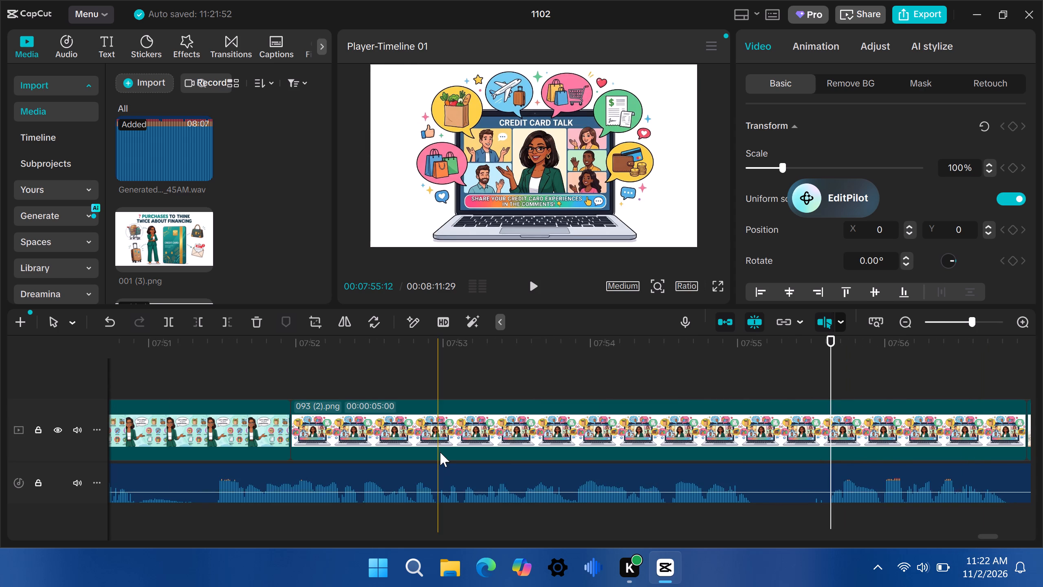
left_click(250, 429)
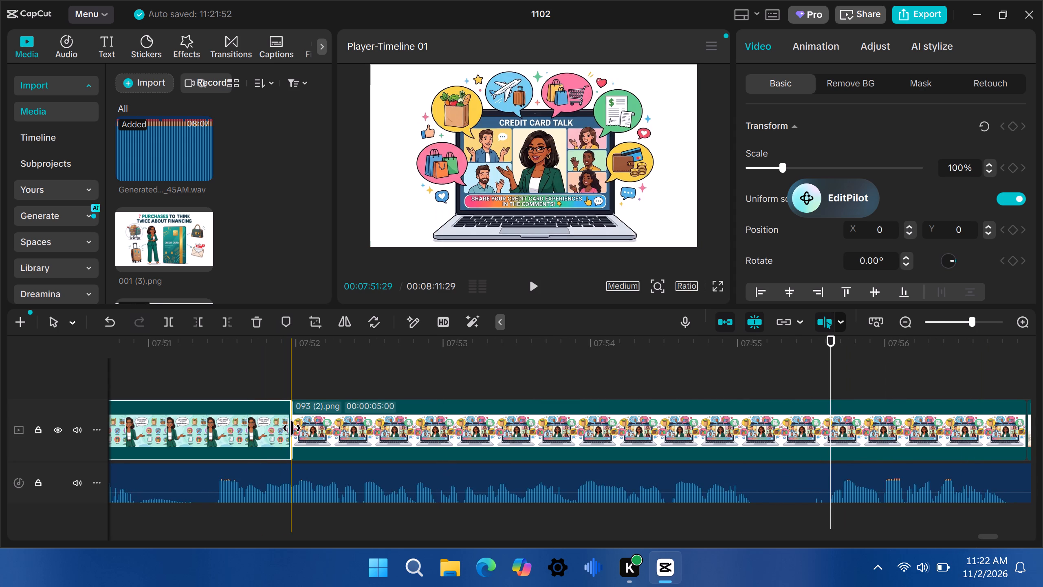
left_click_drag(292, 430, 829, 435)
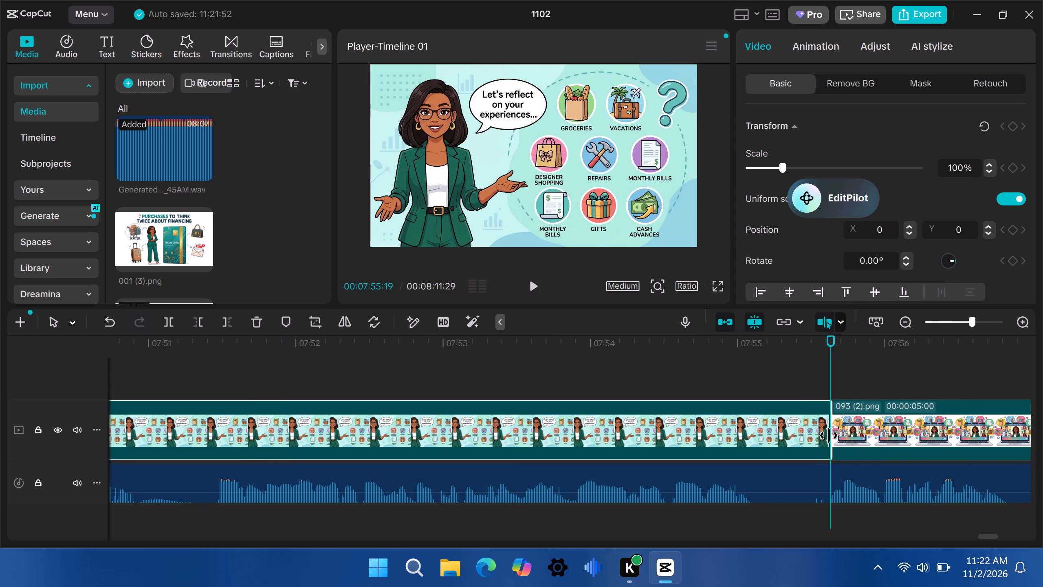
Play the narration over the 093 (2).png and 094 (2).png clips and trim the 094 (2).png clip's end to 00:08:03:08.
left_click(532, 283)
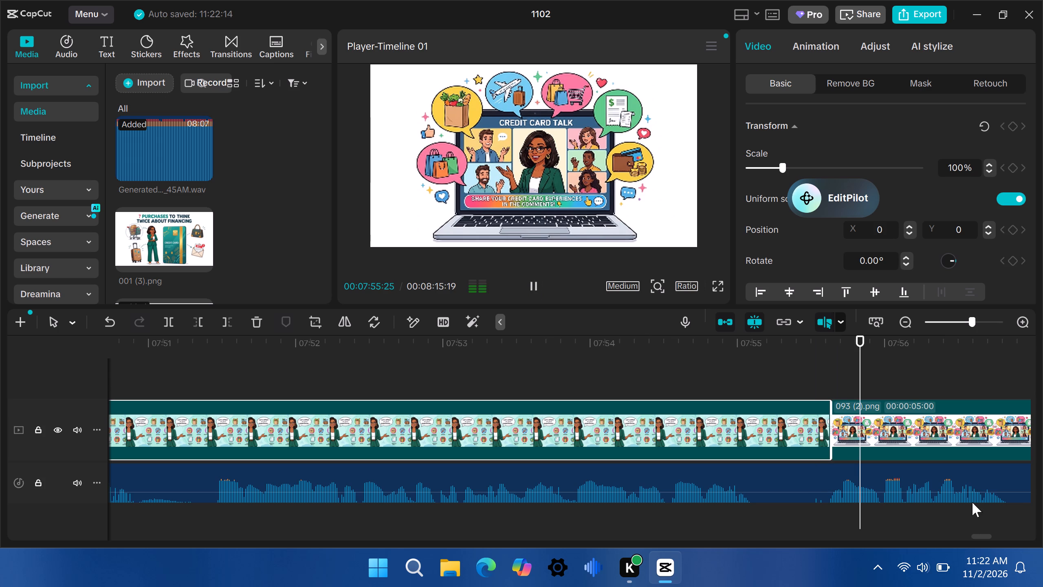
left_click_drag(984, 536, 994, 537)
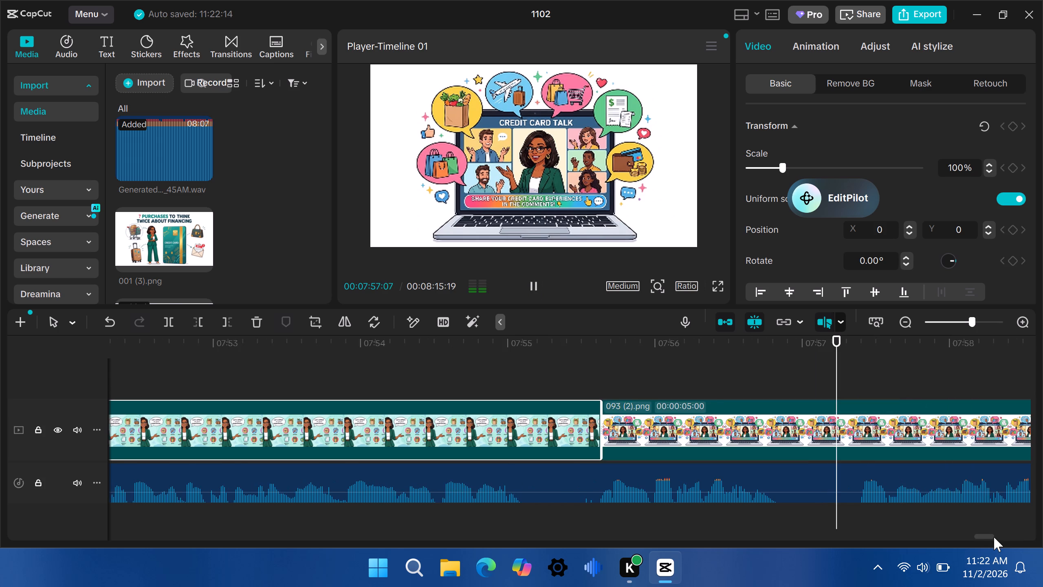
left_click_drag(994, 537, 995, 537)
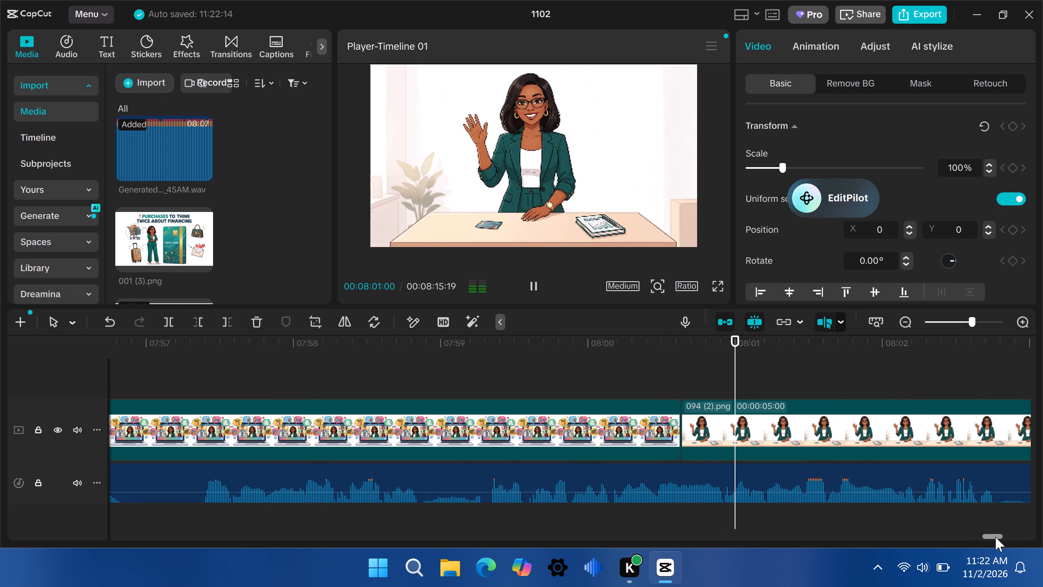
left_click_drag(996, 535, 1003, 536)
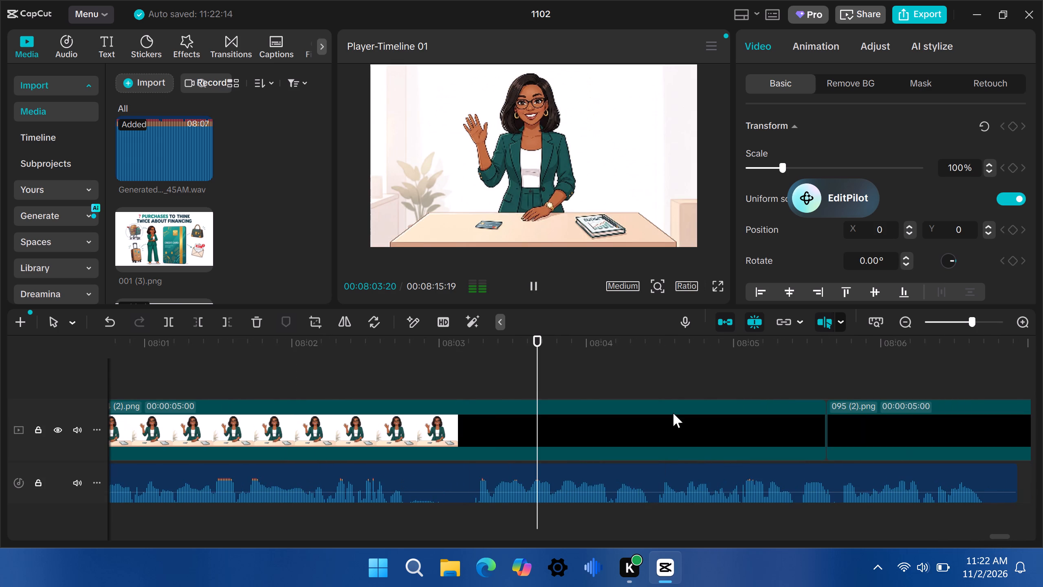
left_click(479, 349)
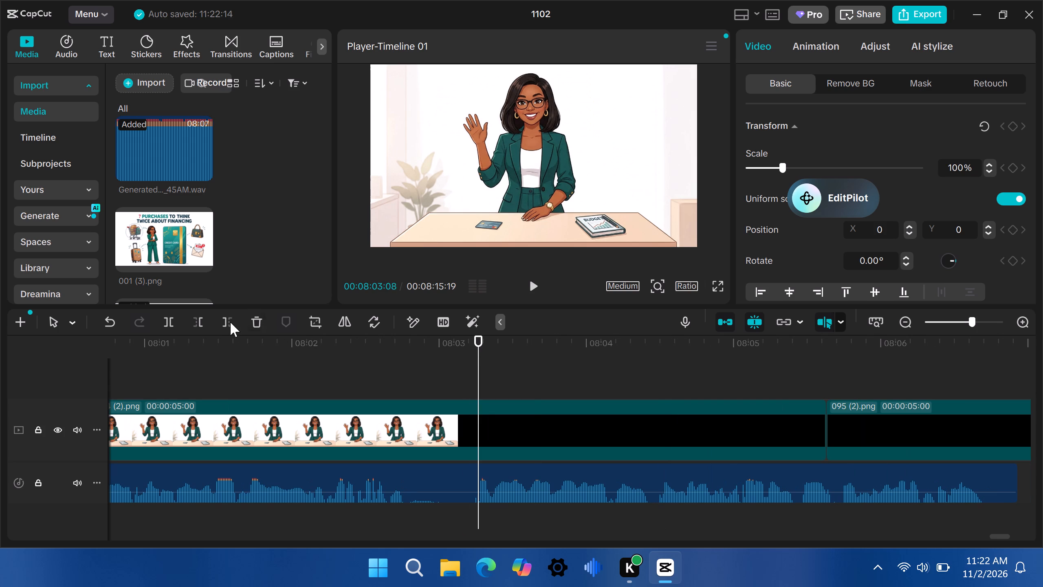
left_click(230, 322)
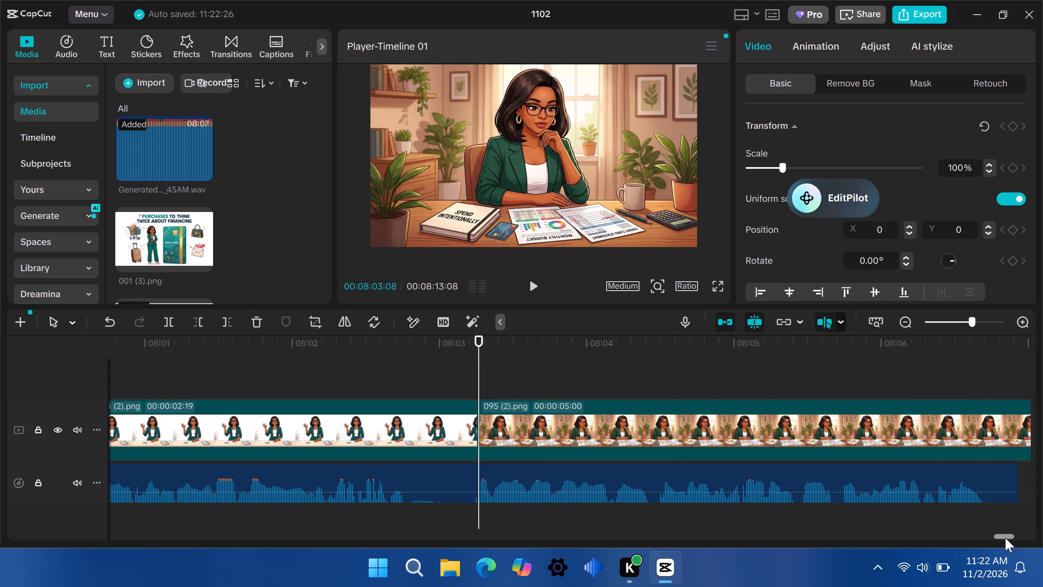
Go back to the 093 (2).png clip and trim its end to 00:07:57:12, where the next narration phrase starts.
left_click_drag(1006, 538, 1012, 537)
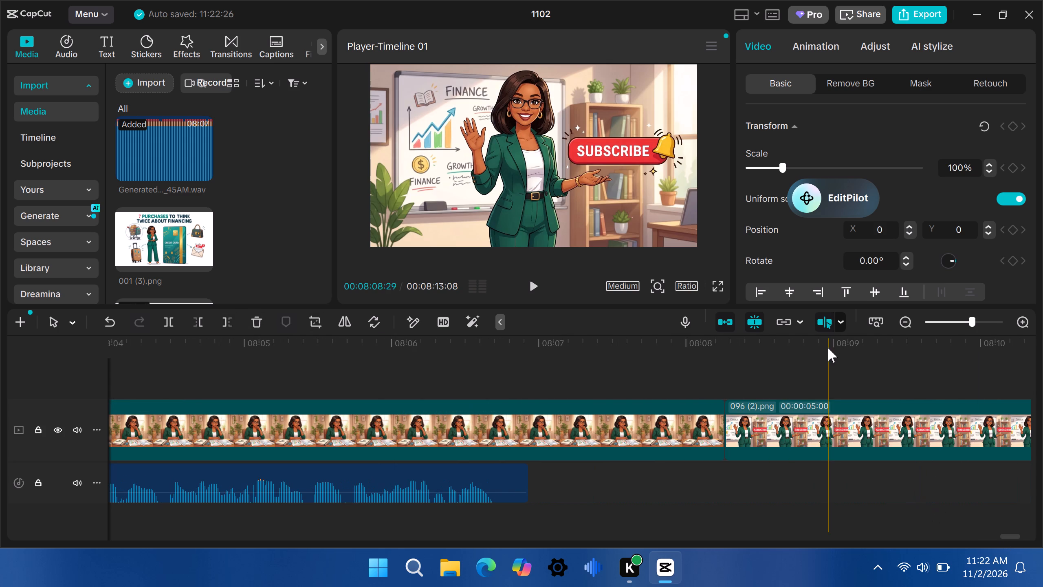
left_click_drag(1011, 536, 1006, 539)
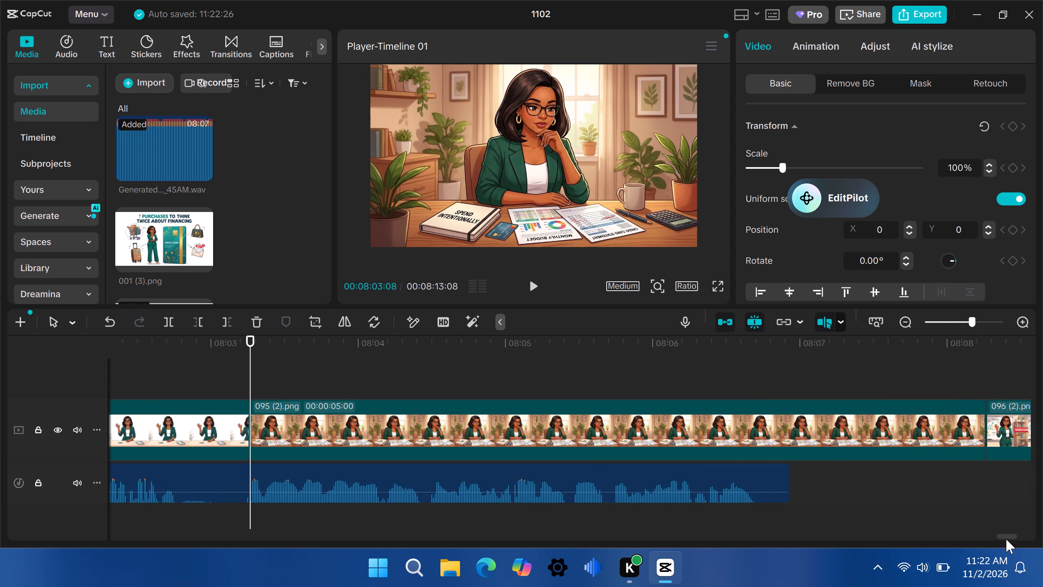
left_click_drag(1006, 539, 993, 543)
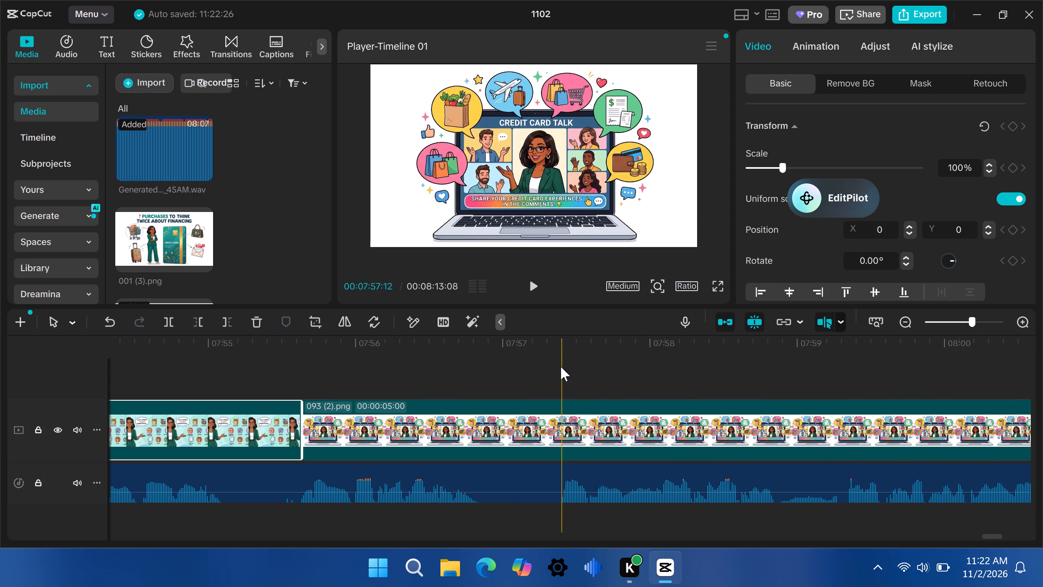
left_click(561, 366)
left_click(224, 322)
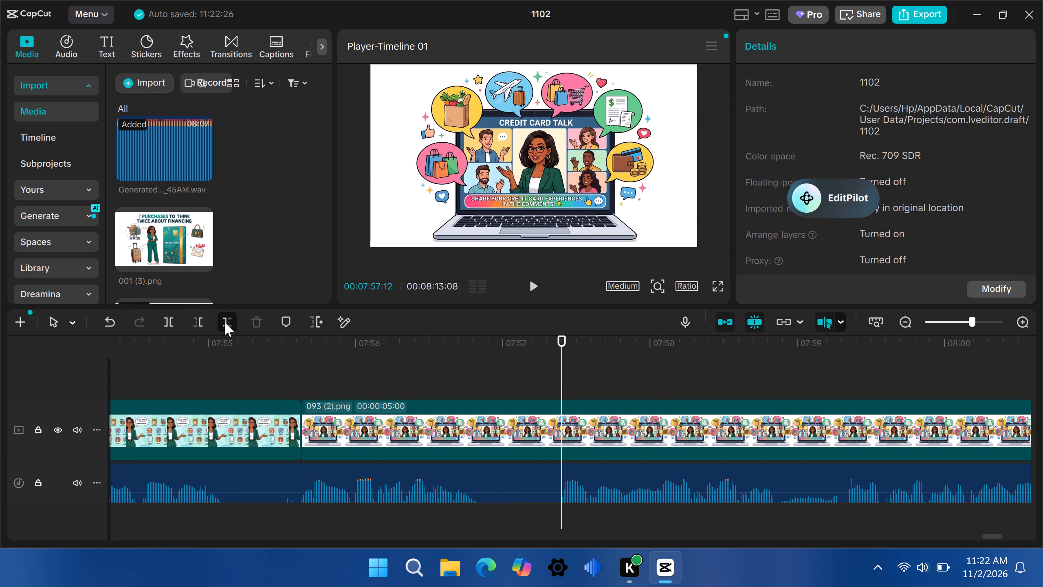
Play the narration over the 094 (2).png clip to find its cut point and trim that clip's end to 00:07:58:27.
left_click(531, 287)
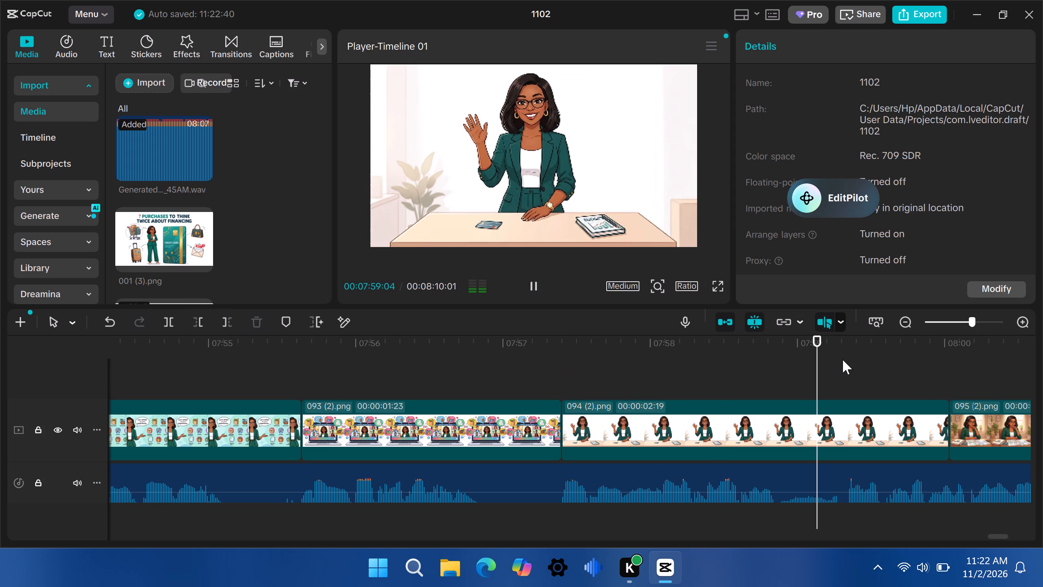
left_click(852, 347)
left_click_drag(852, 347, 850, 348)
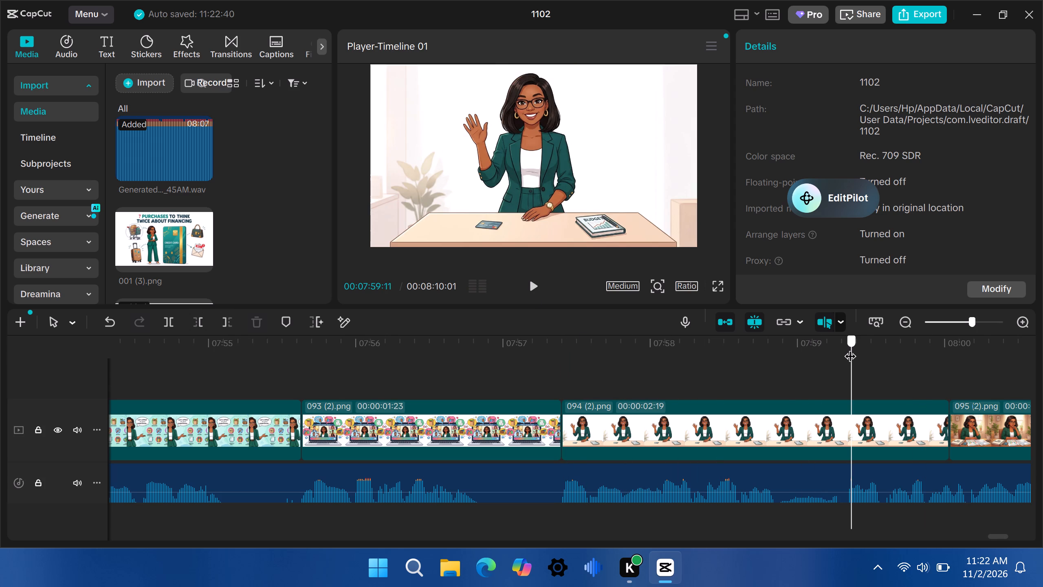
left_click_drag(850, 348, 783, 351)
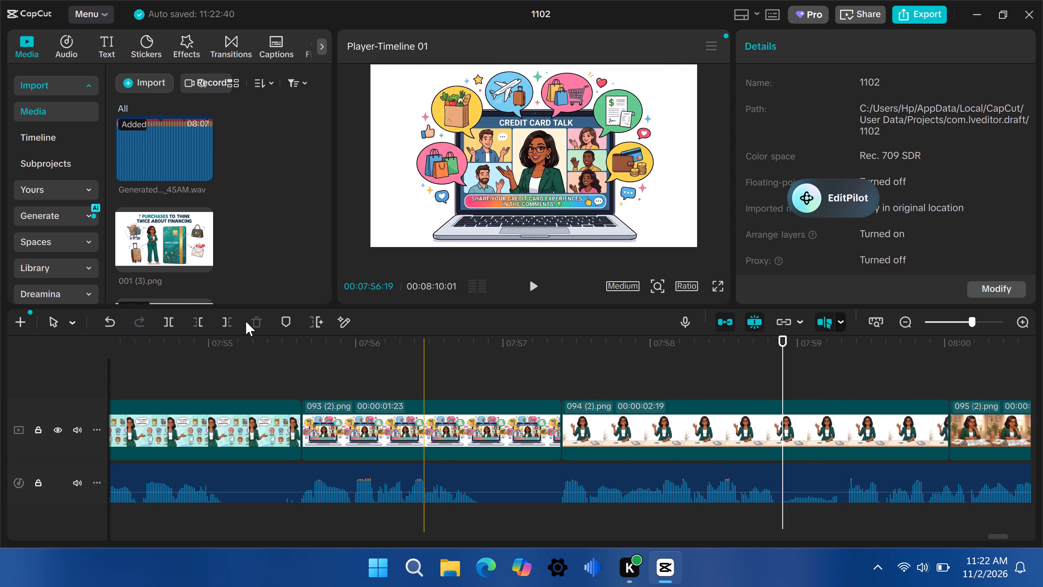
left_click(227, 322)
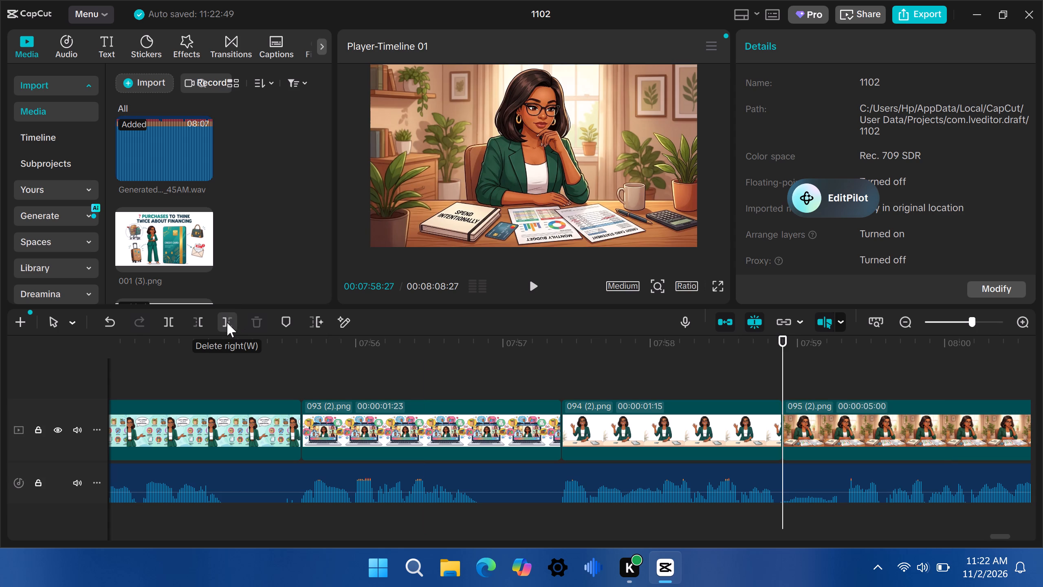
Play the narration past the 094 (2).png clip to recheck its cut point and extend that clip's end to 00:07:59:10.
left_click(530, 286)
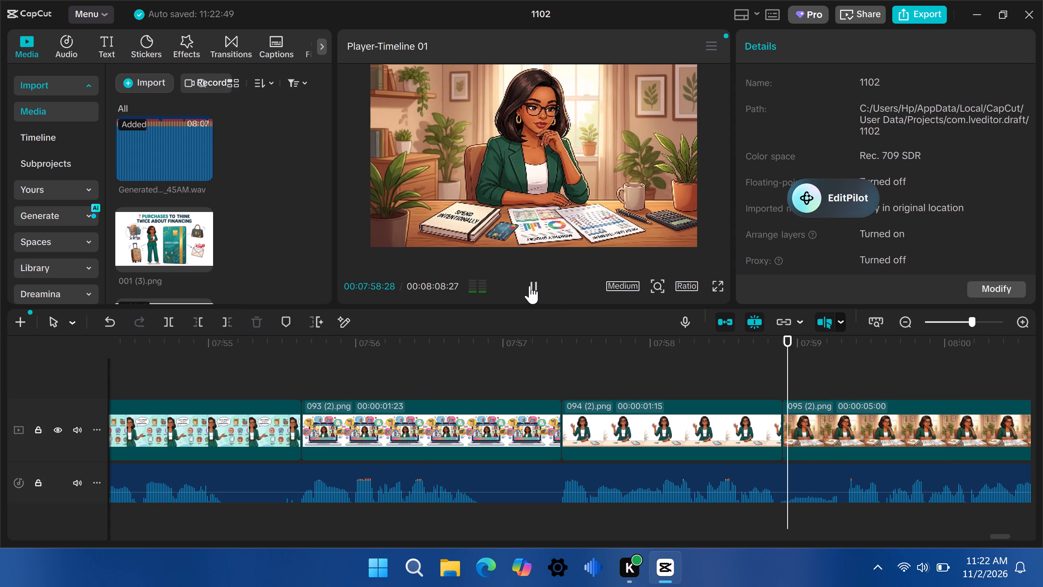
left_click(845, 354)
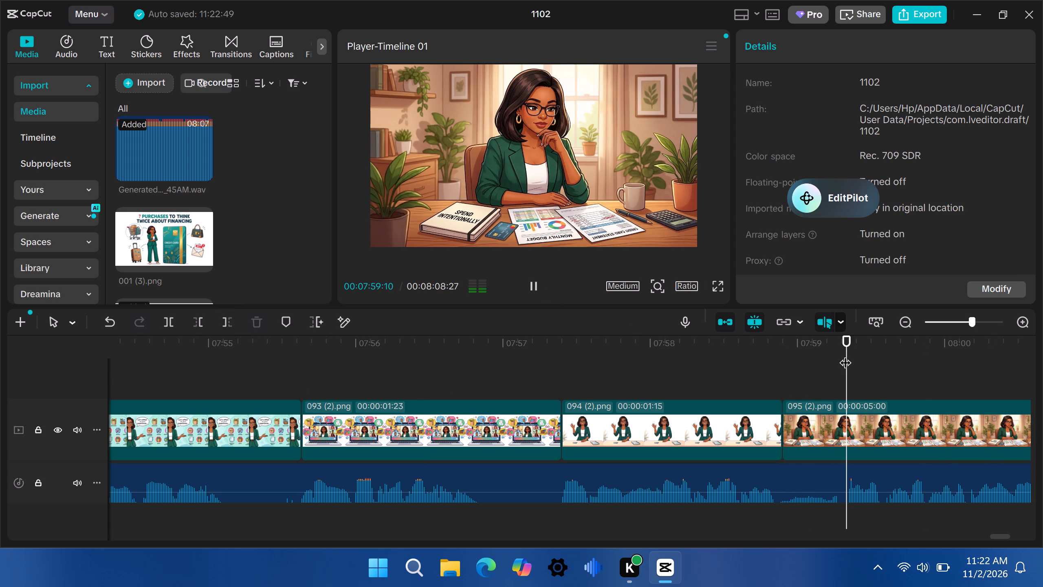
left_click(846, 355)
left_click(740, 444)
left_click_drag(784, 428, 838, 419)
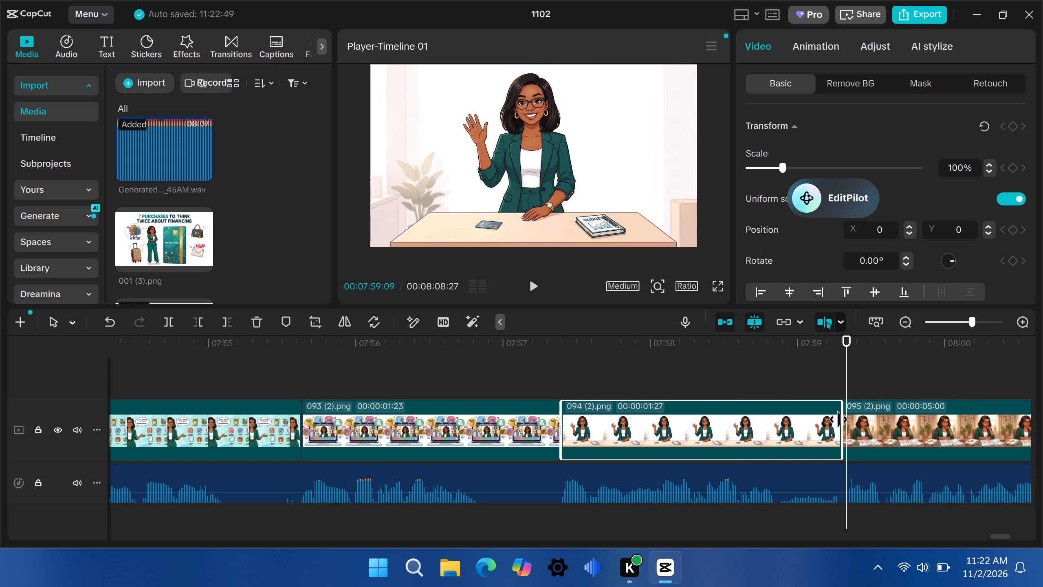
left_click_drag(838, 419, 843, 419)
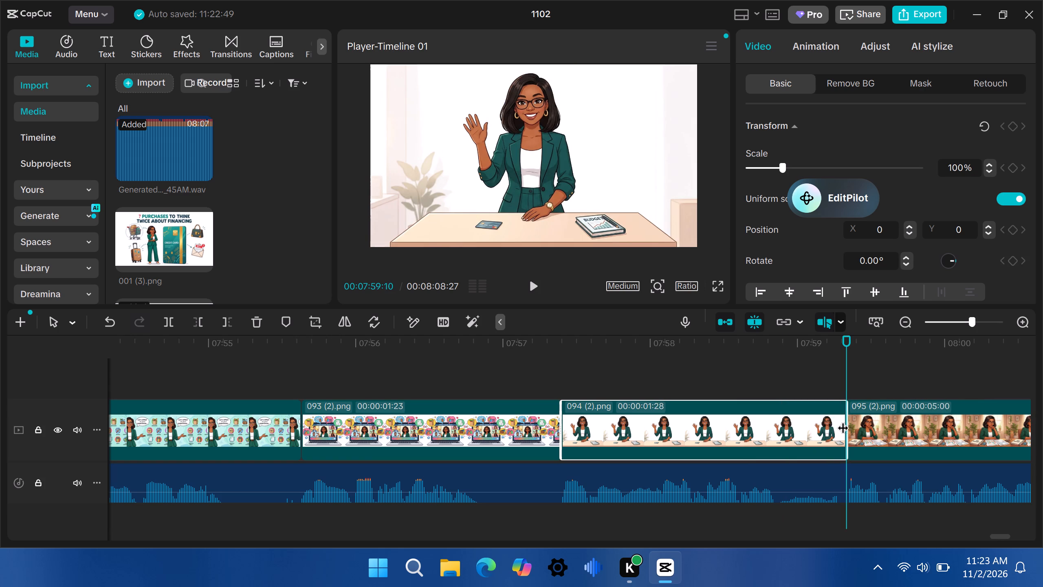
Play the narration over the 095 (2).png clip to find its cut point and trim that clip's end to 00:08:03:08.
left_click_drag(998, 537, 1003, 537)
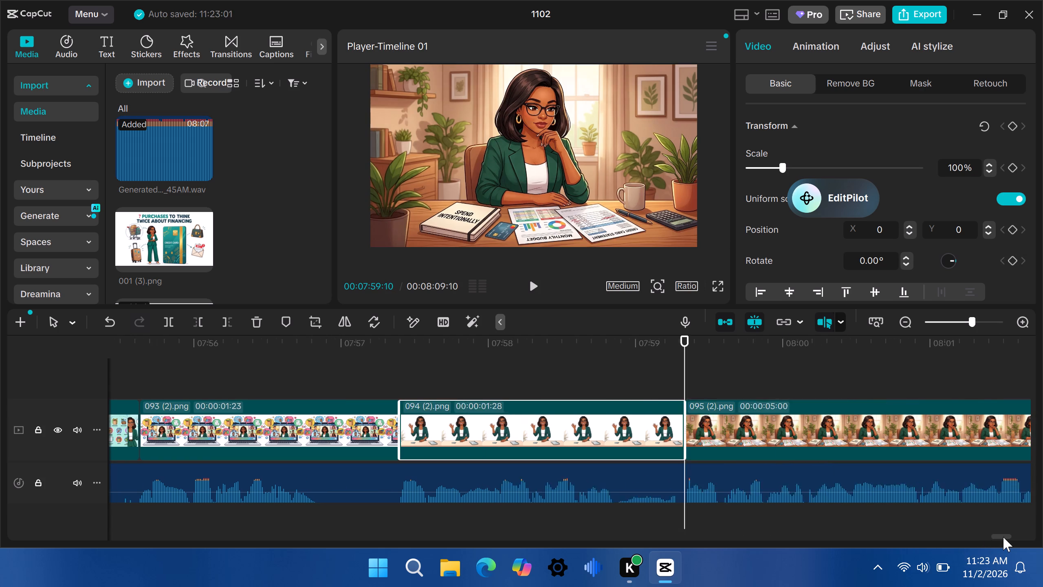
left_click_drag(1003, 537, 1004, 537)
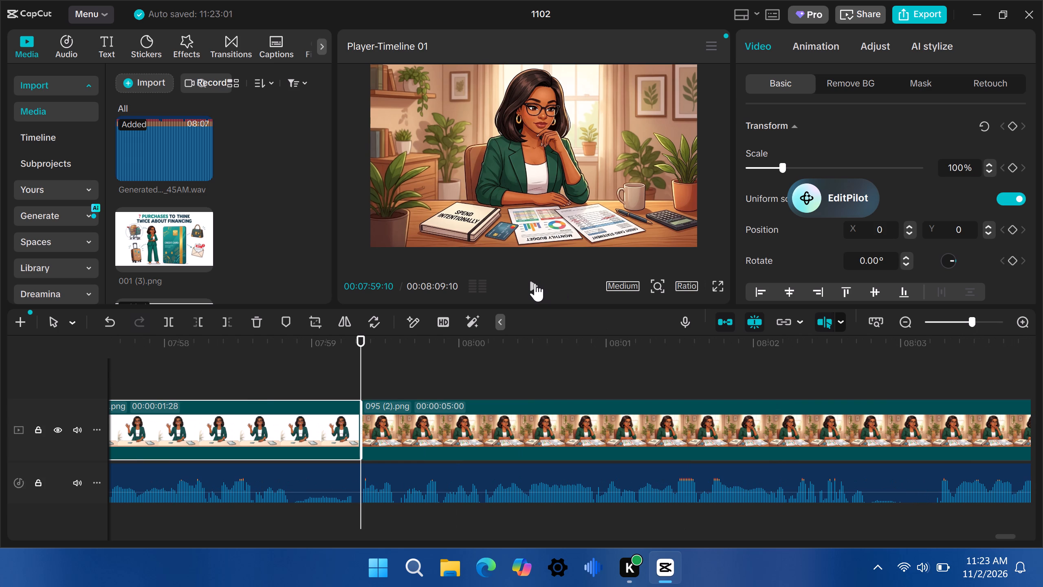
left_click(535, 283)
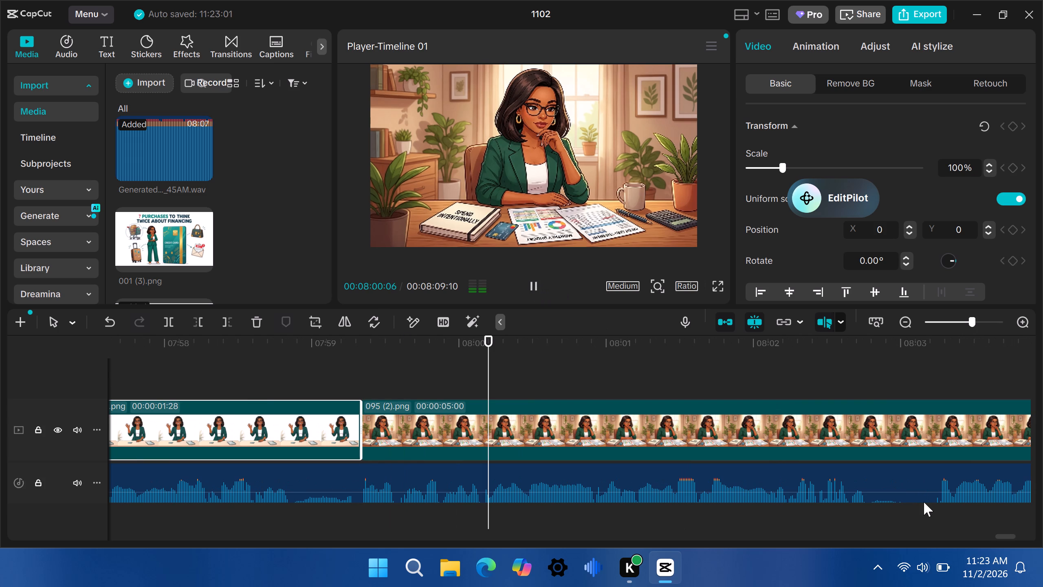
left_click_drag(1003, 534, 1009, 536)
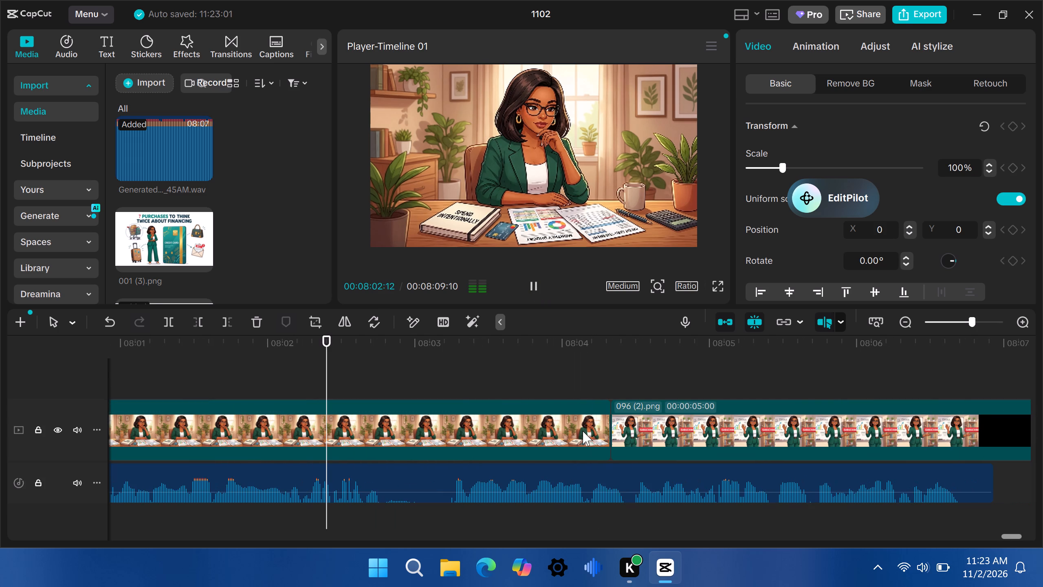
left_click(450, 348)
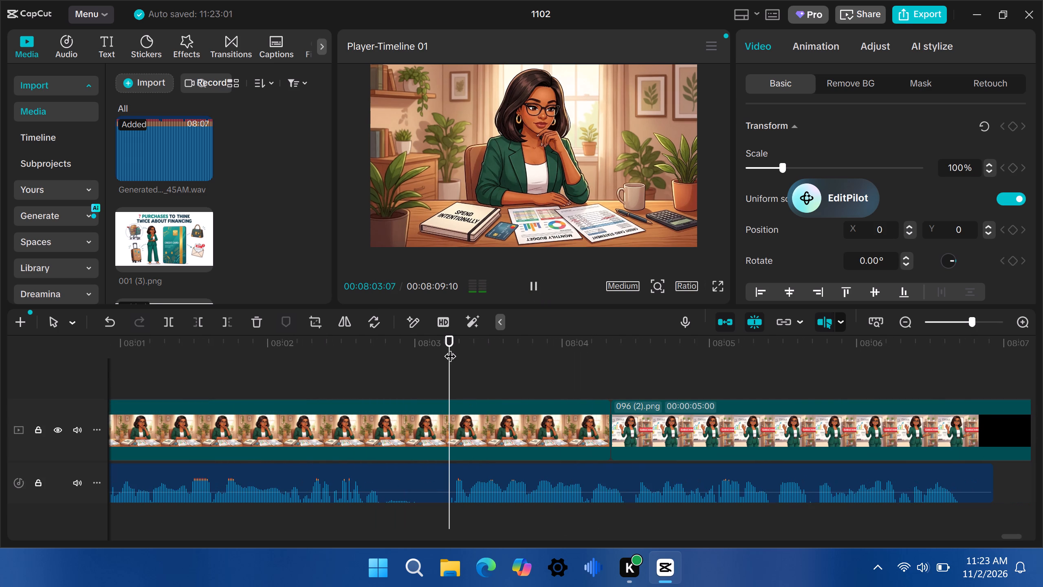
left_click(450, 348)
left_click(224, 320)
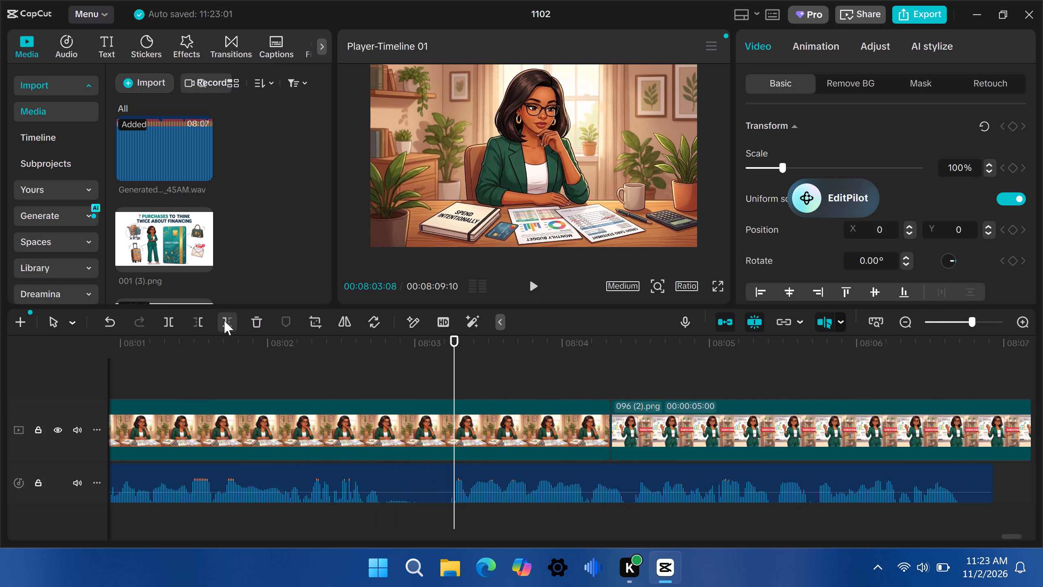
Play the narration over the 096 (2).png clip and add the saved red SUBSCRIBE sticker with the bell at 00:08:04:15.
left_click(536, 282)
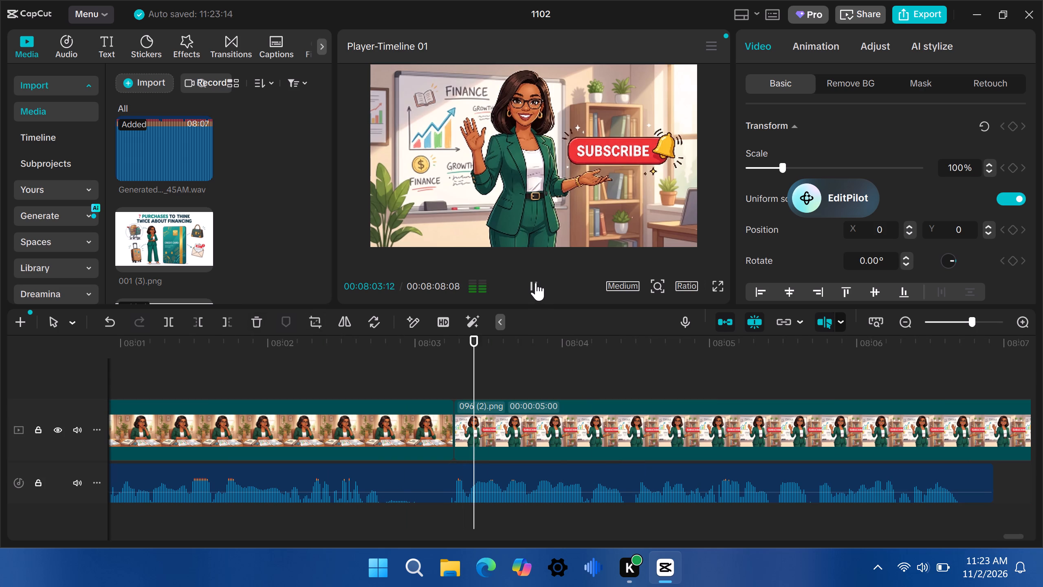
left_click(657, 349)
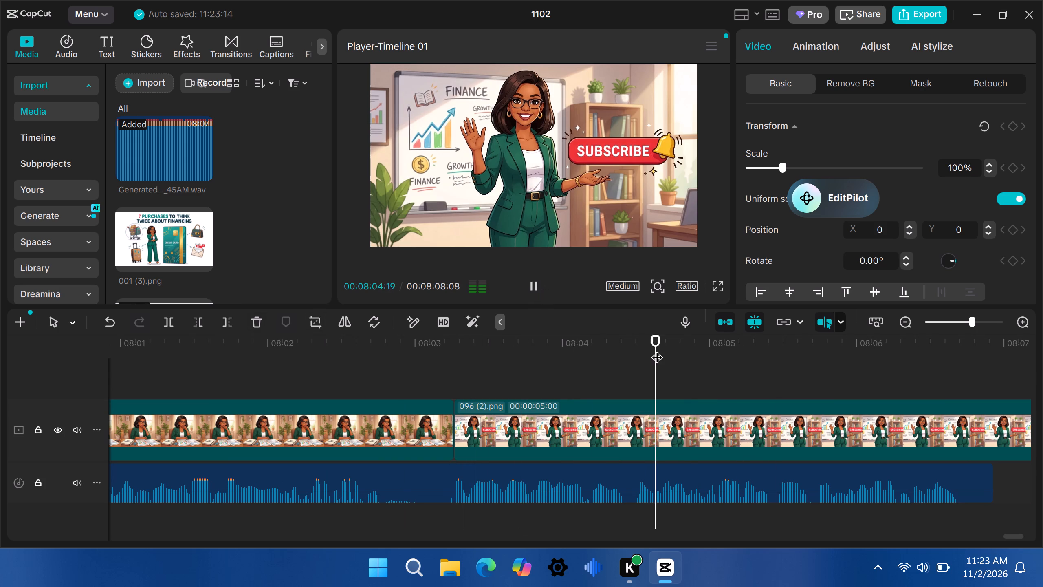
left_click_drag(657, 349, 636, 347)
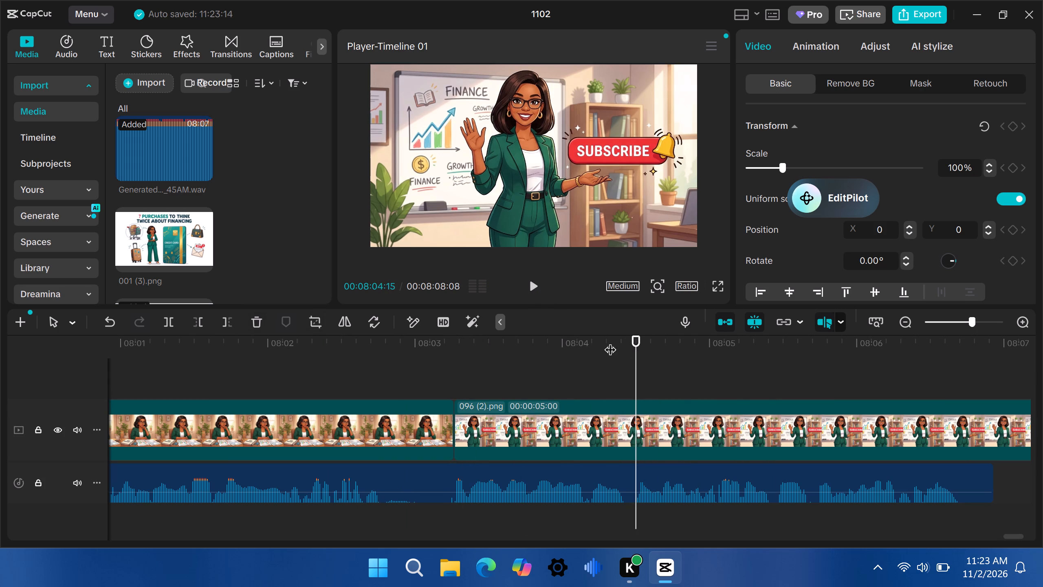
left_click(535, 286)
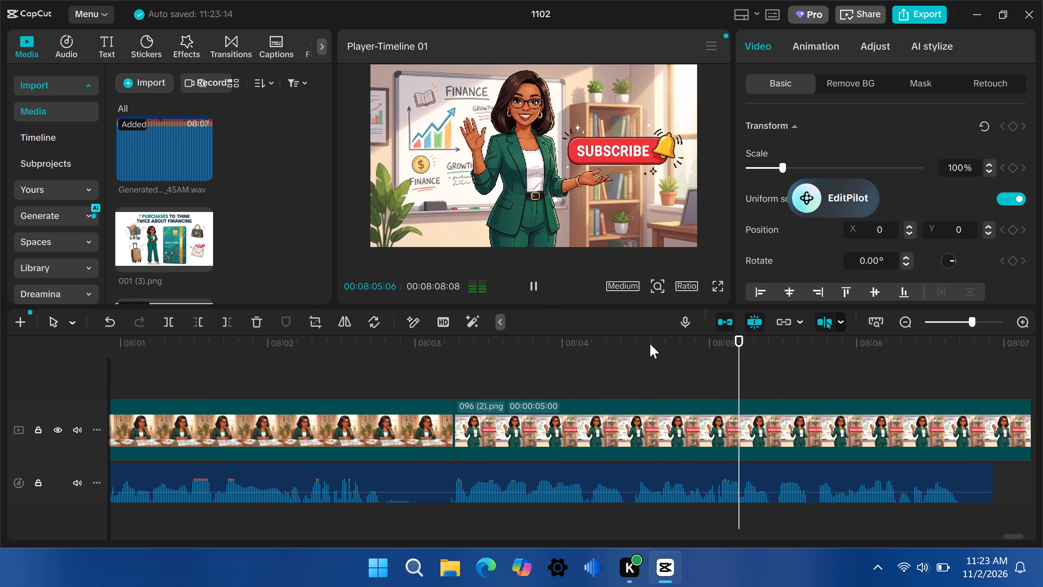
left_click(650, 344)
left_click_drag(650, 344, 661, 344)
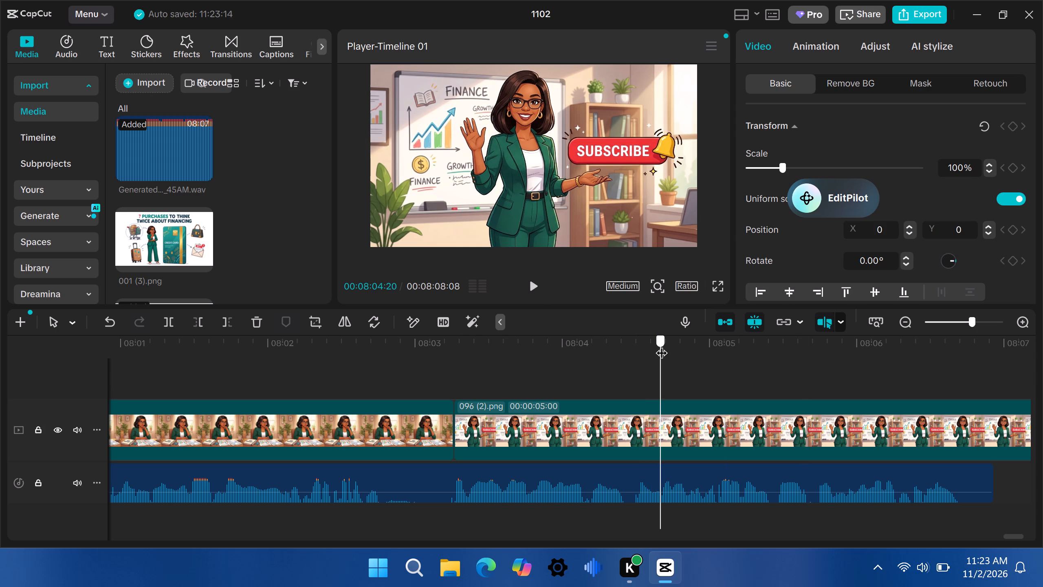
left_click_drag(661, 344, 635, 345)
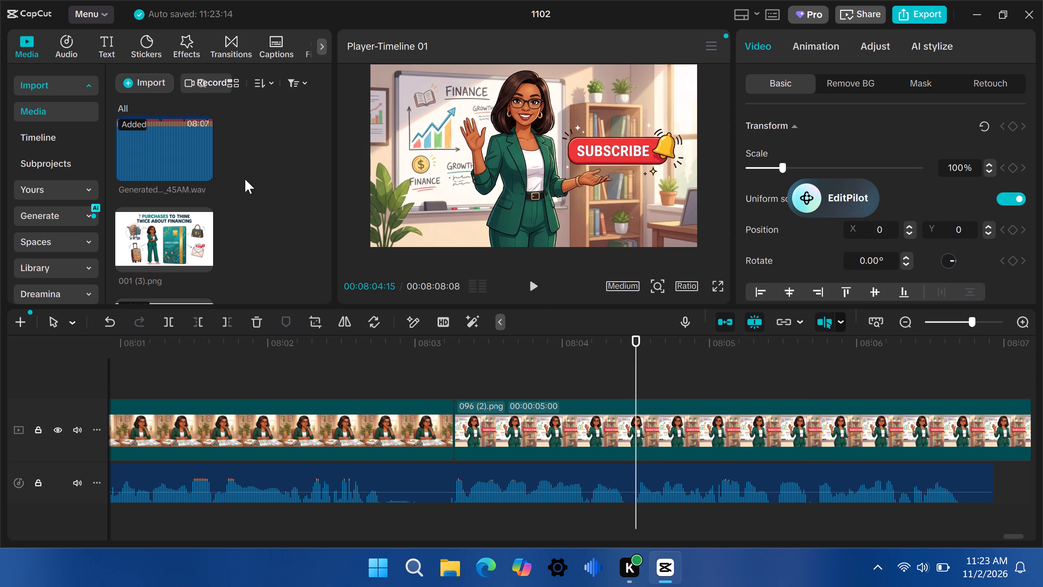
left_click(143, 46)
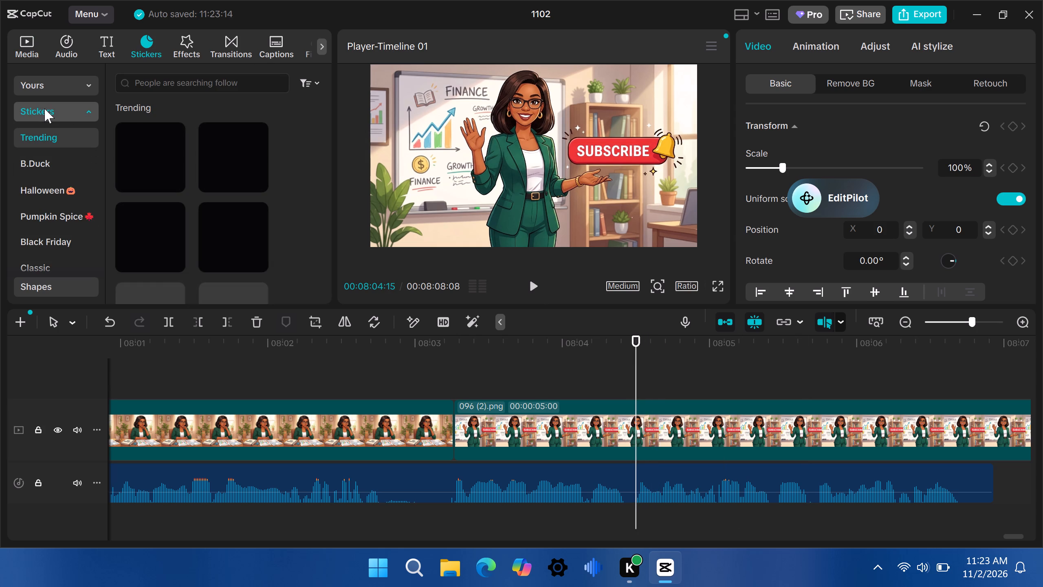
double_click(36, 91)
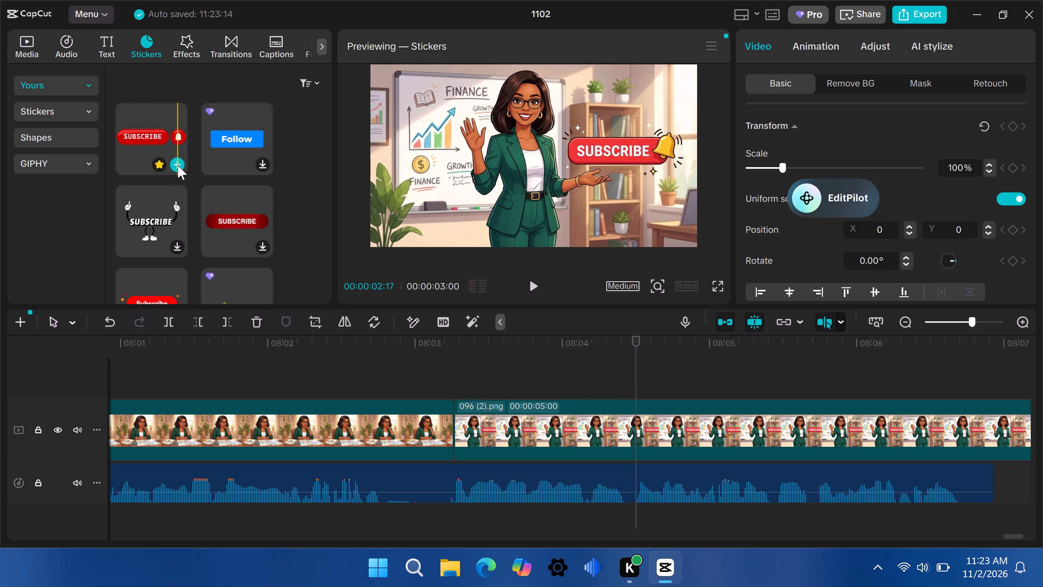
left_click(178, 165)
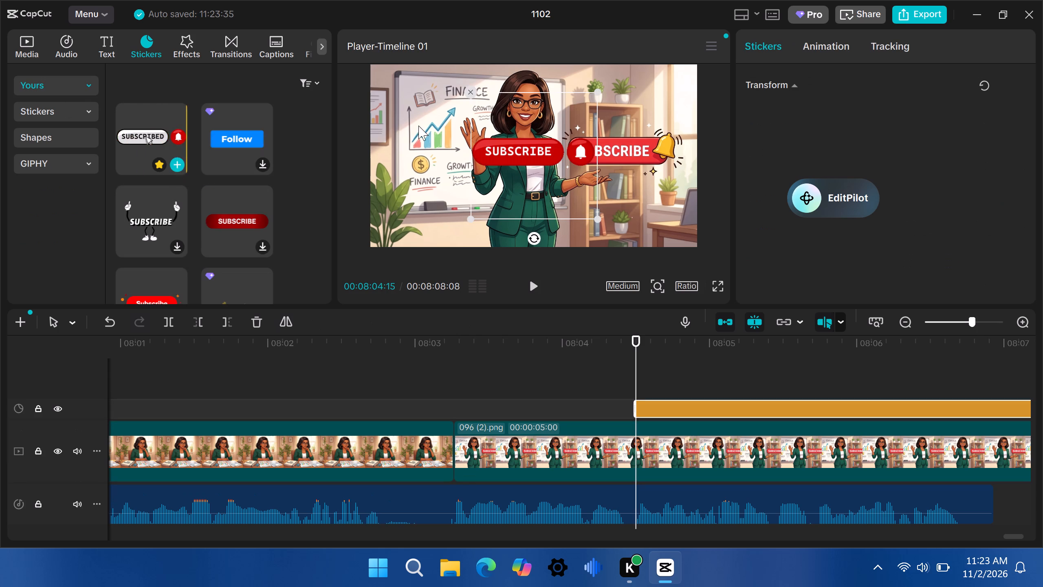
Move the SUBSCRIBE sticker to the lower part of the frame at about Y -775 and shrink it to about 63% scale.
left_click_drag(529, 152, 524, 217)
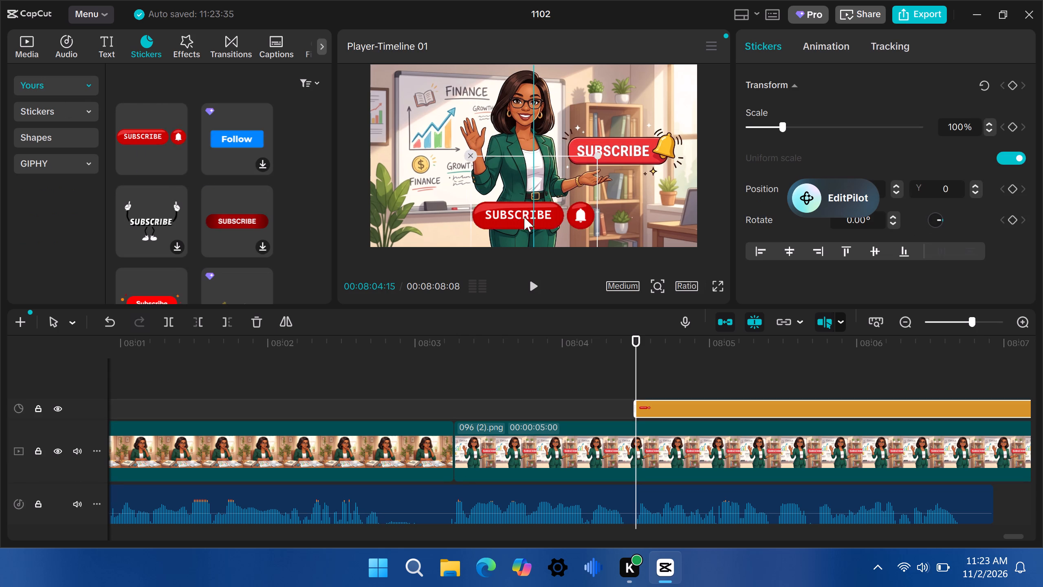
left_click_drag(524, 217, 523, 218)
left_click_drag(592, 158, 574, 170)
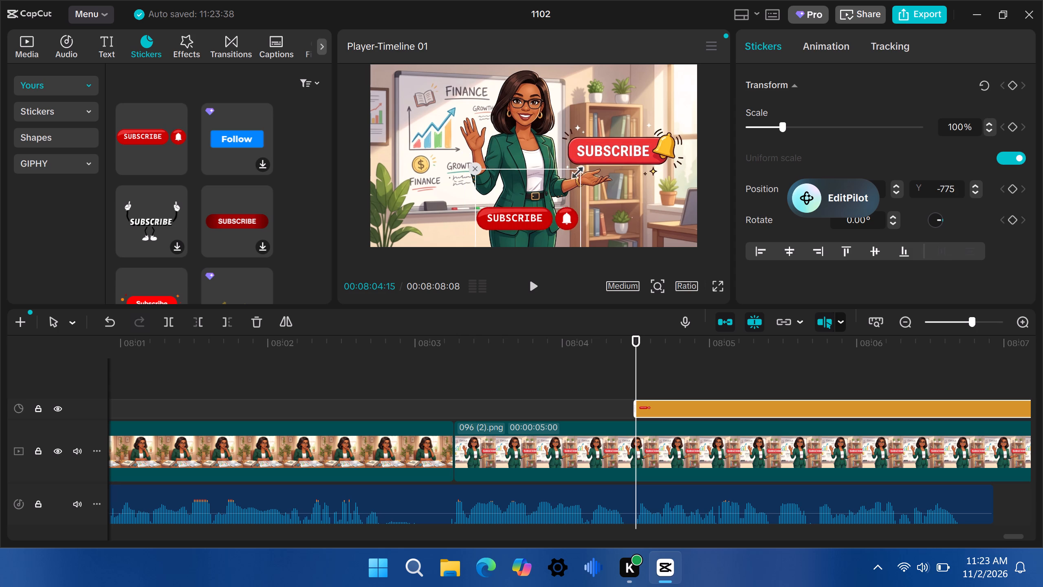
left_click_drag(574, 170, 556, 184)
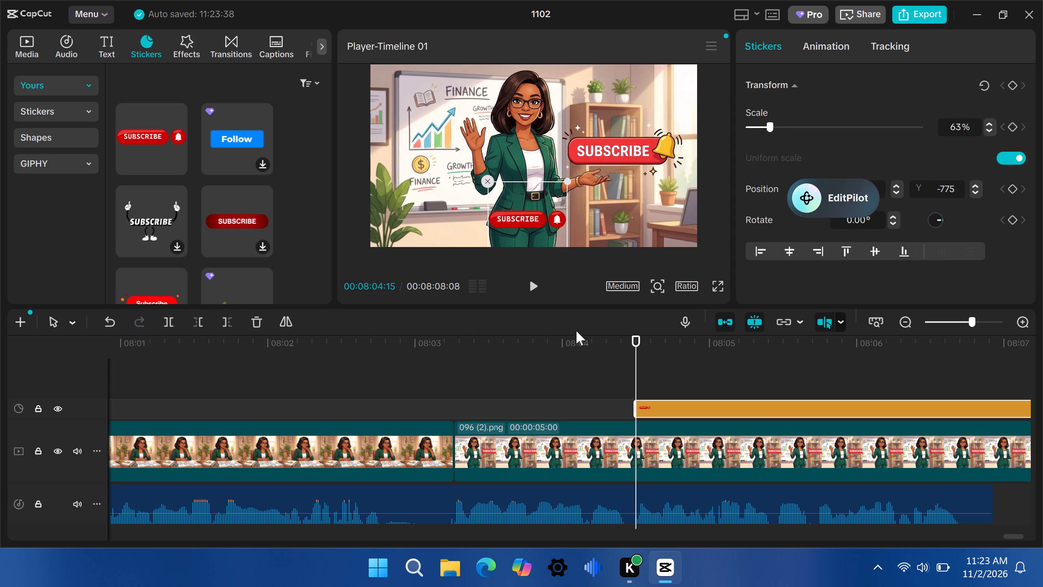
Play the sticker's animation and set the playhead at 00:08:05:05, where its cursor reaches the SUBSCRIBE button.
left_click_drag(1012, 539, 1014, 539)
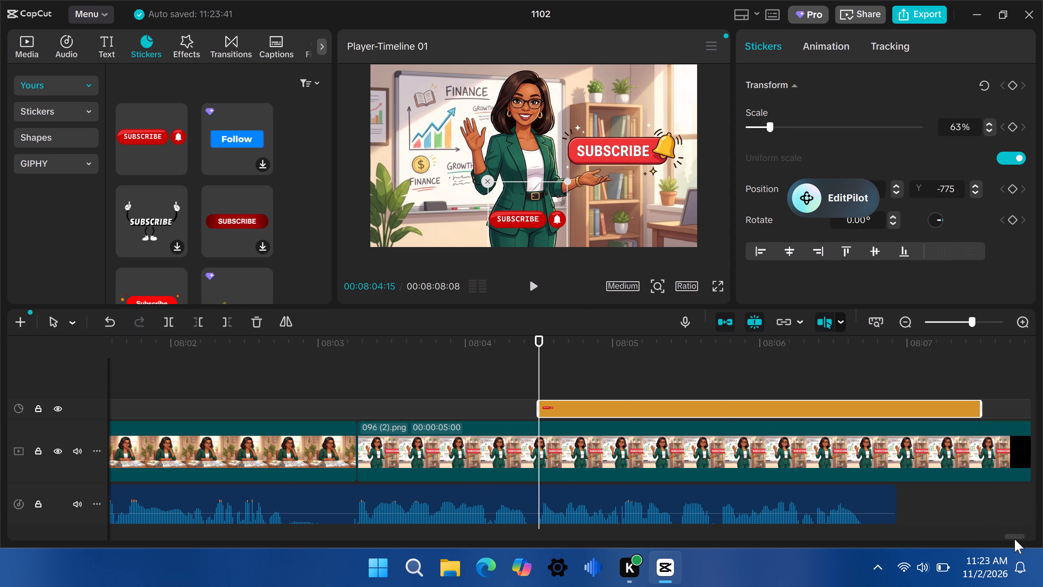
left_click_drag(1014, 539, 1017, 539)
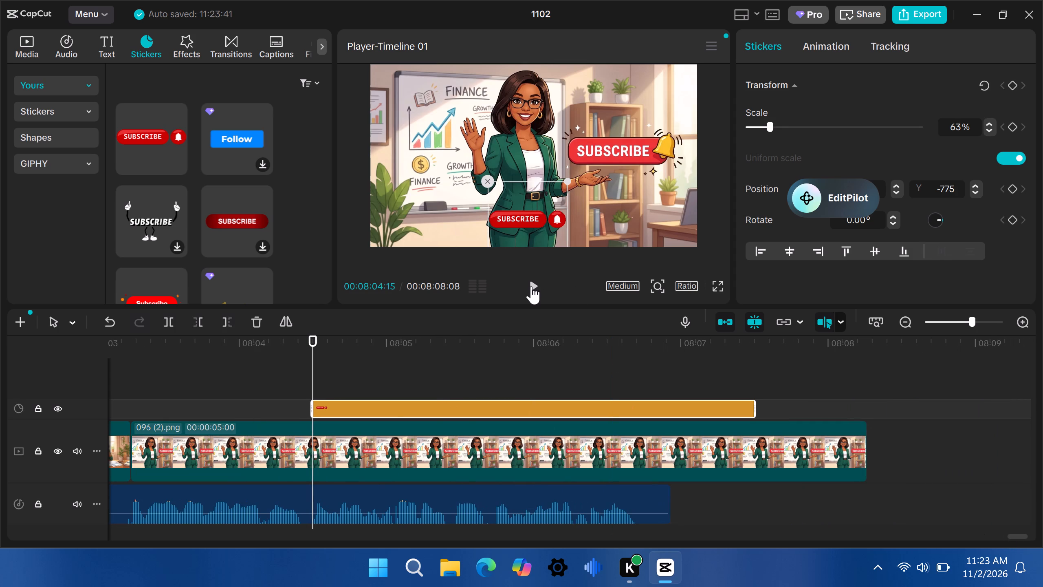
left_click(531, 286)
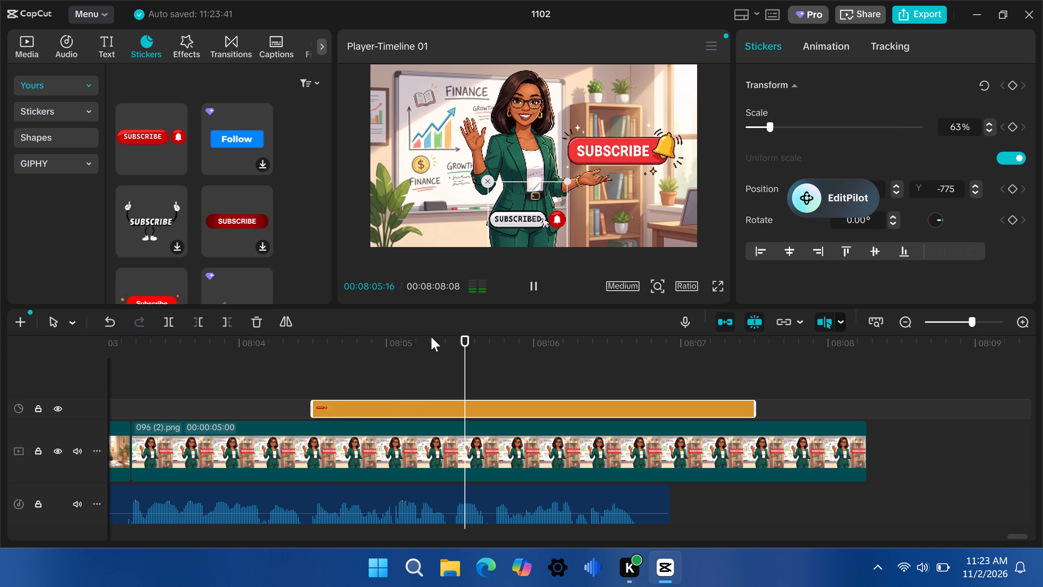
left_click(407, 349)
left_click_drag(407, 349, 396, 349)
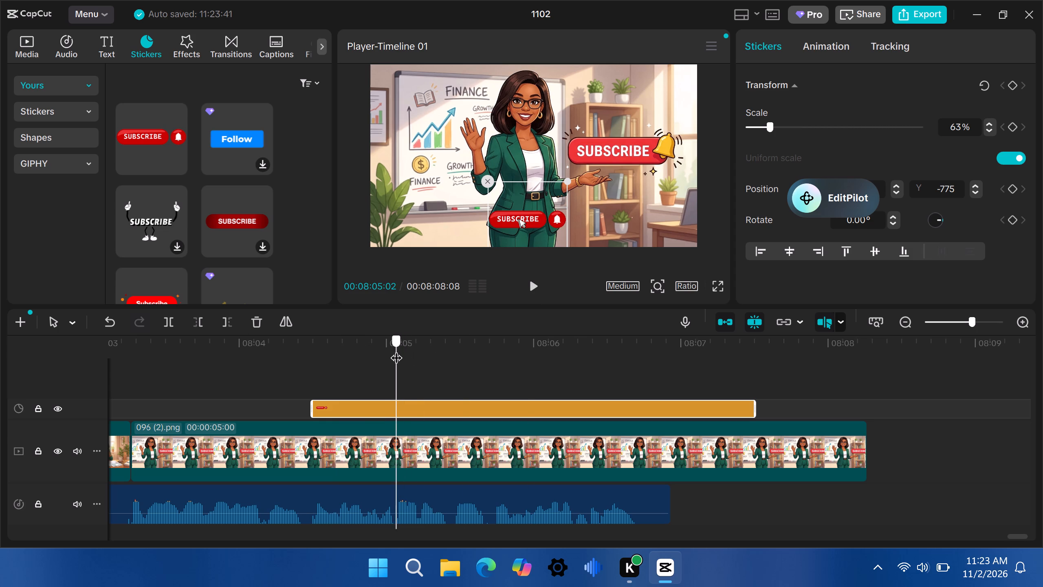
left_click_drag(396, 349, 413, 351)
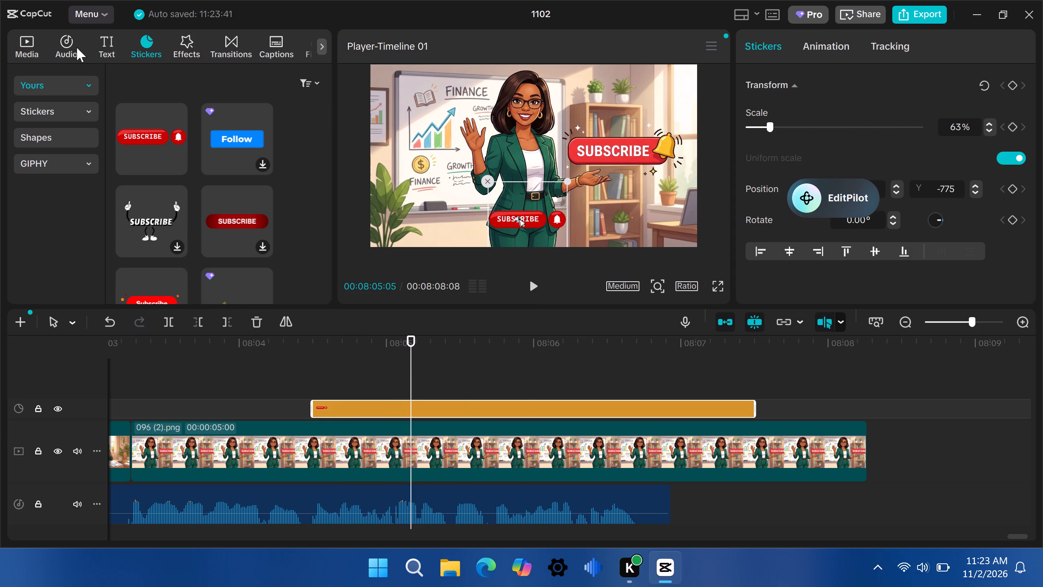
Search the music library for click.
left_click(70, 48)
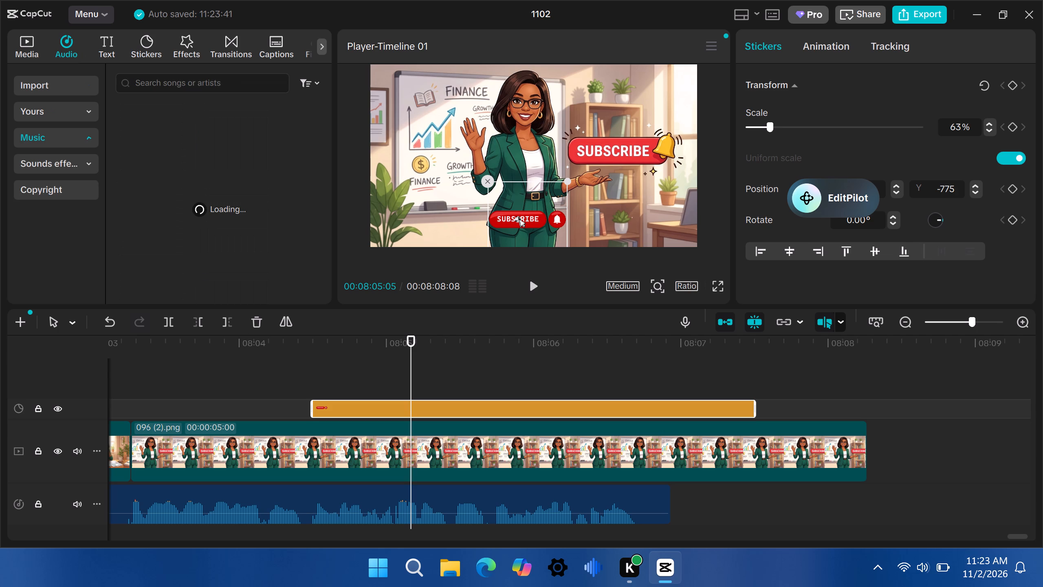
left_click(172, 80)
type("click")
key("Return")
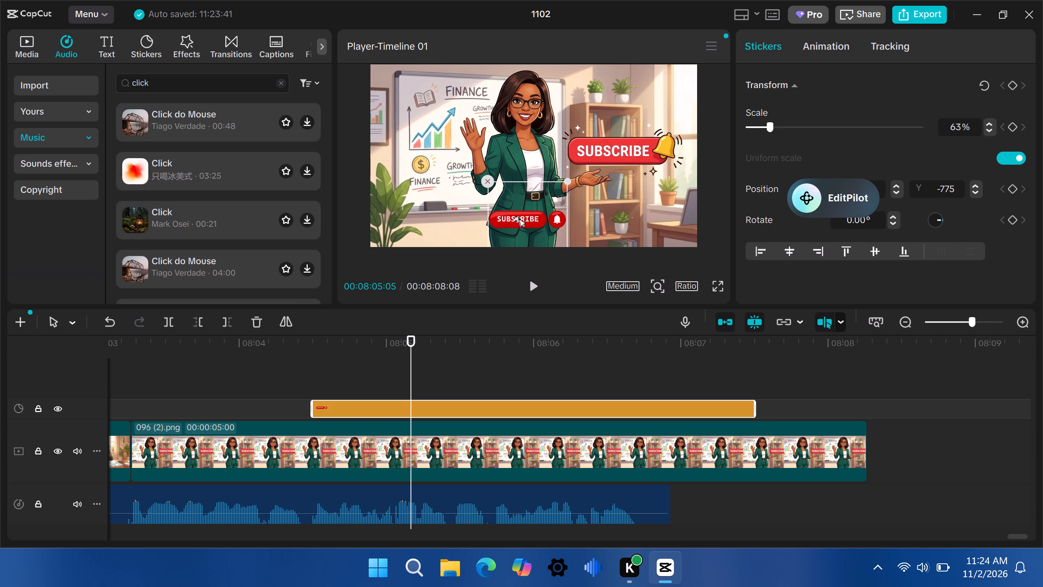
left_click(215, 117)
Search the sound effects for click, preview Mouse click 1, and add Click_Mouse_Click_02 to the timeline at 00:08:05:05.
left_click(40, 167)
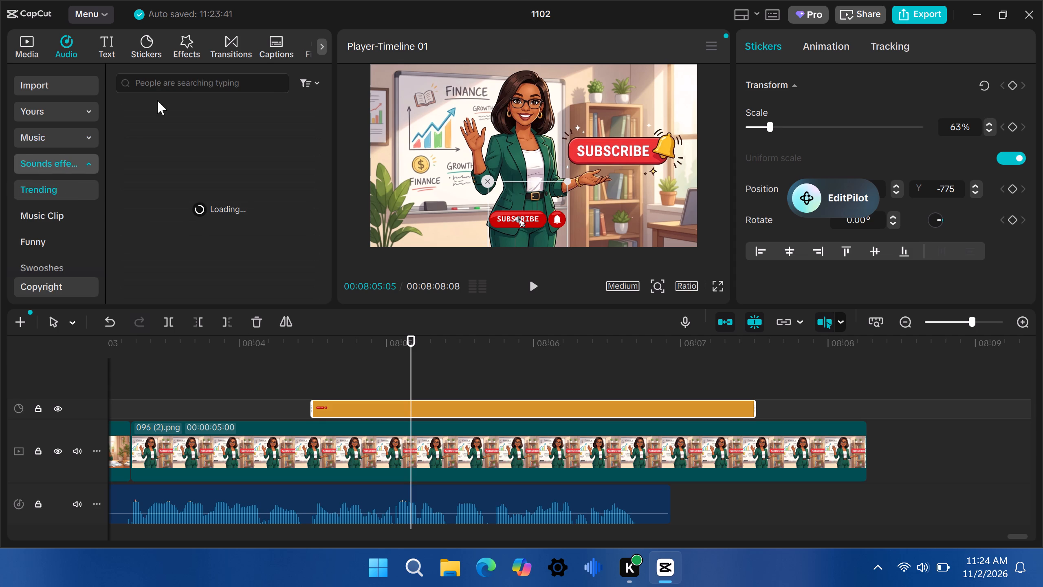
left_click(164, 82)
type("click")
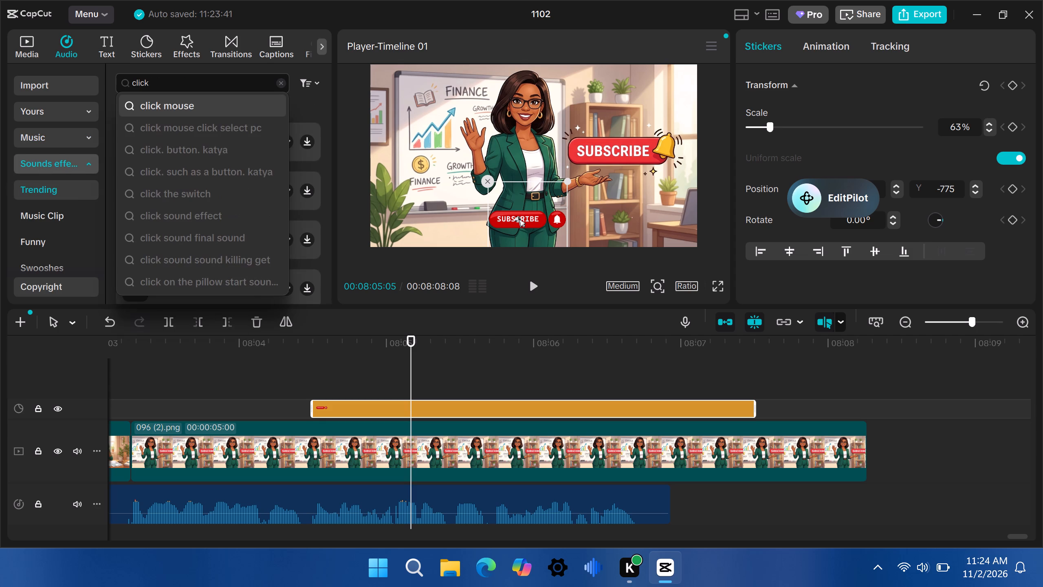
key("Return")
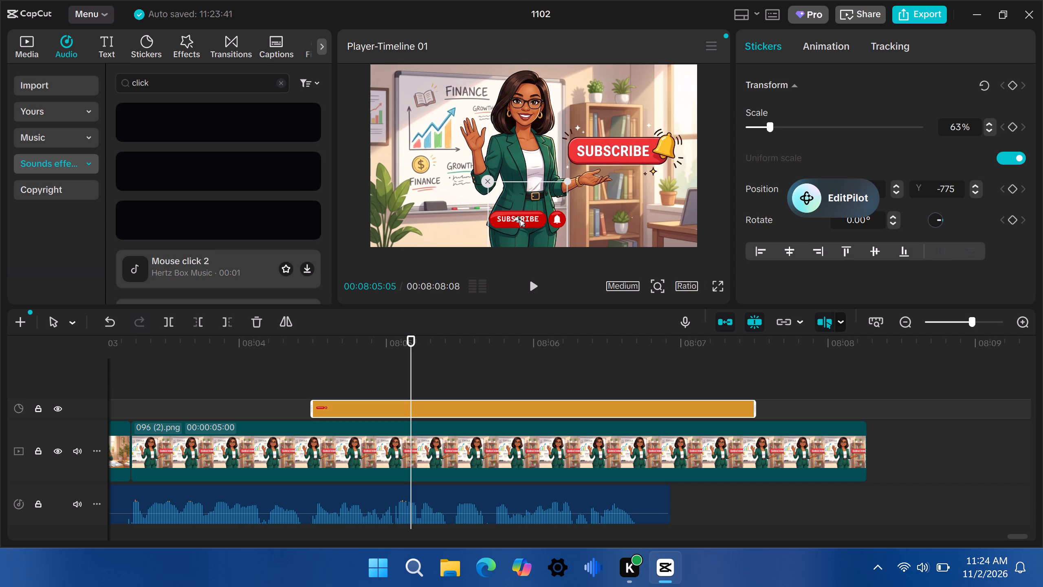
left_click(183, 121)
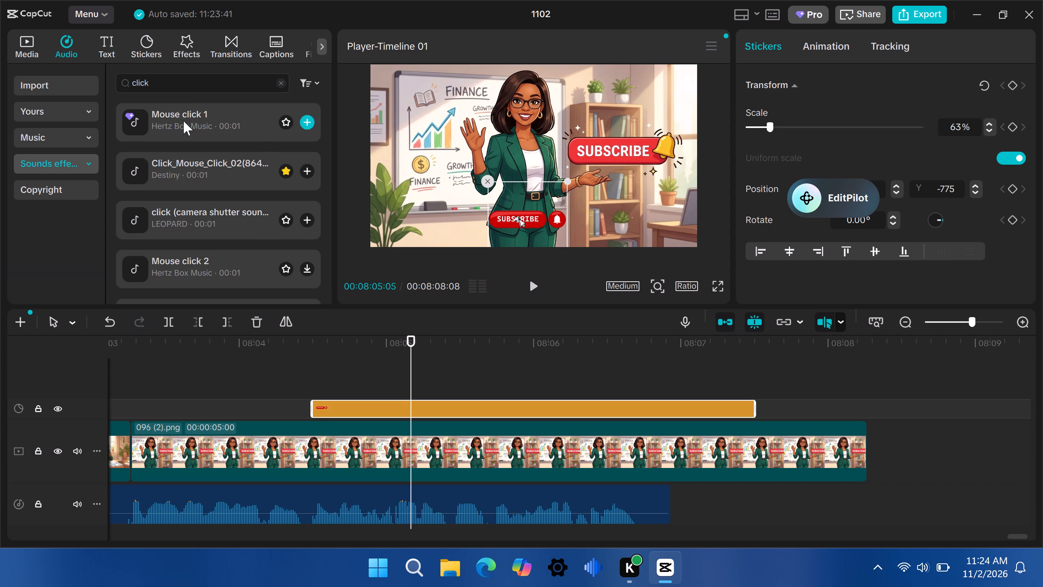
left_click(183, 121)
left_click(307, 169)
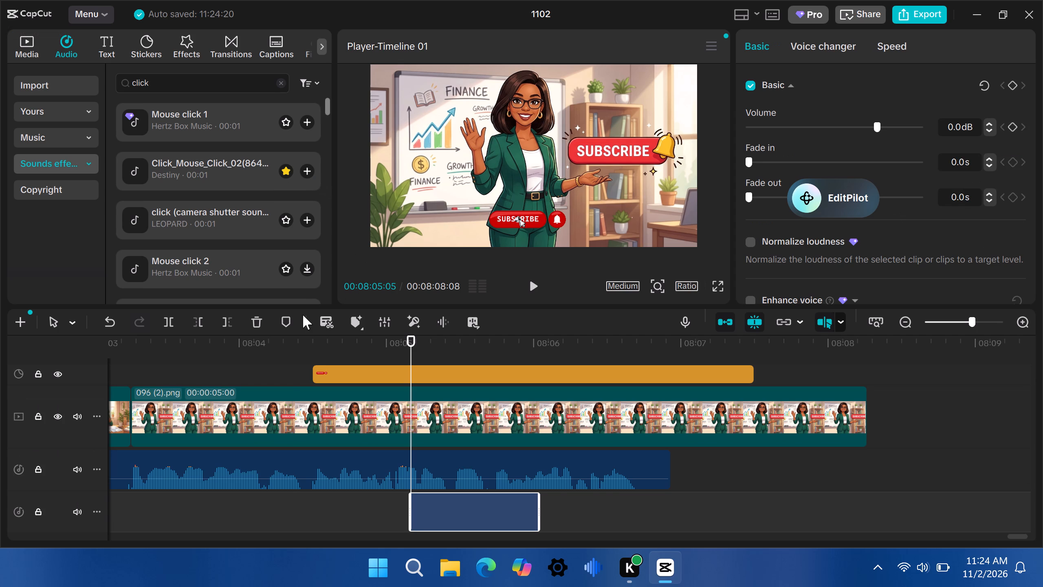
Play the sticker together with the click sound and set the playhead at 00:08:05:24, where its cursor reaches the bell.
left_click(289, 341)
left_click(540, 285)
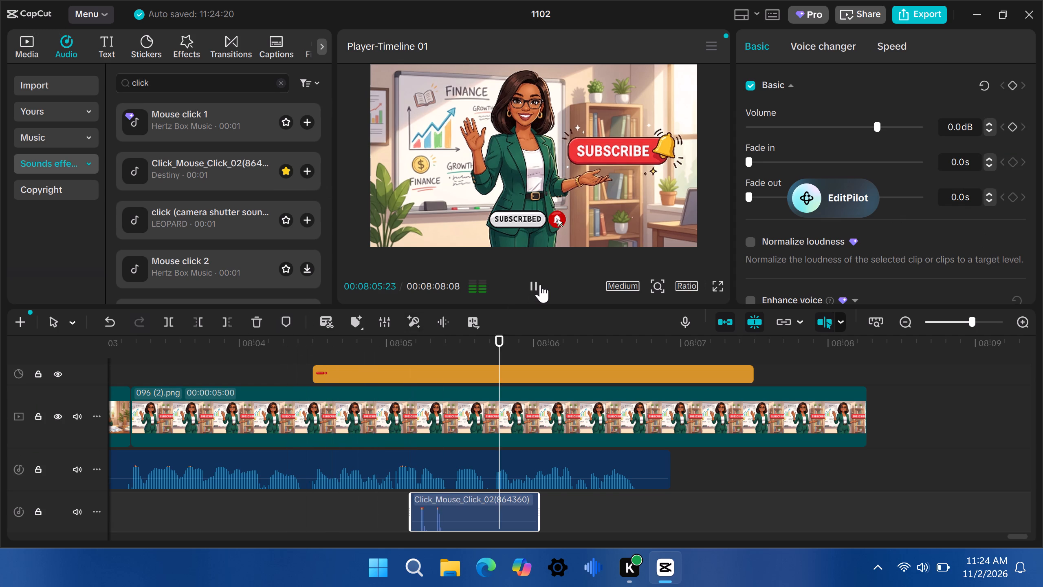
left_click(461, 333)
left_click(461, 335)
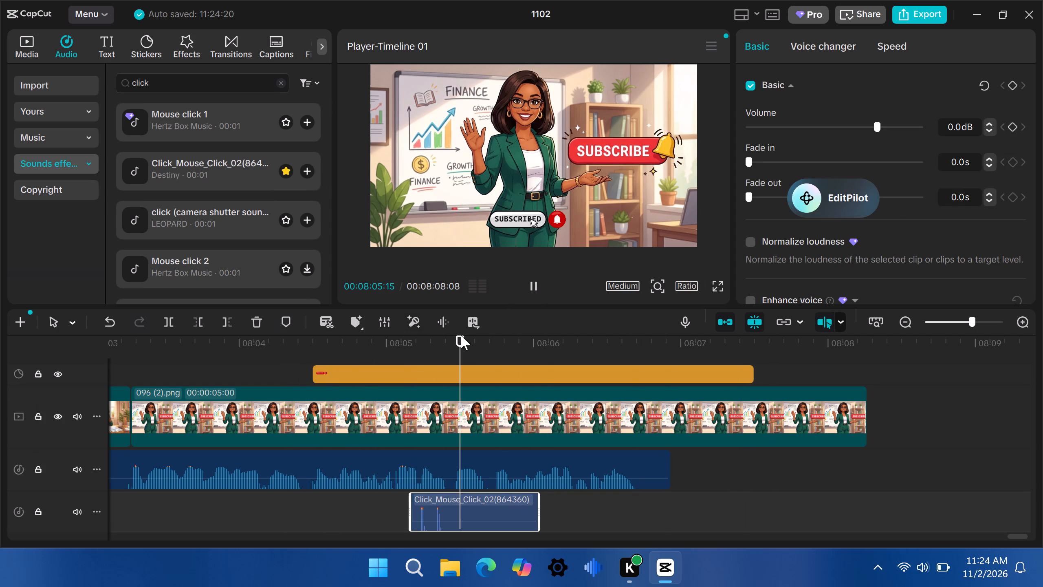
left_click_drag(461, 335, 496, 332)
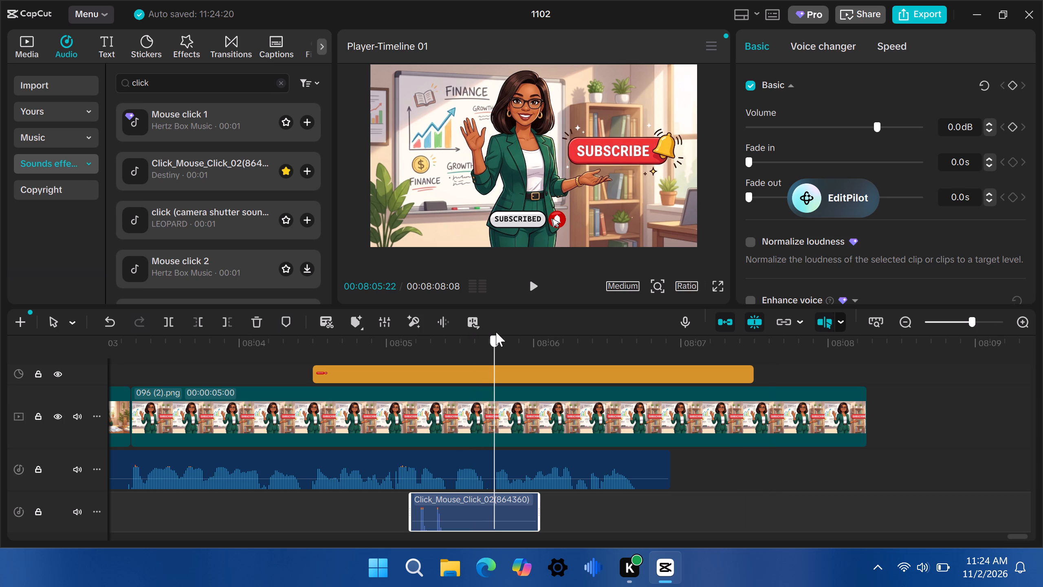
left_click_drag(496, 332, 504, 335)
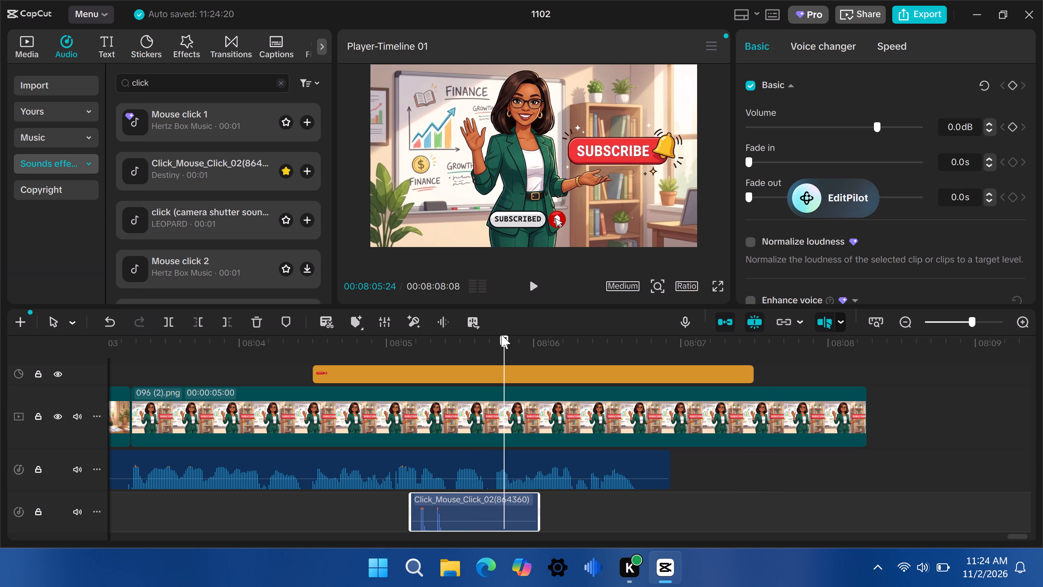
Search the sound effects for bell ding, preview Call bell 1 and Bell ring "ding!", and add Bell ring "ding!" at 00:08:05:24.
double_click(139, 86)
type("bell")
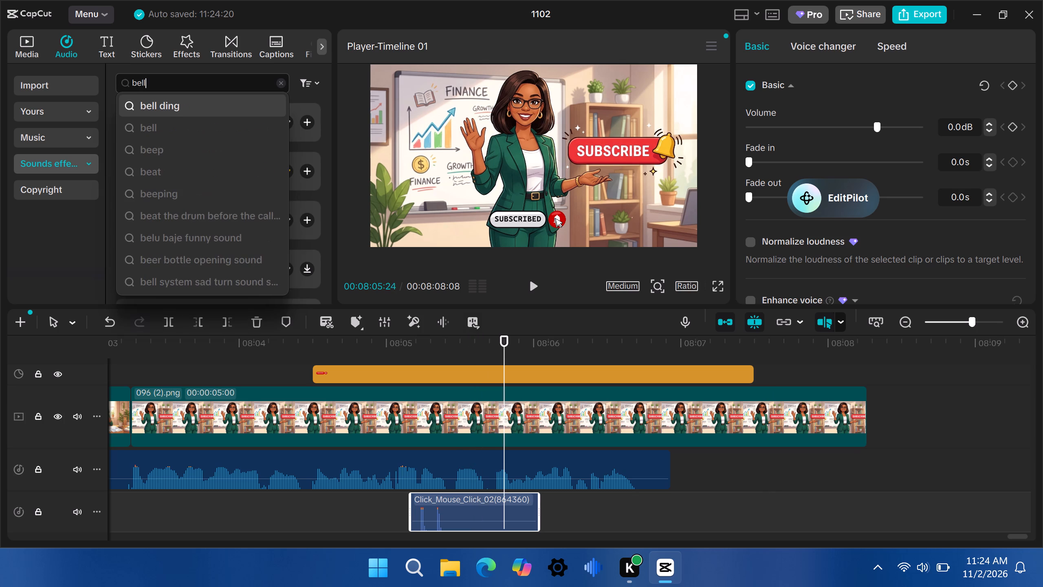
left_click(169, 107)
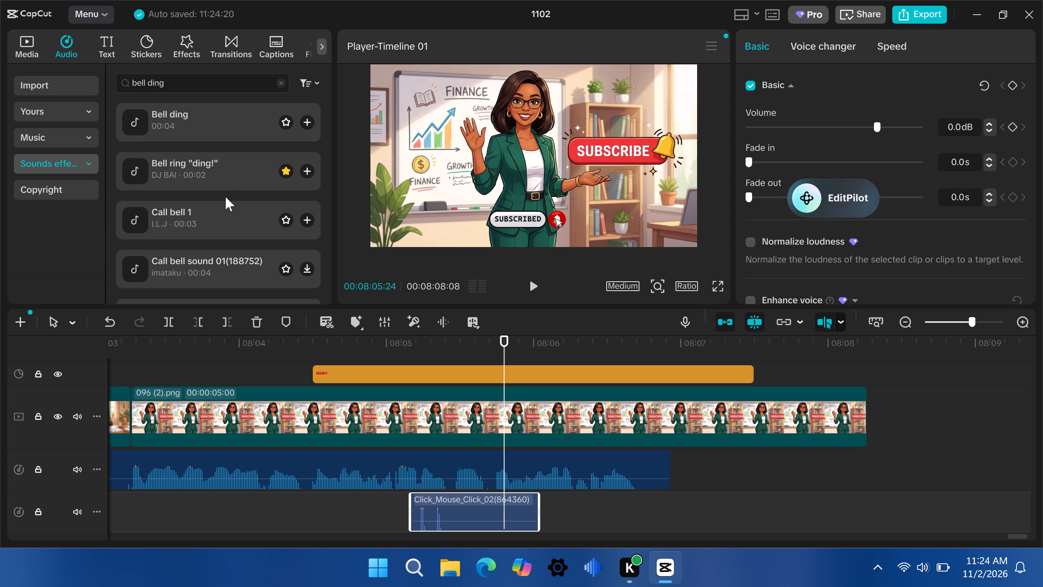
left_click(225, 196)
left_click(221, 210)
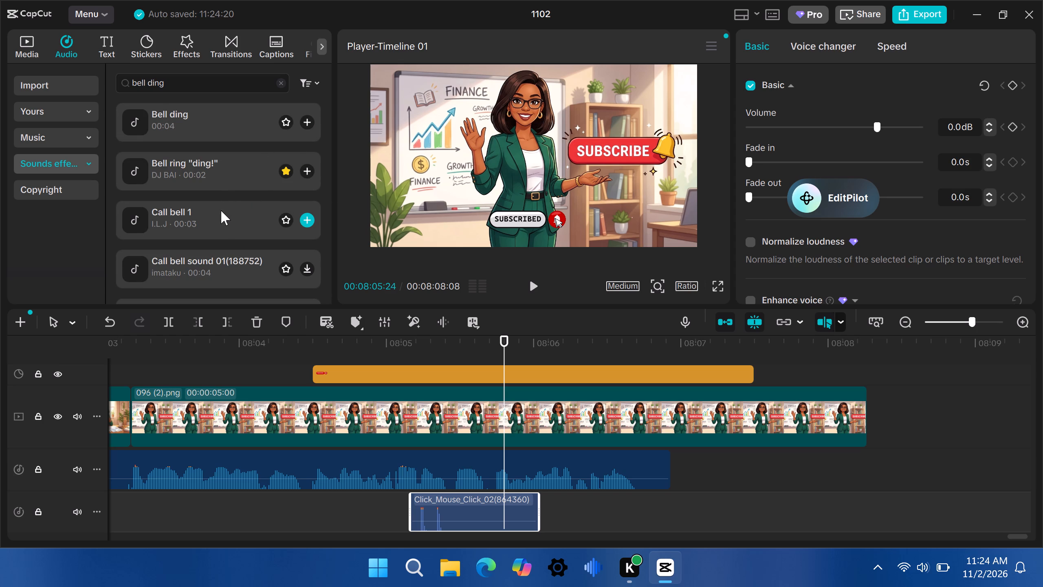
double_click(221, 210)
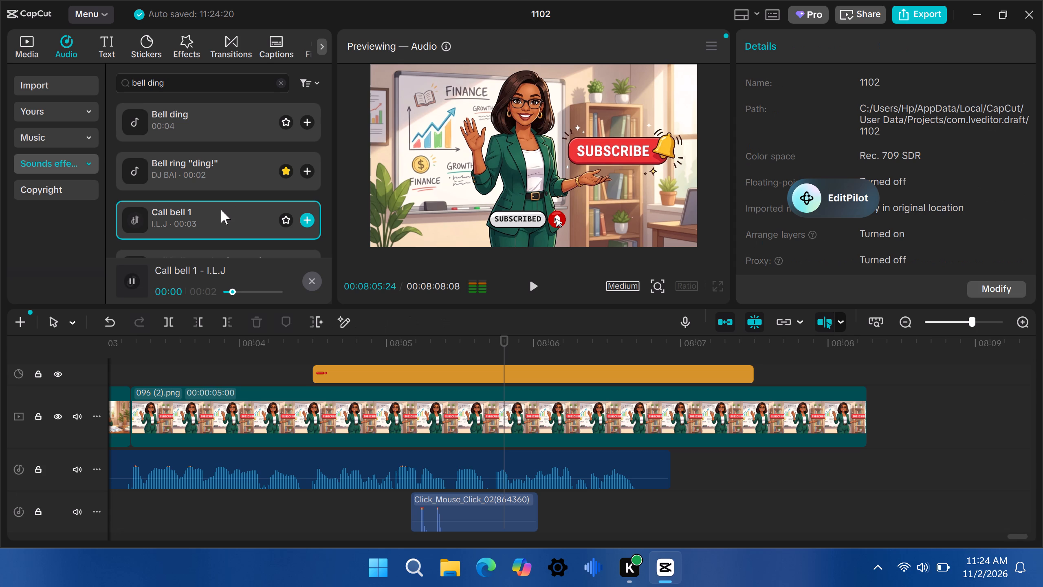
double_click(233, 171)
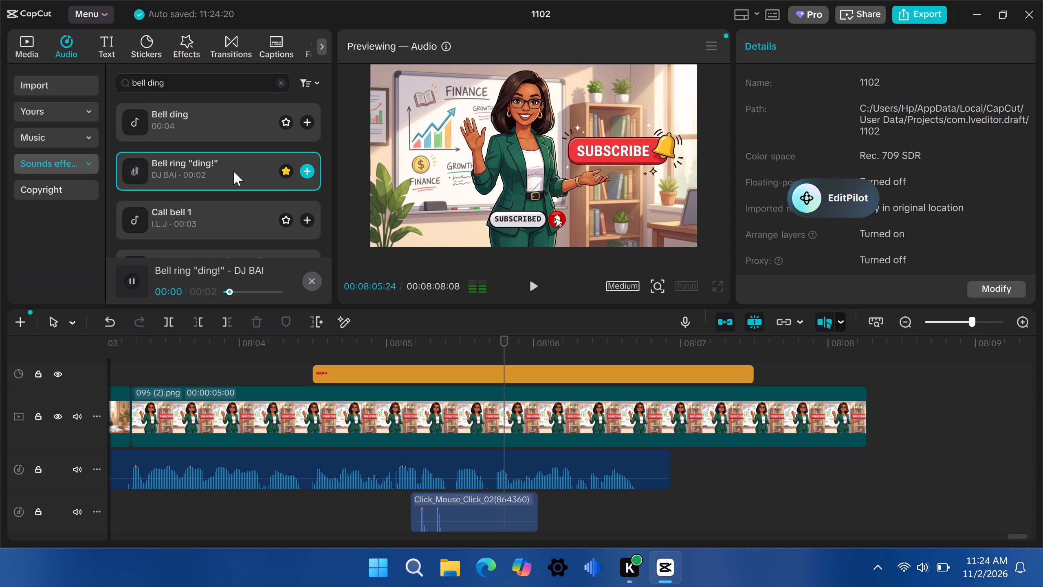
left_click(311, 170)
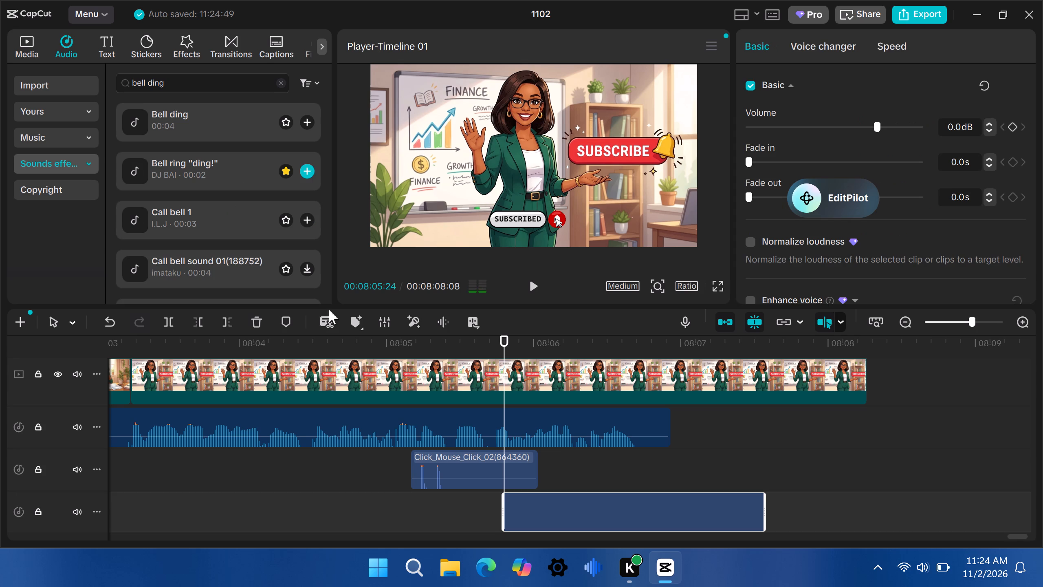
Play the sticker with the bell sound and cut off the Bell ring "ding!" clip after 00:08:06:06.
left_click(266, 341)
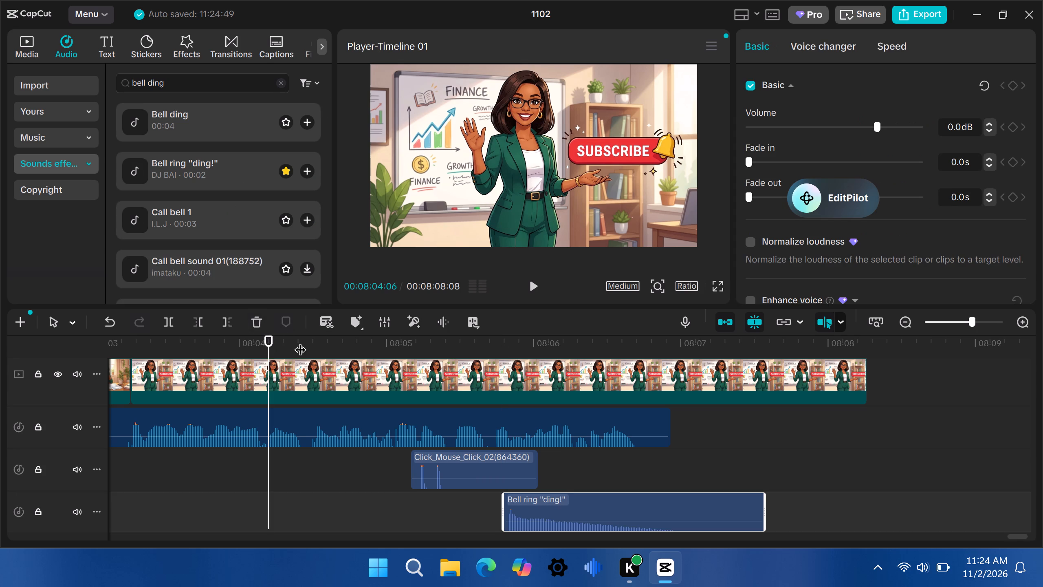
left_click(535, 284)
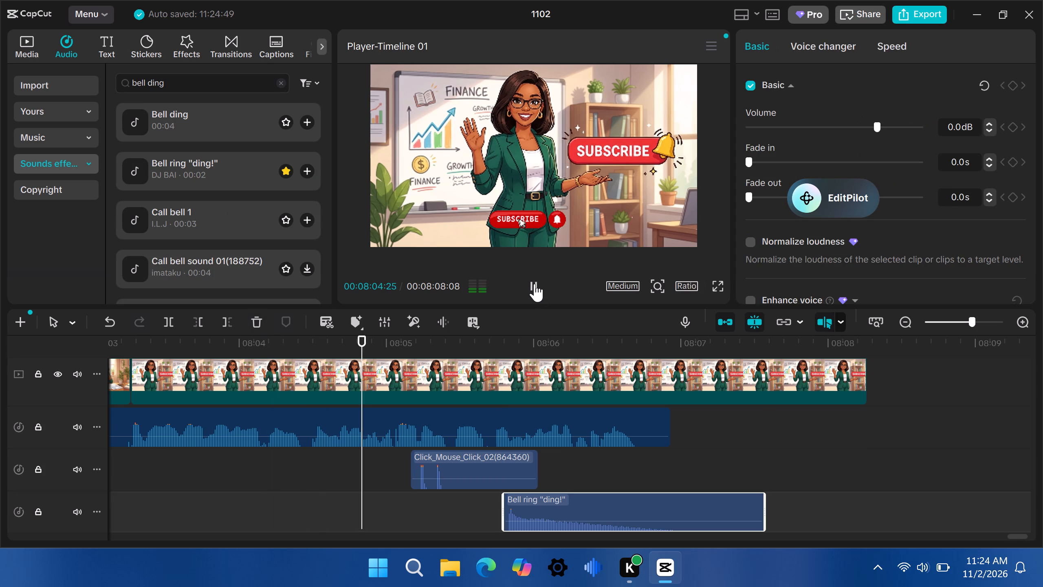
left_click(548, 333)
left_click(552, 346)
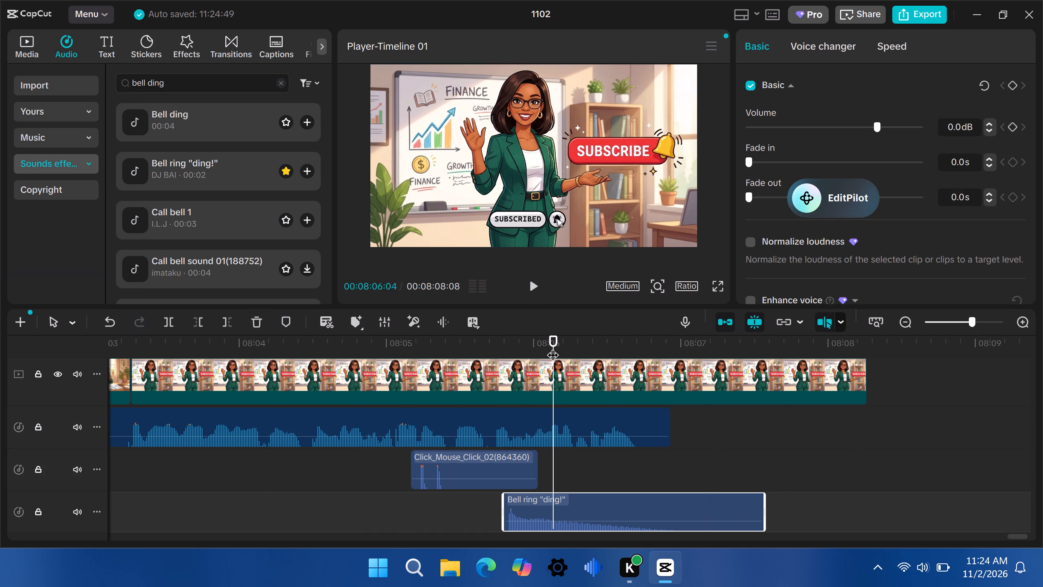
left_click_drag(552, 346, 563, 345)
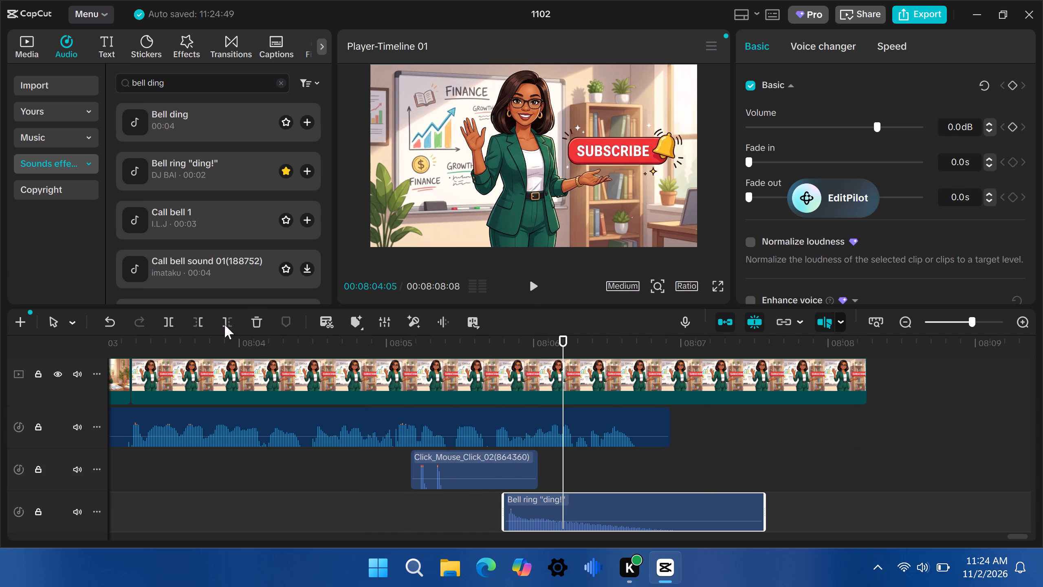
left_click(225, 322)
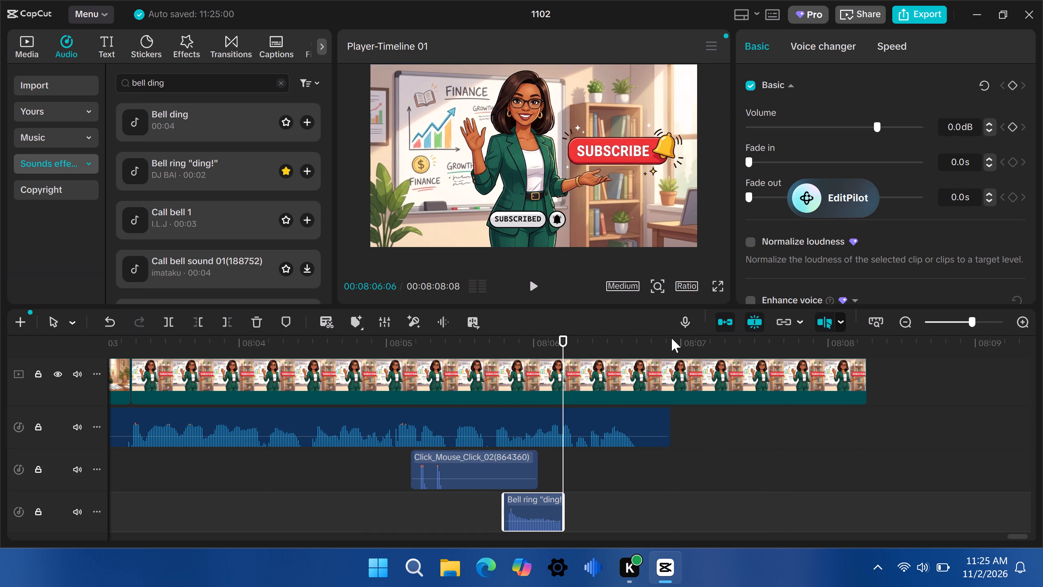
Trim the end of the final image clip 096 (2).png to the voiceover's end at 00:08:06:28.
left_click(673, 338)
left_click(690, 384)
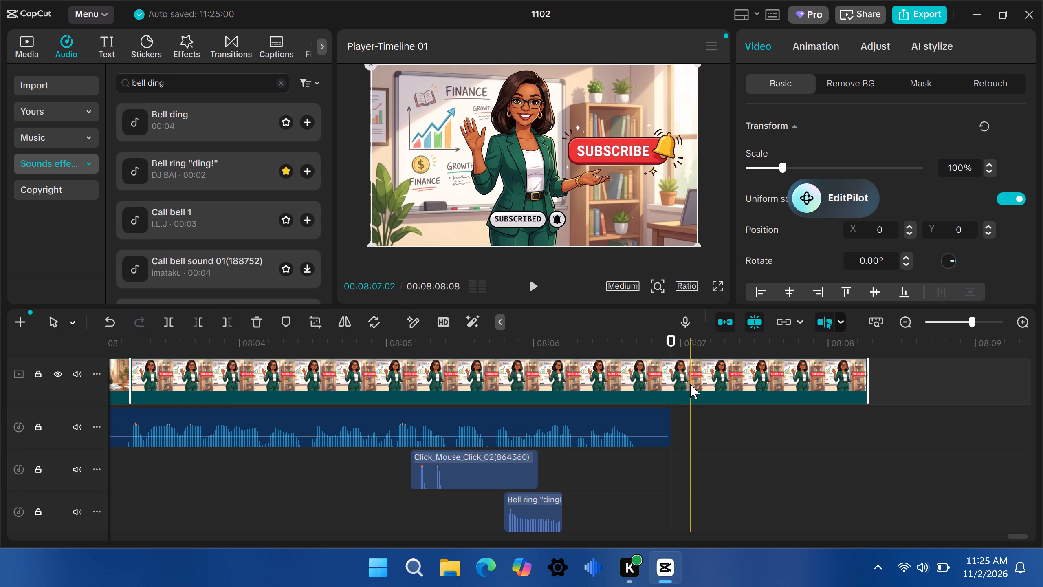
left_click(227, 329)
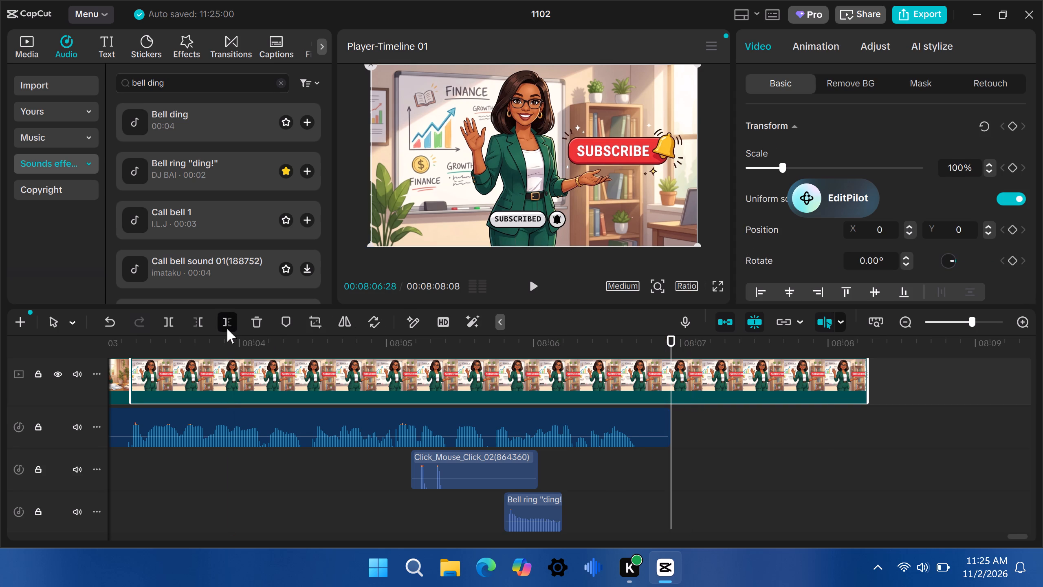
Shorten the subscribe sticker so it ends together with the final image clip at 00:08:06:28.
left_click_drag(1029, 488, 1026, 448)
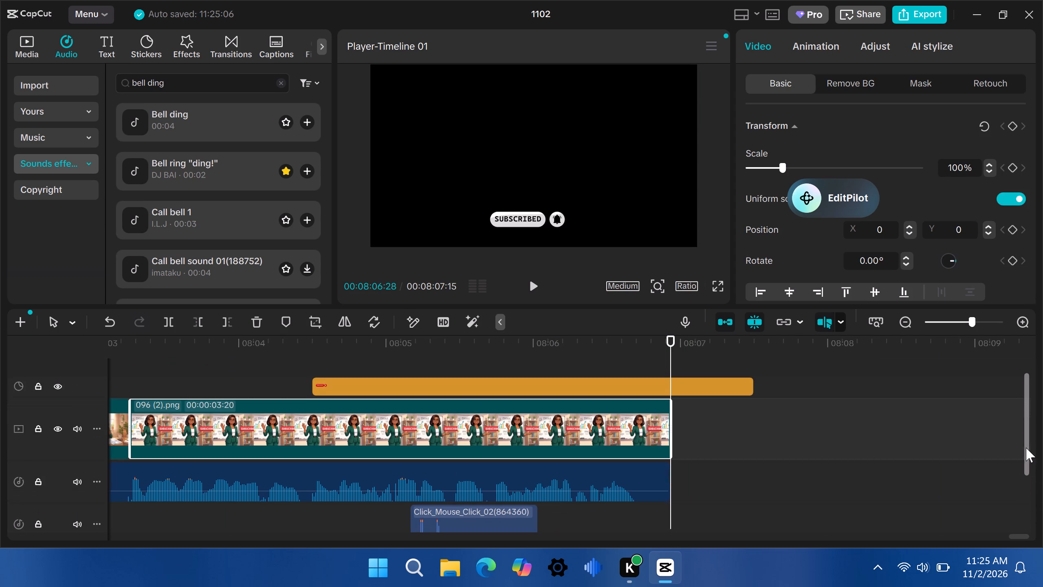
left_click_drag(1026, 448, 1025, 444)
left_click(722, 409)
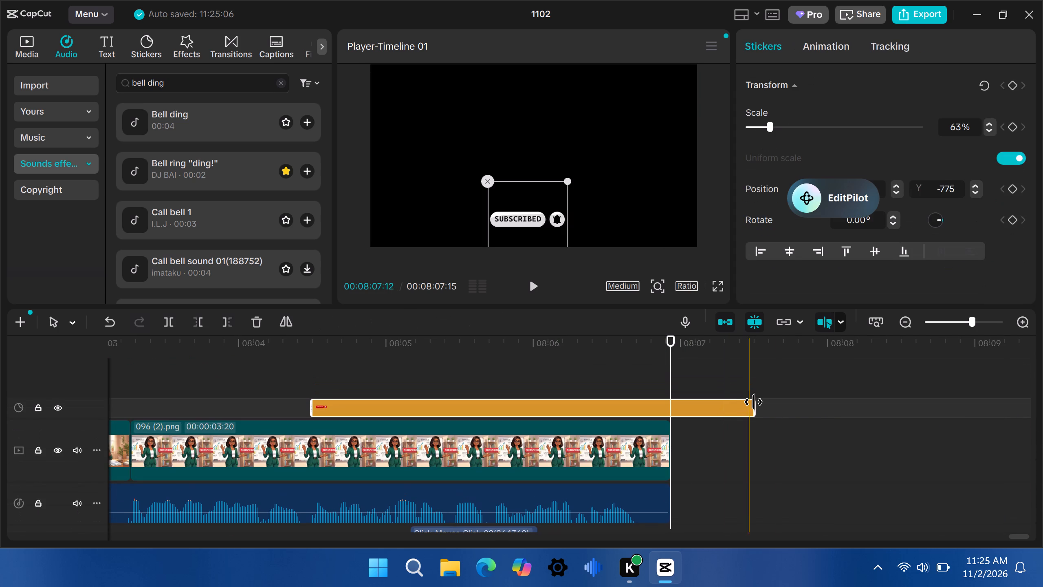
left_click_drag(757, 406, 666, 404)
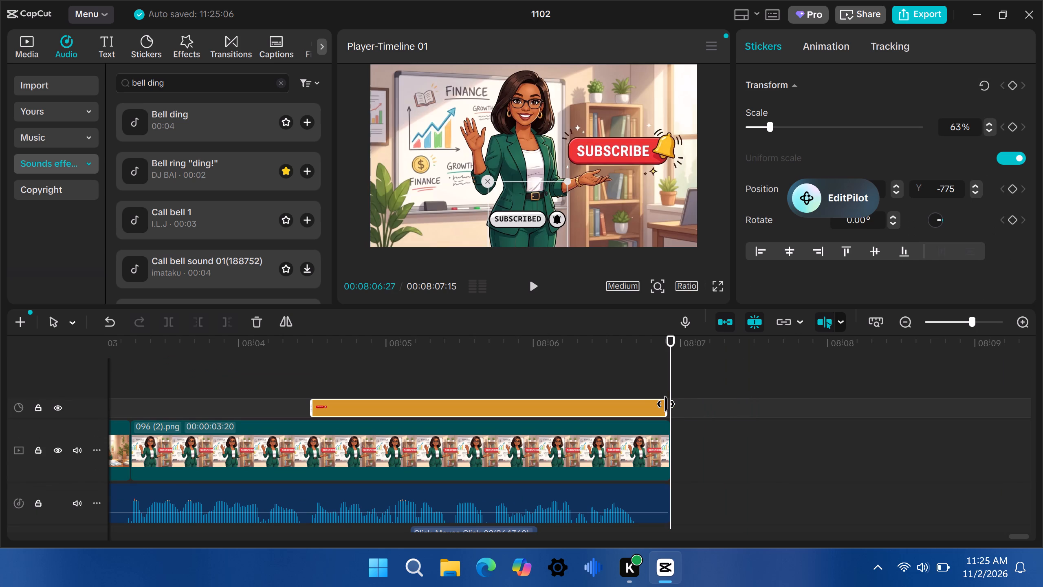
left_click_drag(666, 404, 669, 404)
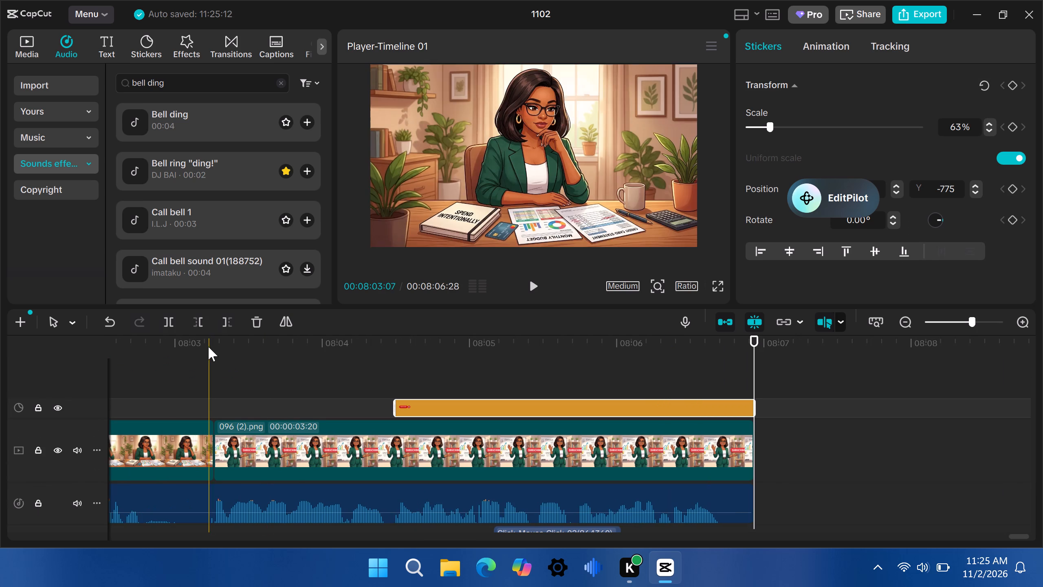
Play the closing section from 00:08:03:08 to check the sticker's timing with the click and bell sounds.
left_click(212, 347)
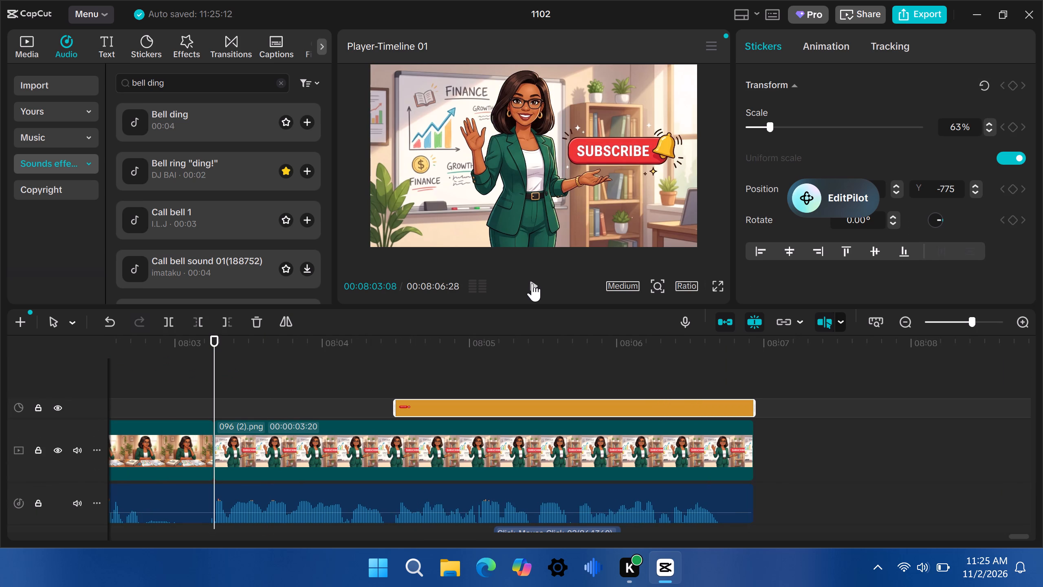
left_click(532, 284)
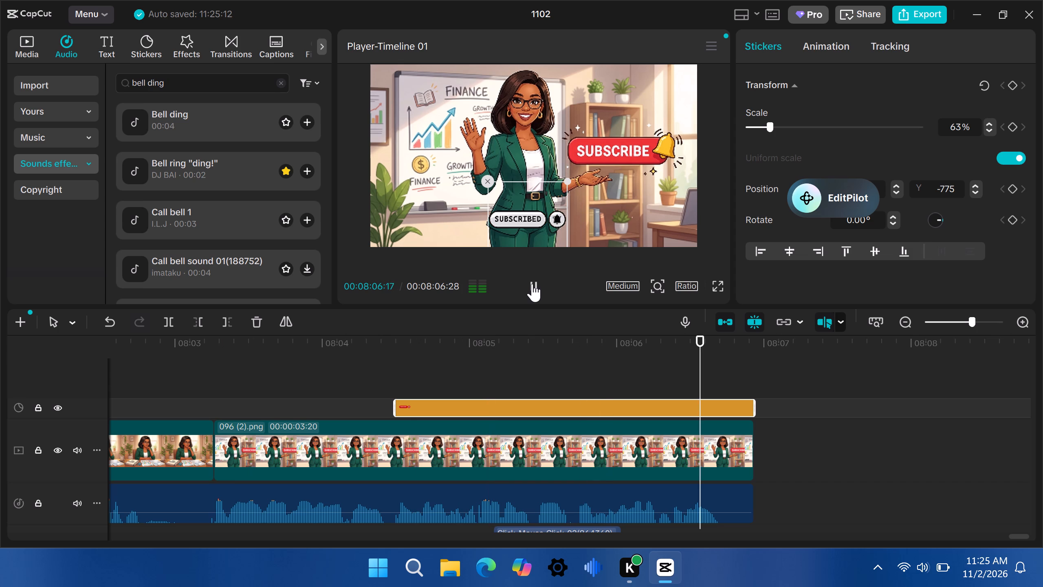
left_click(523, 344)
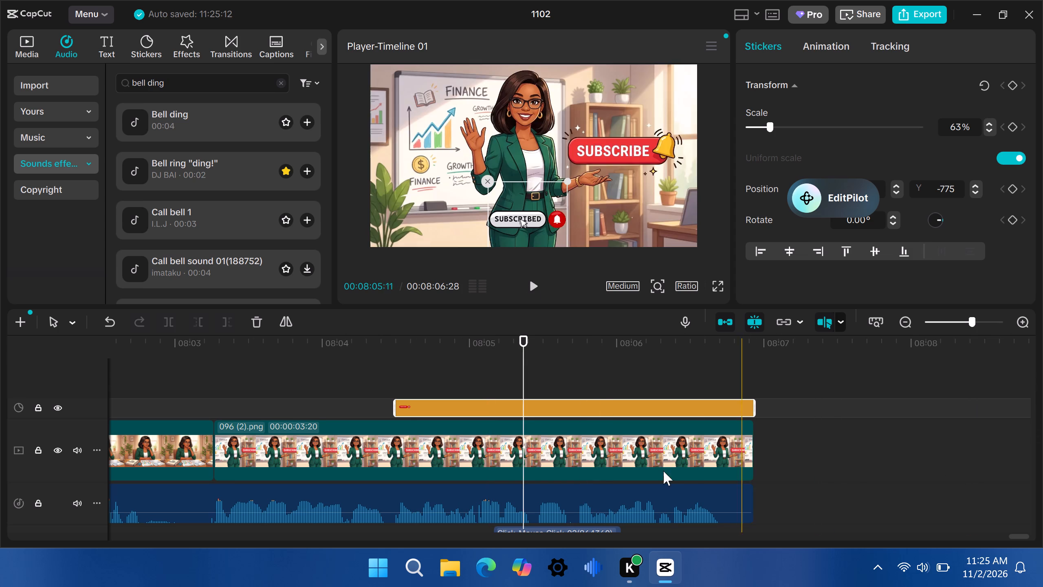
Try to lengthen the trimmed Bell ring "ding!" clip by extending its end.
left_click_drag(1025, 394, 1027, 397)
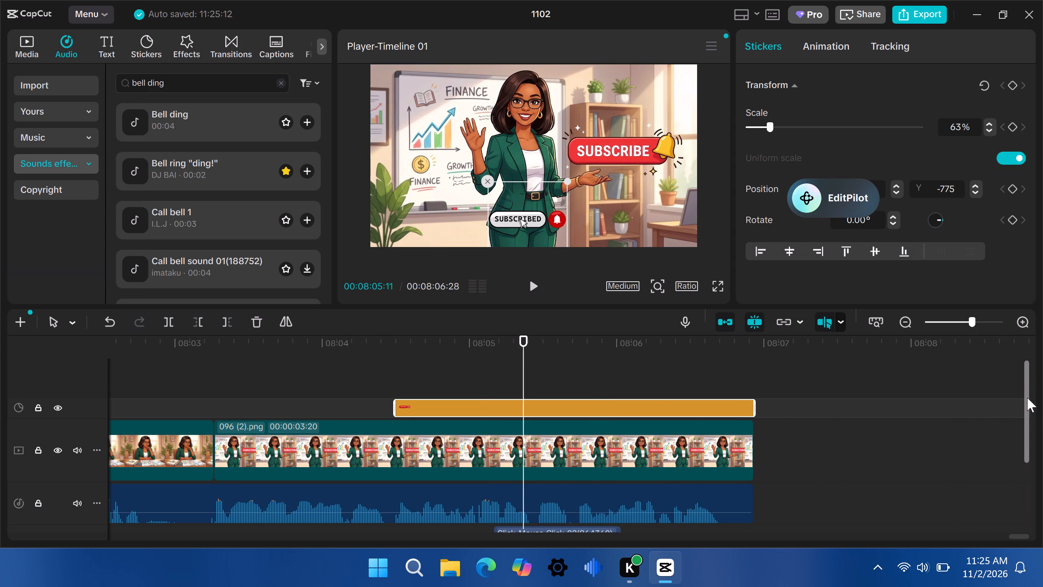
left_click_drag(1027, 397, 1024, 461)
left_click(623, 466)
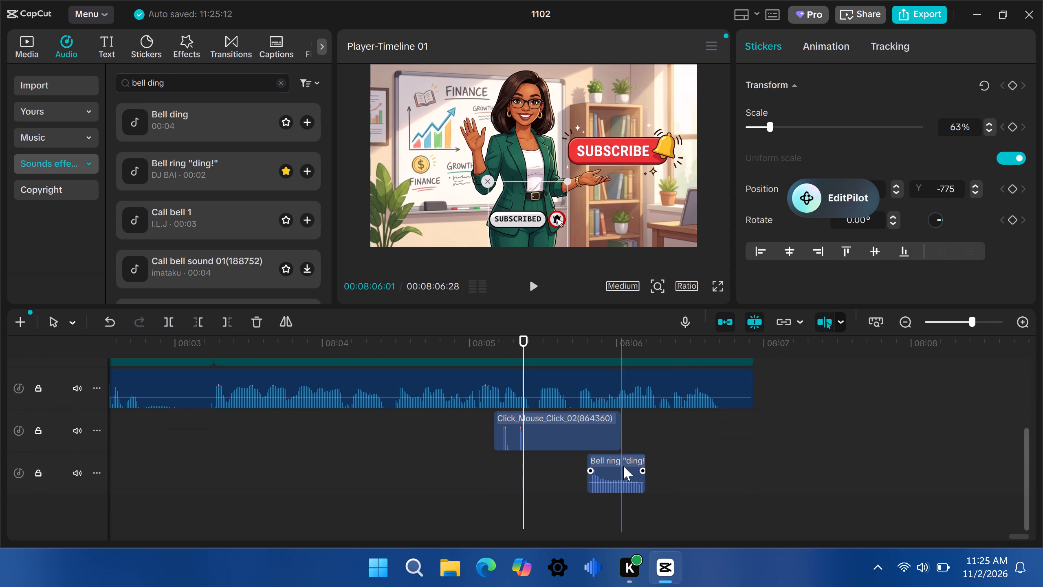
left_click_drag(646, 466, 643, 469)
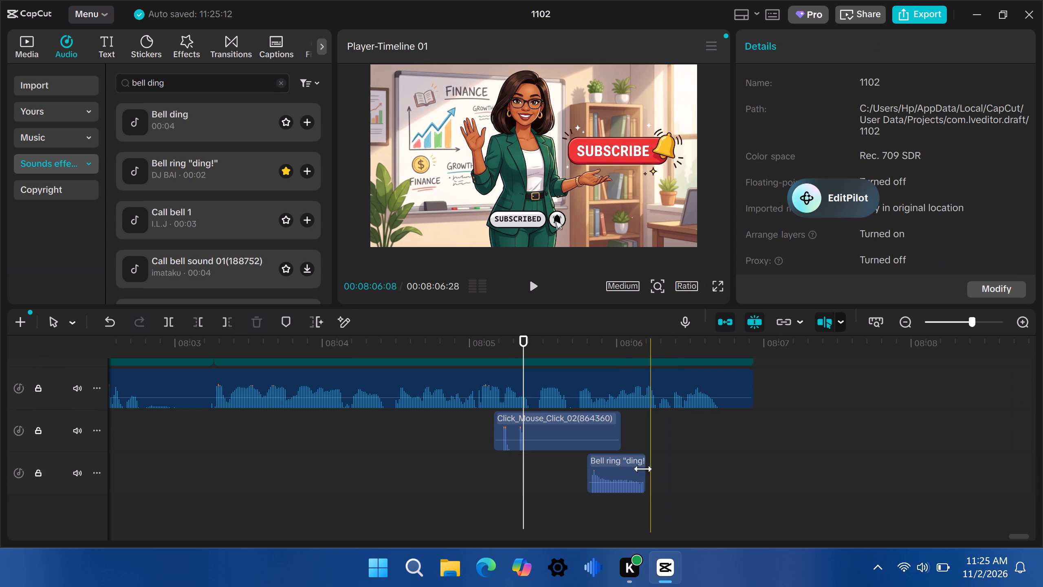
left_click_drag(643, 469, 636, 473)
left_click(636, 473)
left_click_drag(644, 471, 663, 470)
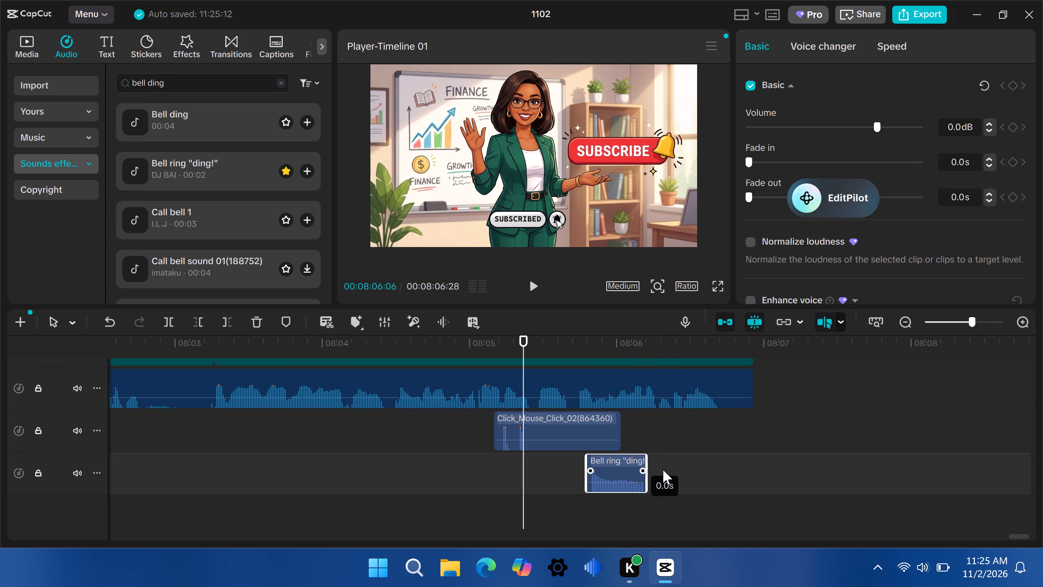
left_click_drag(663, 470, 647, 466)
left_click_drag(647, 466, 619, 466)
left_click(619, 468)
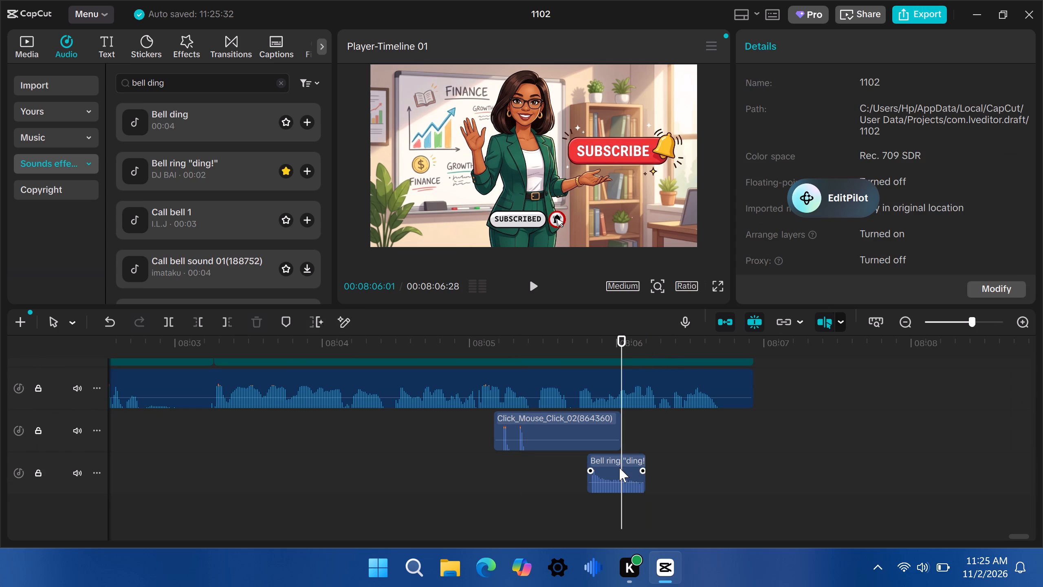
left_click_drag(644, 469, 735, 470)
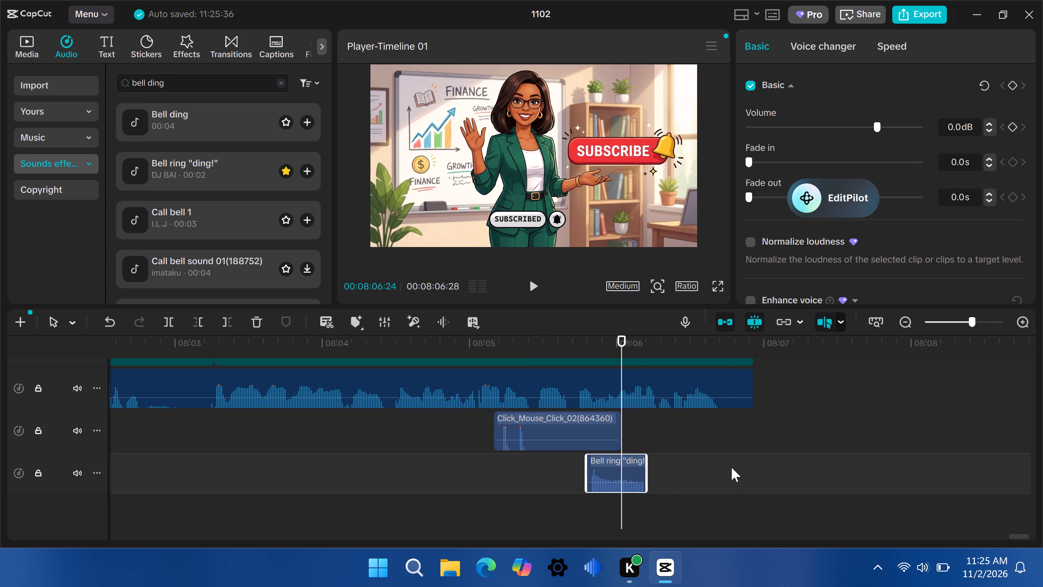
Add a fresh full-length Bell ring "ding!" at 00:08:05:24 and delete the shortened bell clip.
left_click(584, 339)
left_click(584, 339)
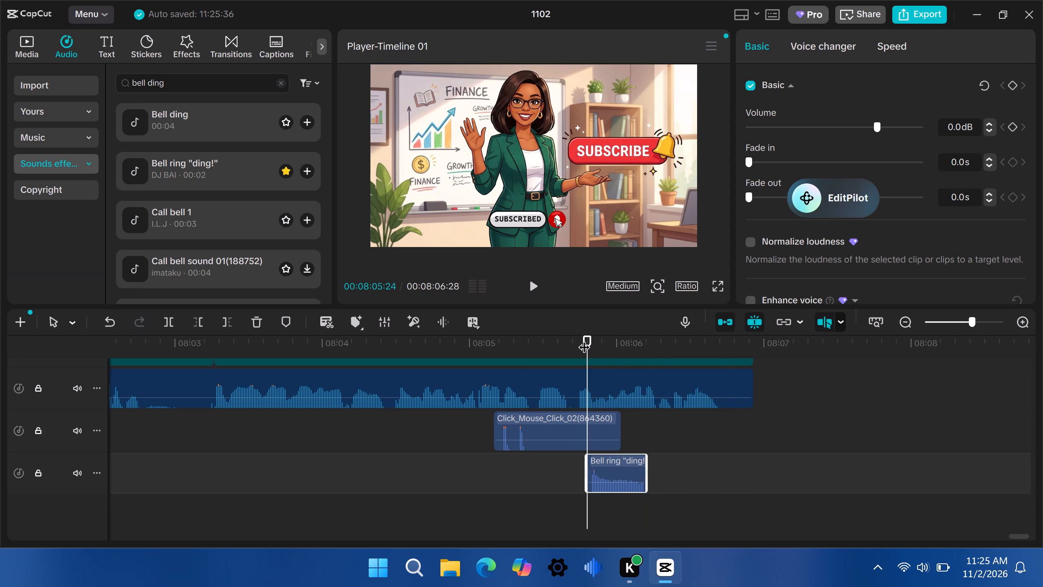
left_click(311, 172)
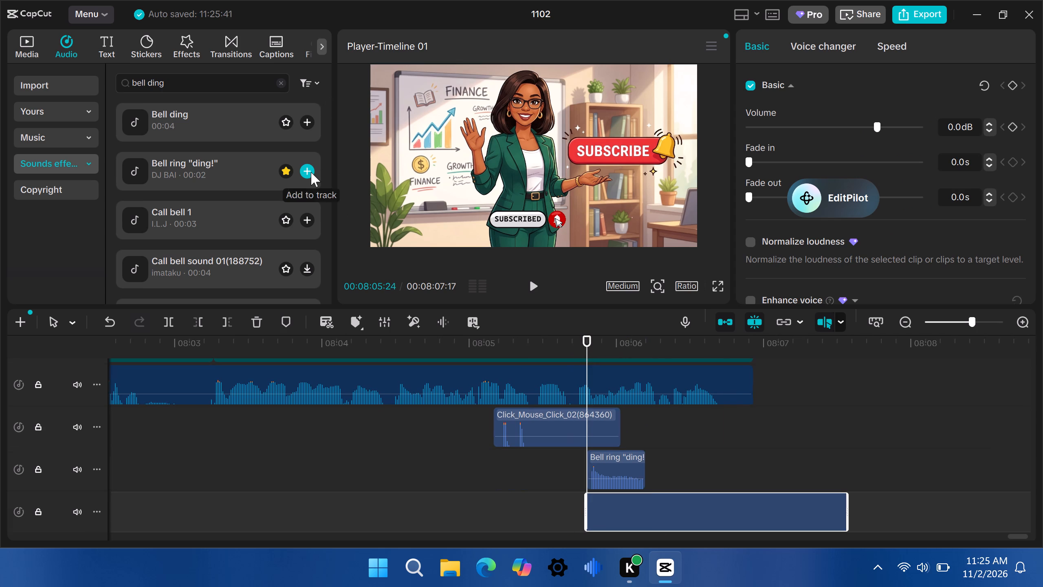
left_click(618, 457)
key("BackSpace")
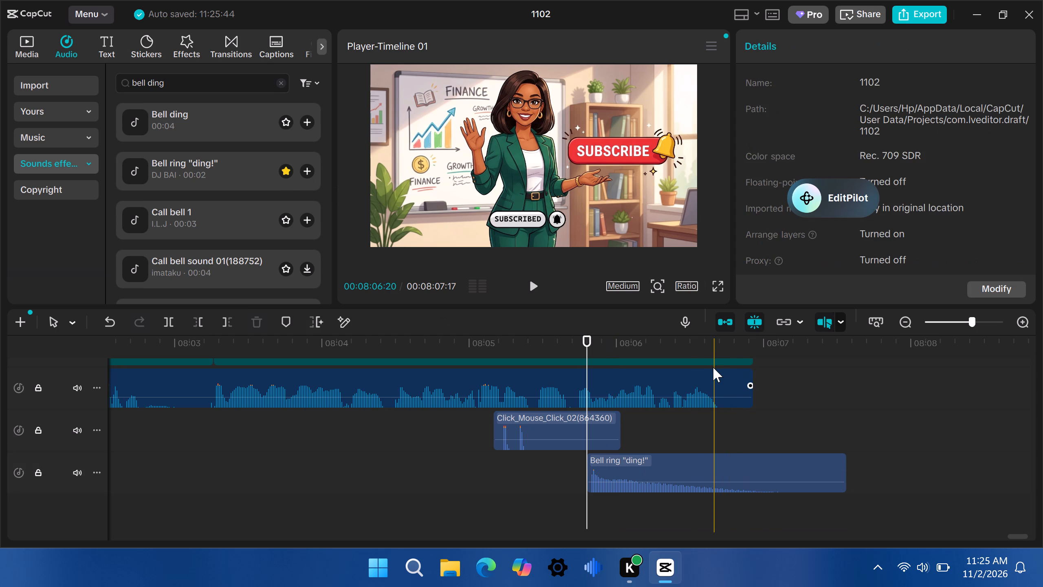
Play the subscribe sticker section to check the click sound and the full-length bell sound.
left_click(693, 374)
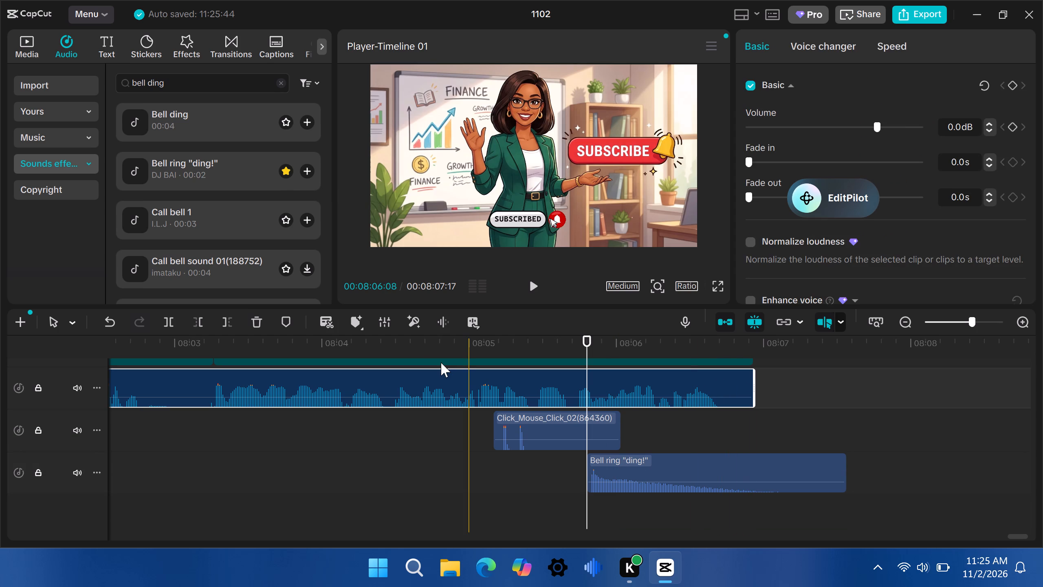
left_click(414, 346)
left_click(535, 283)
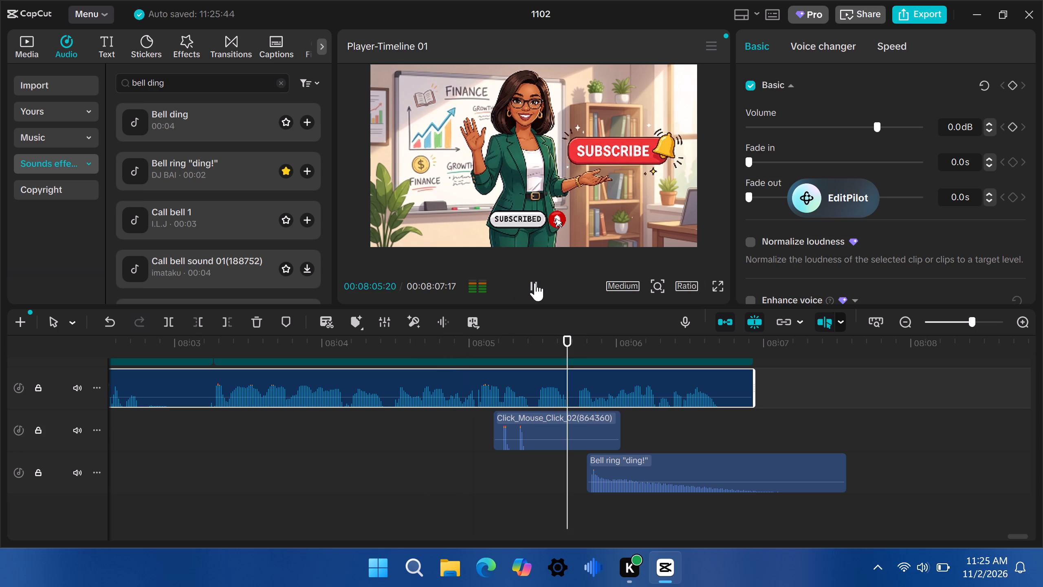
Trim the end of the Bell ring "ding!" clip to the video's end at 00:08:06:28.
left_click(687, 348)
left_click_drag(687, 348, 704, 354)
left_click(734, 466)
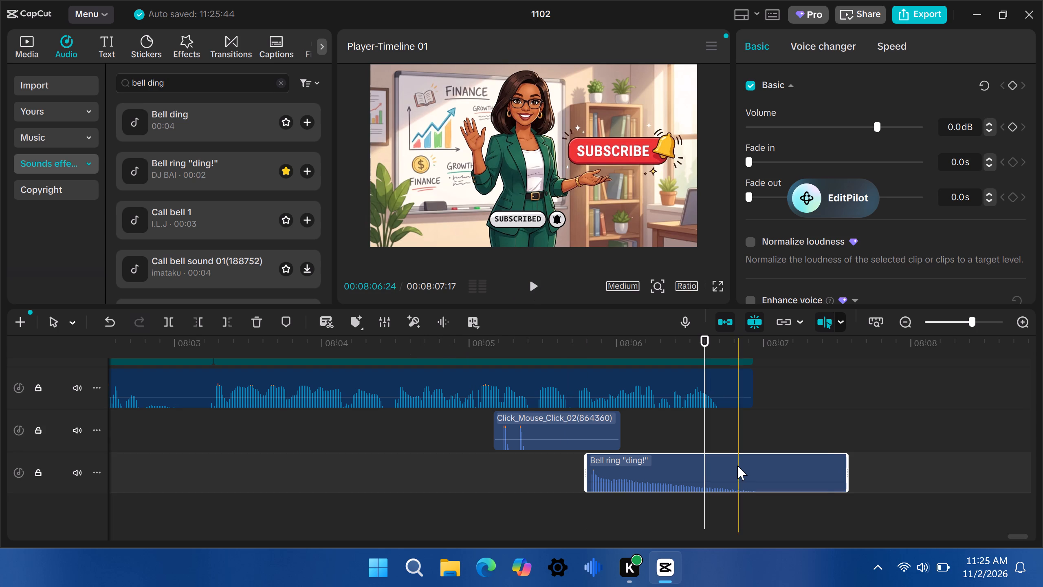
left_click_drag(849, 469, 752, 466)
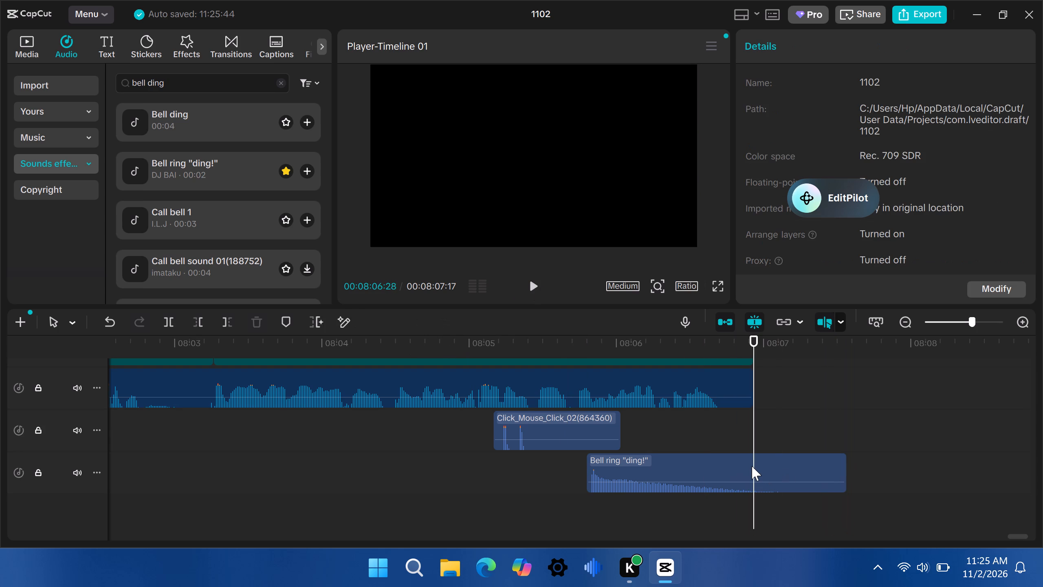
double_click(774, 469)
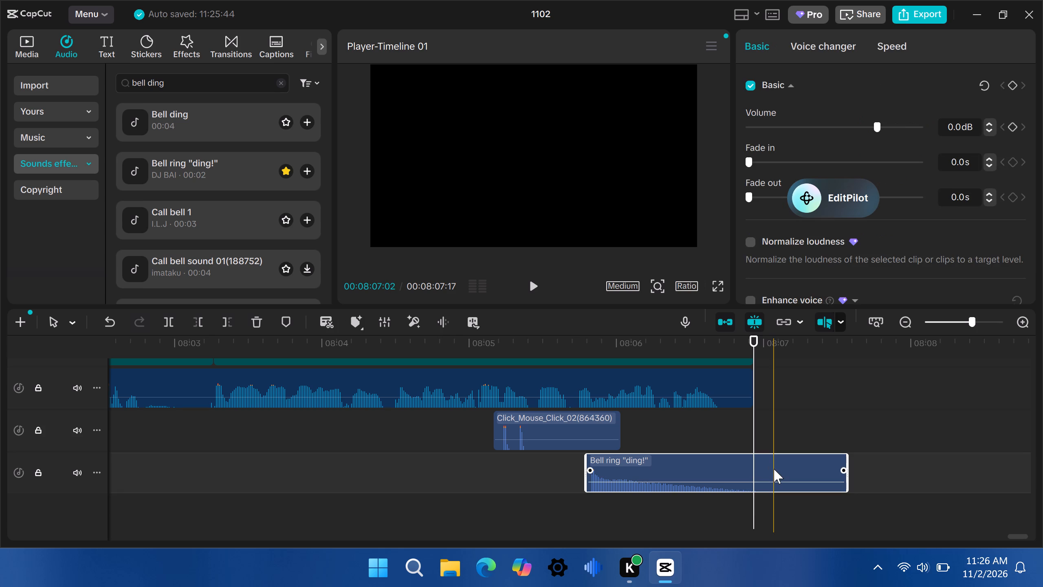
left_click(226, 324)
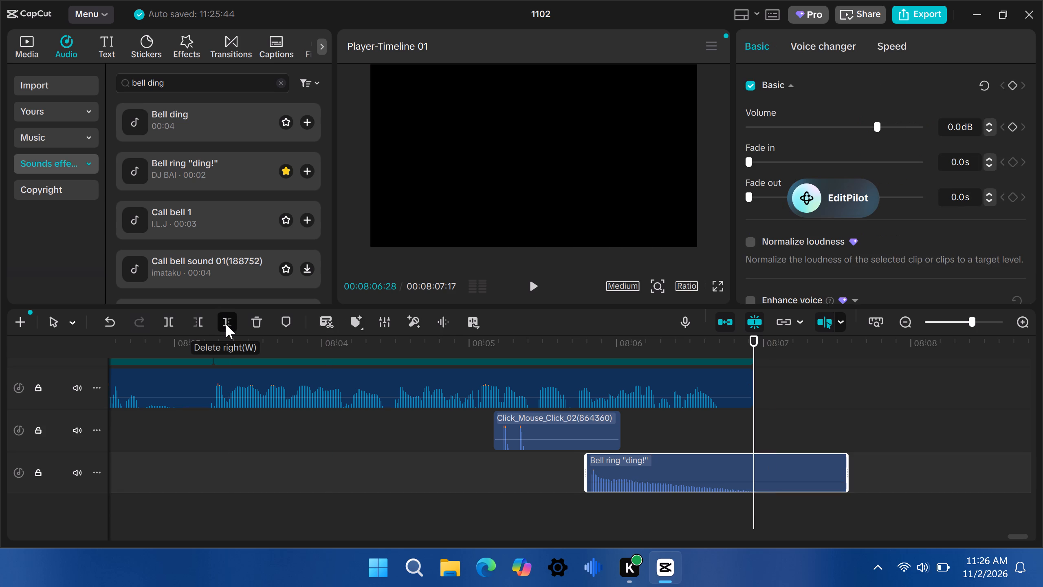
Play the closing section from 00:08:04:07 to check the trimmed bell sound against the subscribe sticker.
left_click(359, 344)
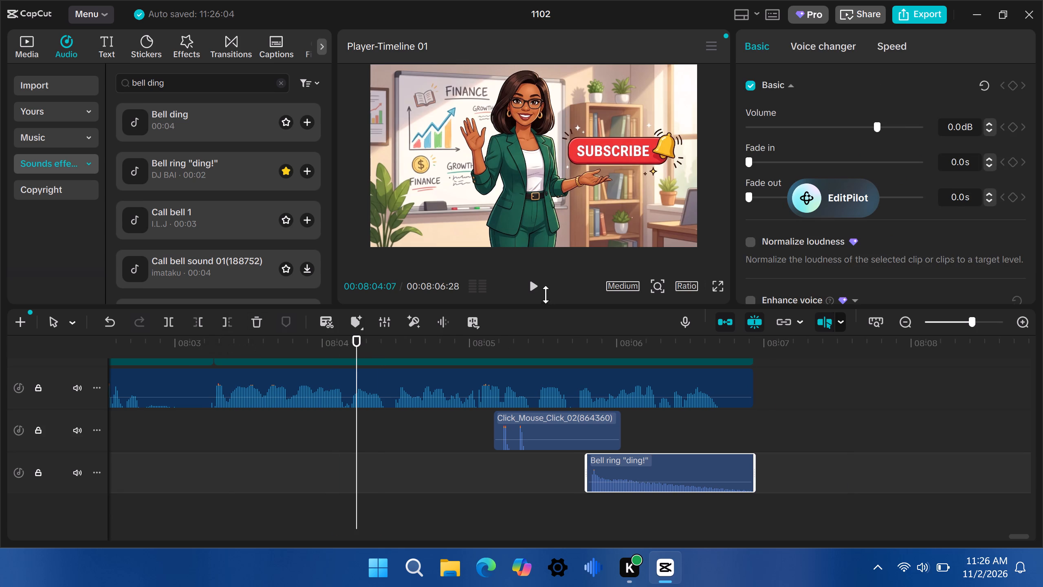
left_click(539, 289)
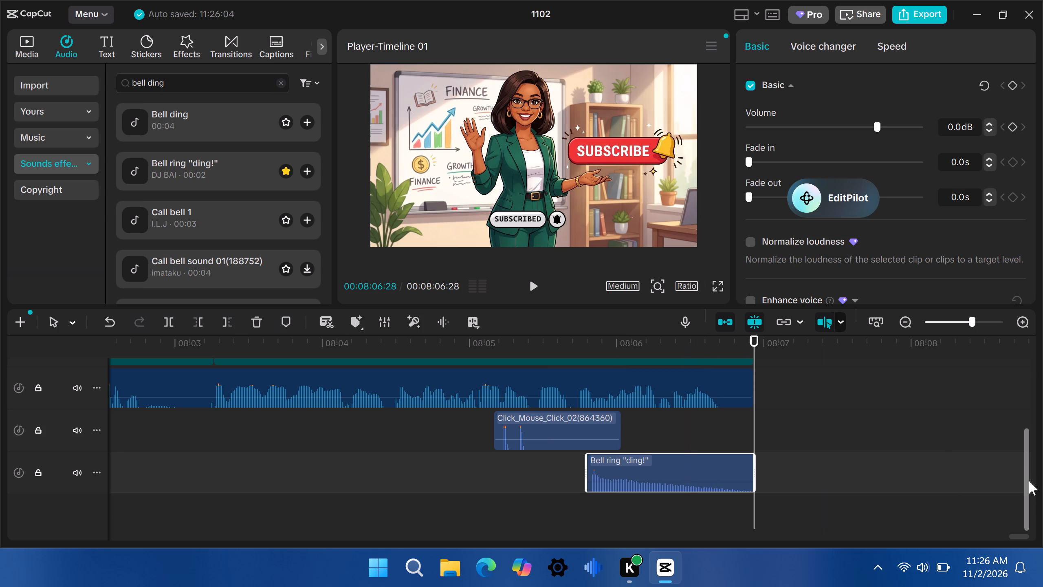
Apply the Fade Out exit animation to the last image clip, 096 (2).png.
left_click_drag(1026, 482, 1021, 404)
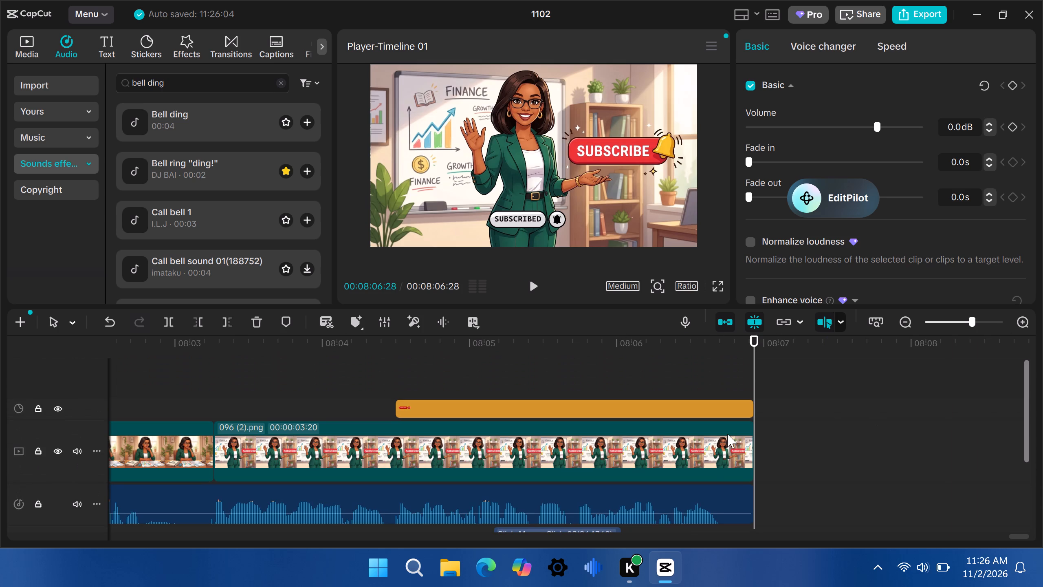
left_click(706, 446)
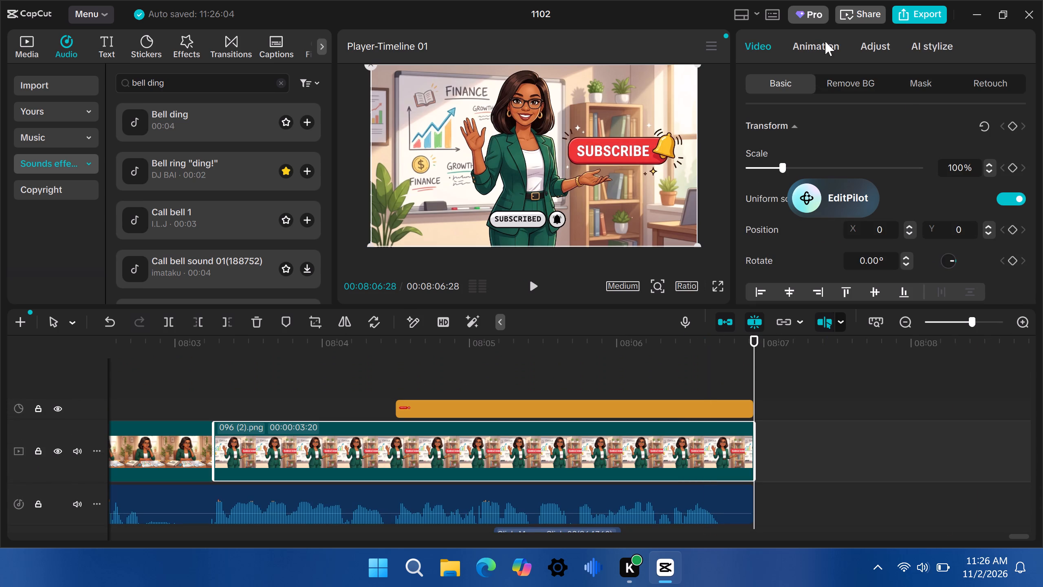
left_click(816, 47)
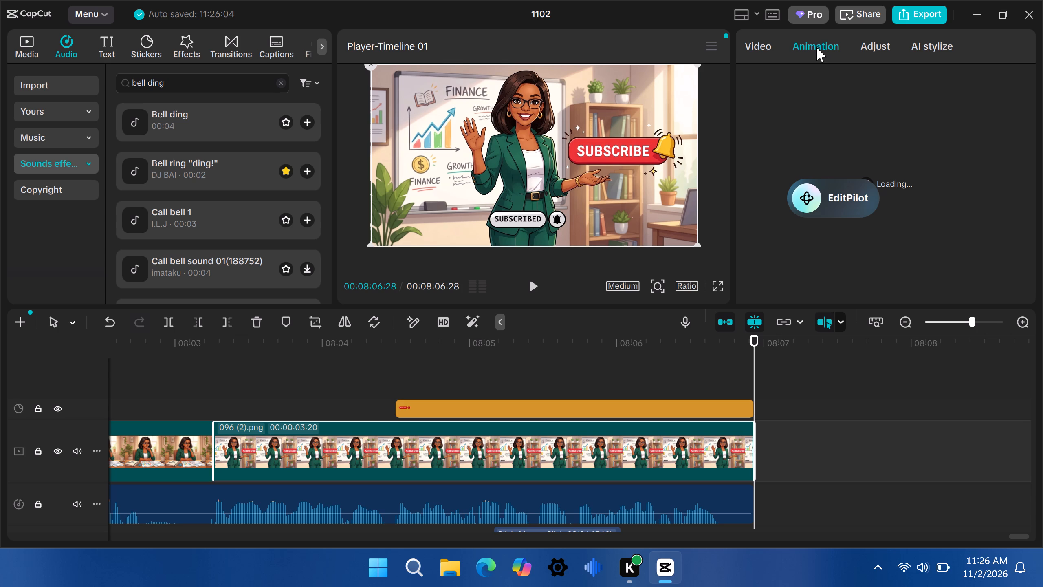
left_click_drag(835, 197, 956, 312)
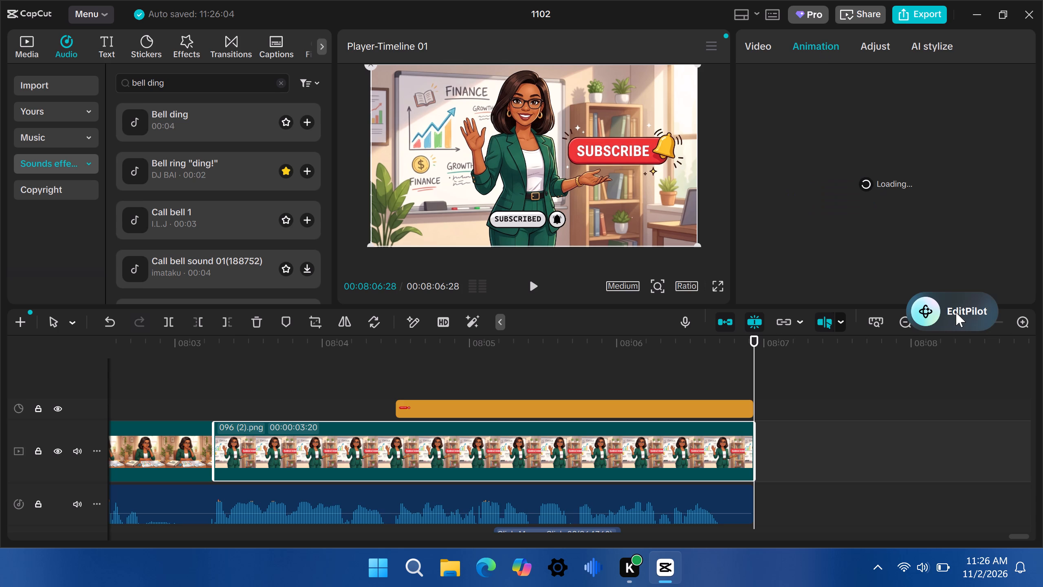
left_click_drag(956, 312, 975, 414)
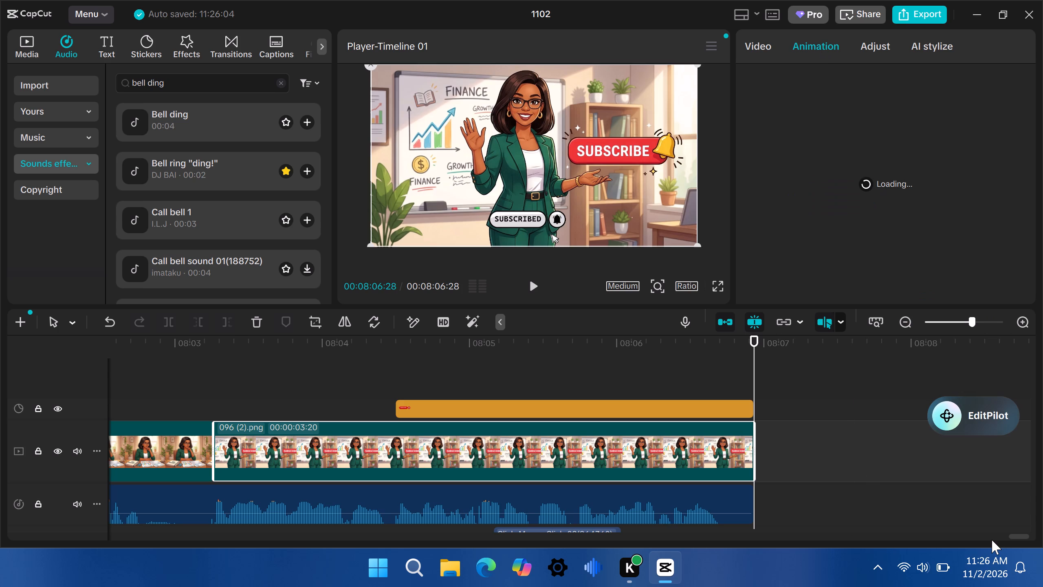
left_click(1014, 537)
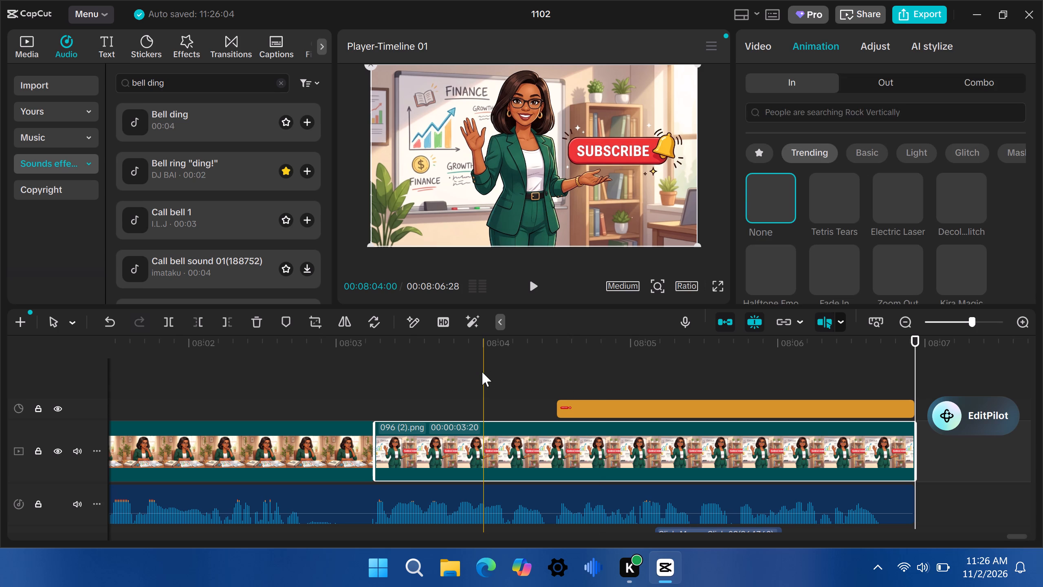
left_click(886, 80)
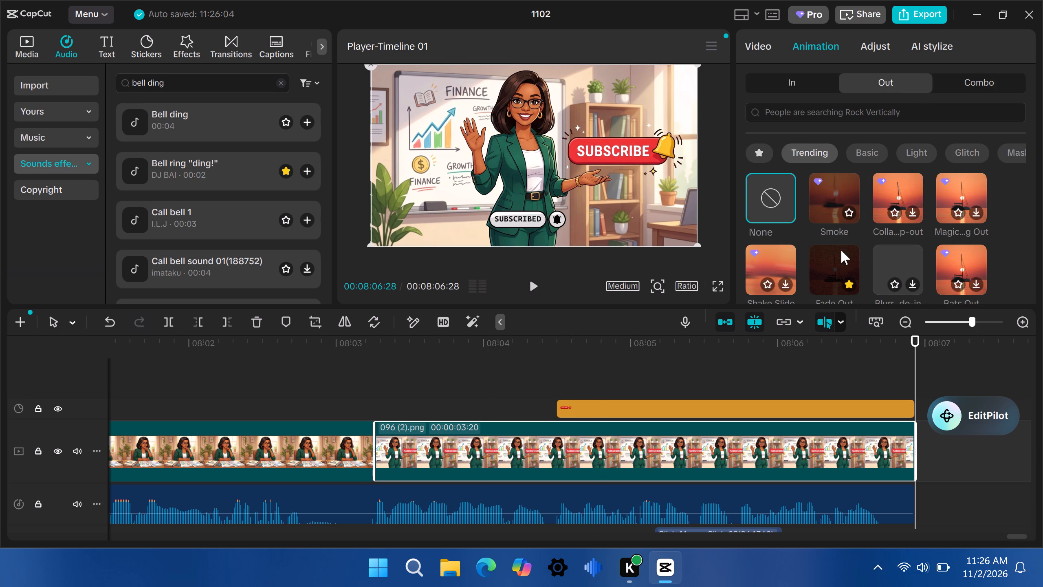
double_click(830, 259)
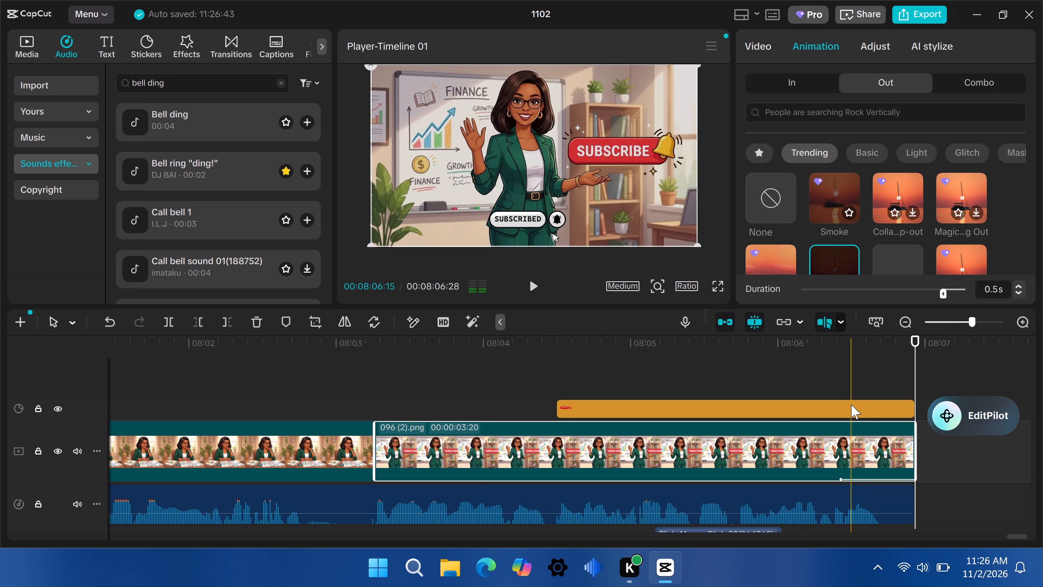
Trim the end of the subscribe sticker clip to 00:08:06:09, before the last image's fade-out.
left_click(865, 409)
left_click_drag(913, 401, 904, 403)
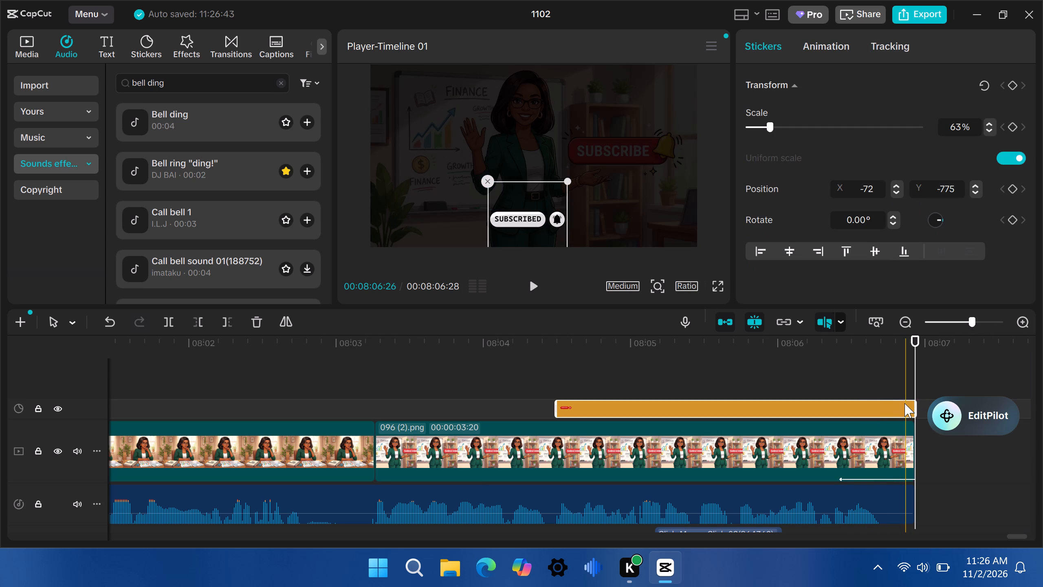
left_click_drag(904, 403, 890, 345)
left_click(890, 345)
left_click_drag(890, 345, 882, 349)
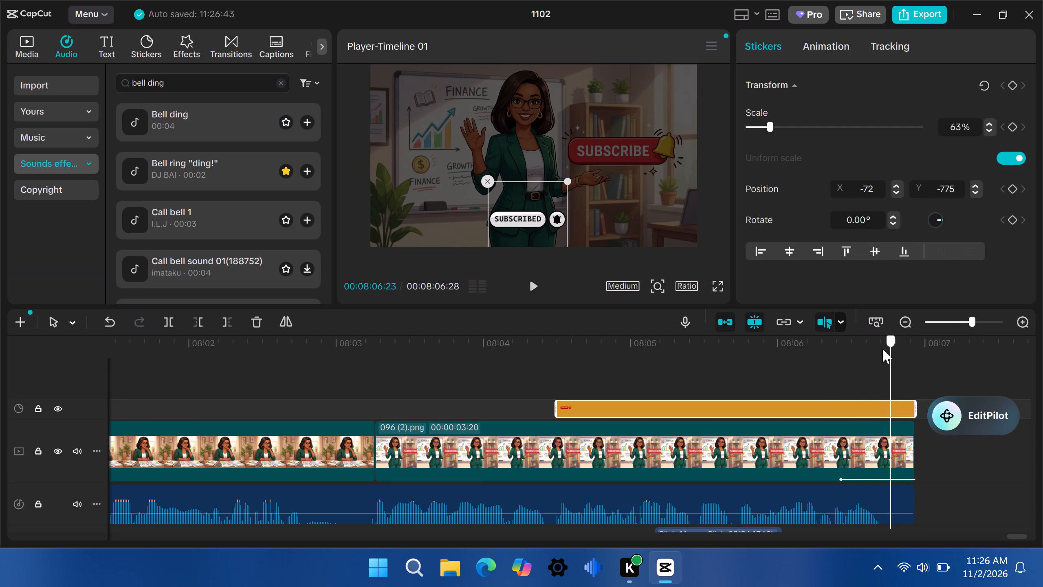
left_click_drag(882, 349, 820, 358)
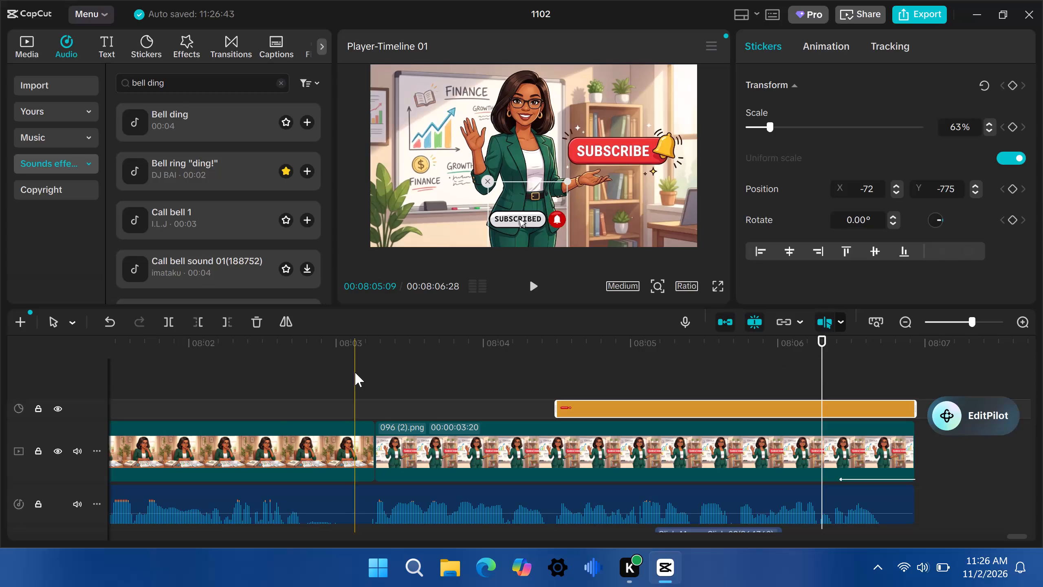
left_click(222, 317)
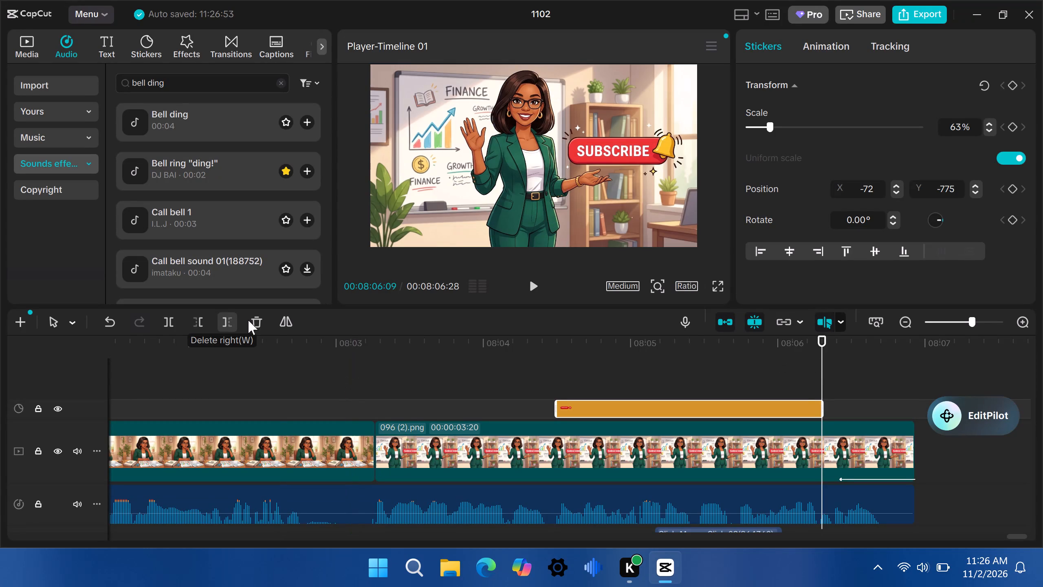
Play the ending from 00:08:03:24 to check the shortened subscribe sticker and the last image's fade-out.
left_click(451, 341)
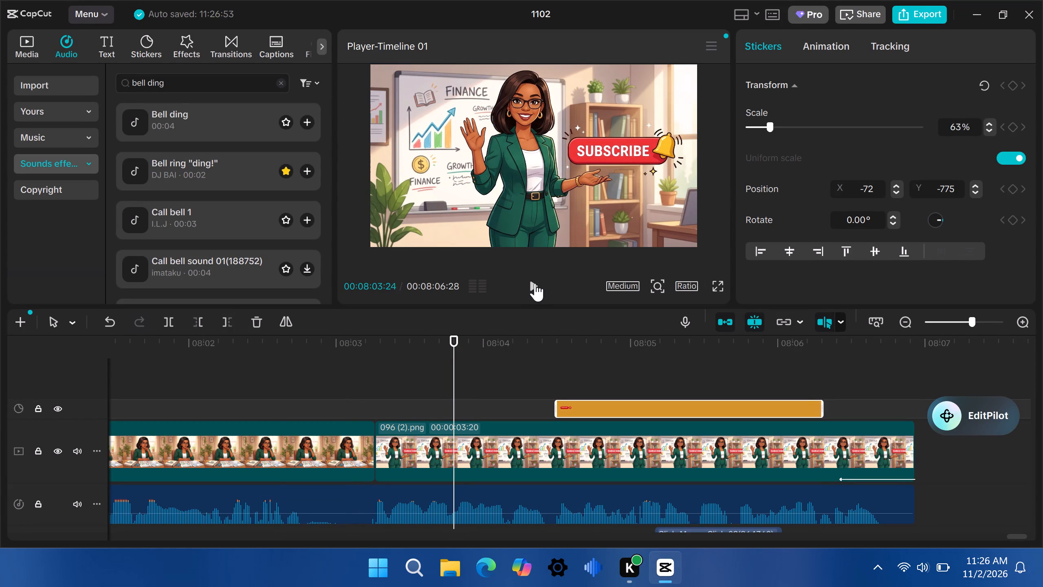
left_click(535, 283)
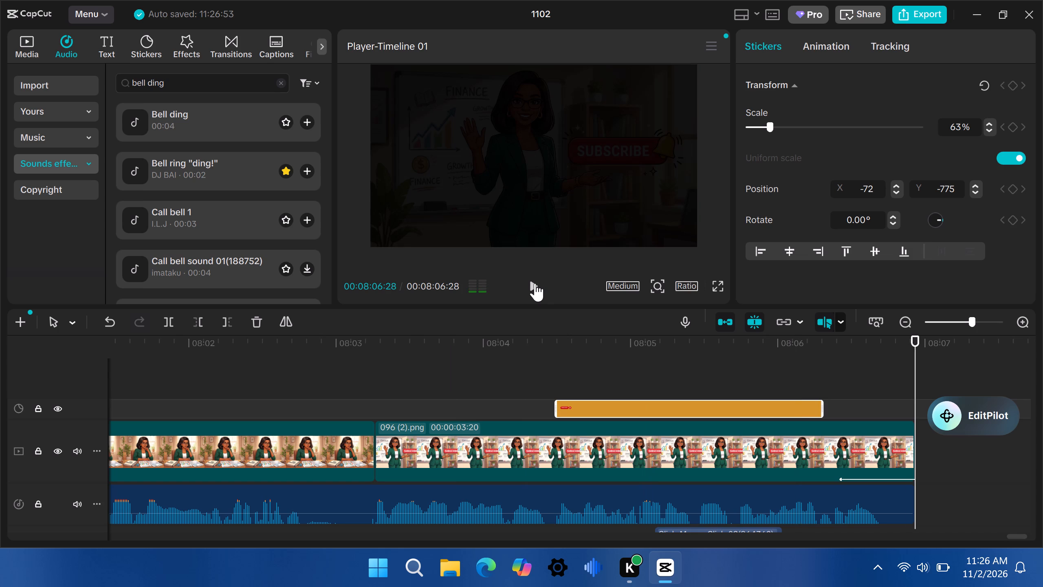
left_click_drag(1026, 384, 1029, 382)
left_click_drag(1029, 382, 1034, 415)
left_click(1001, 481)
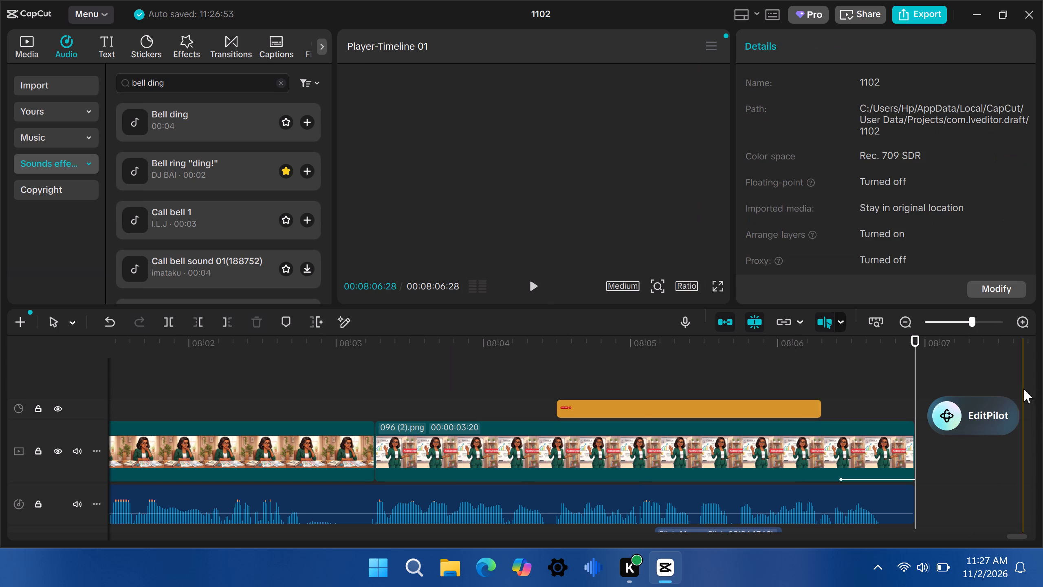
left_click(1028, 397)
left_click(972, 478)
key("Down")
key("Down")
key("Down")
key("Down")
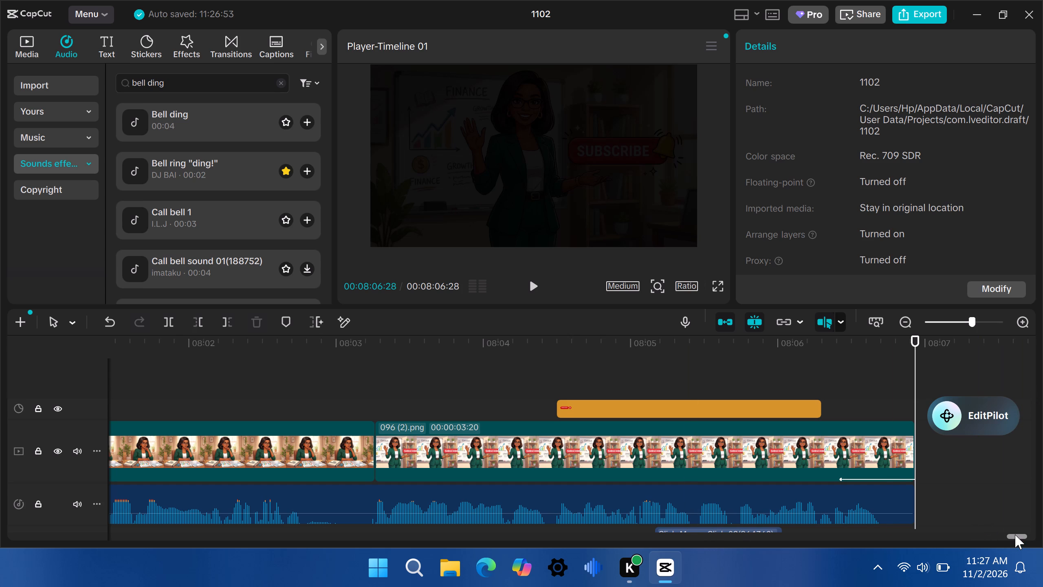
Keyframe the scale of image clip 095 (2).png from 100% at its start to 103% at its end.
left_click_drag(1016, 535, 1008, 538)
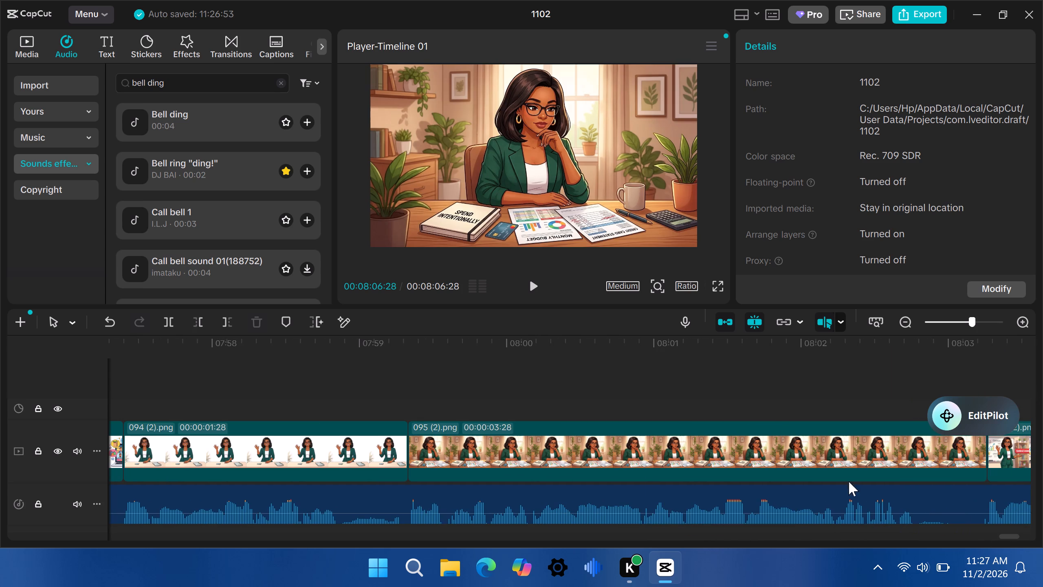
left_click(777, 456)
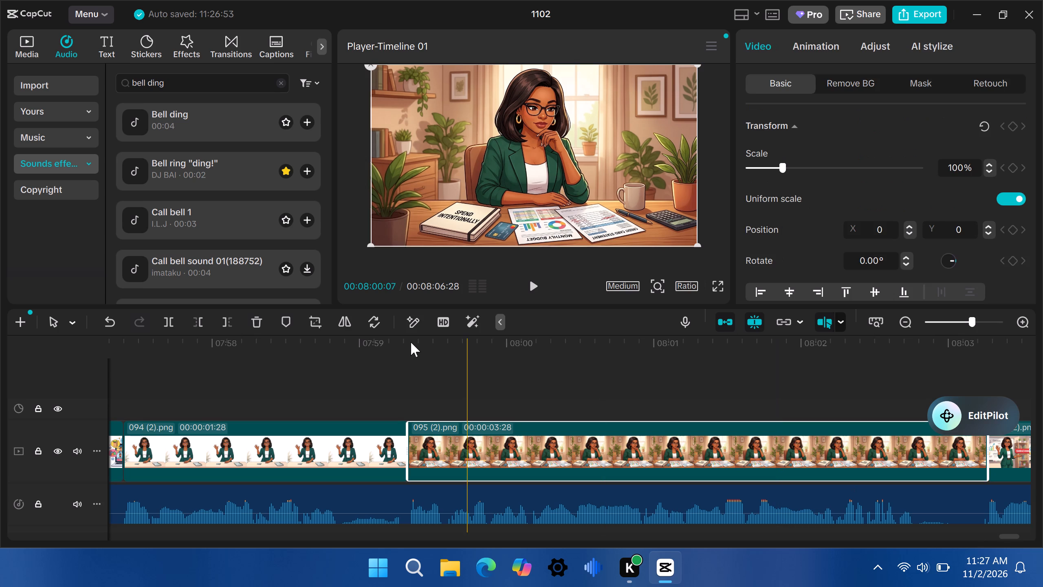
left_click(409, 342)
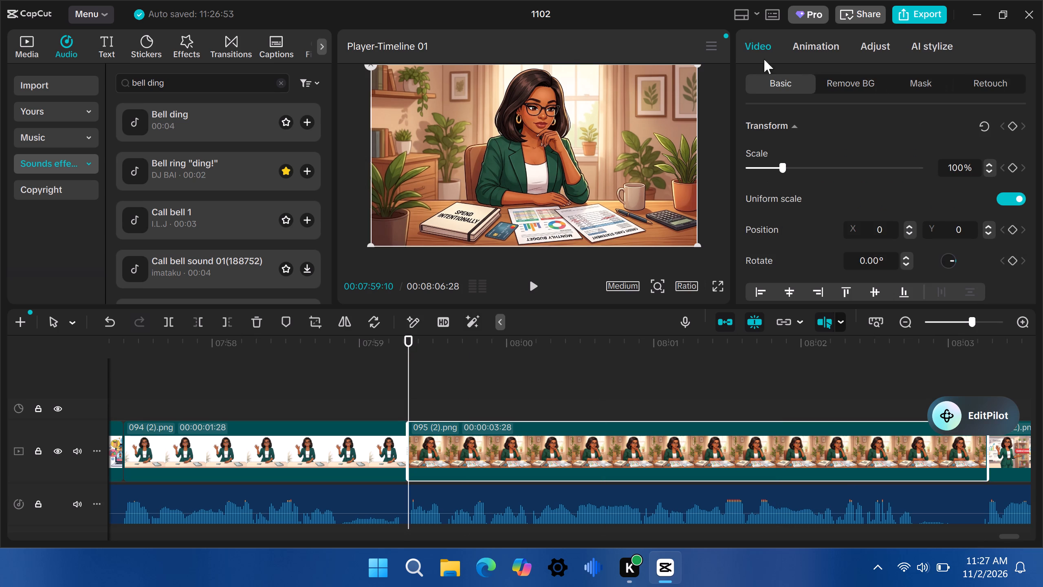
left_click_drag(743, 50, 970, 206)
left_click(1014, 168)
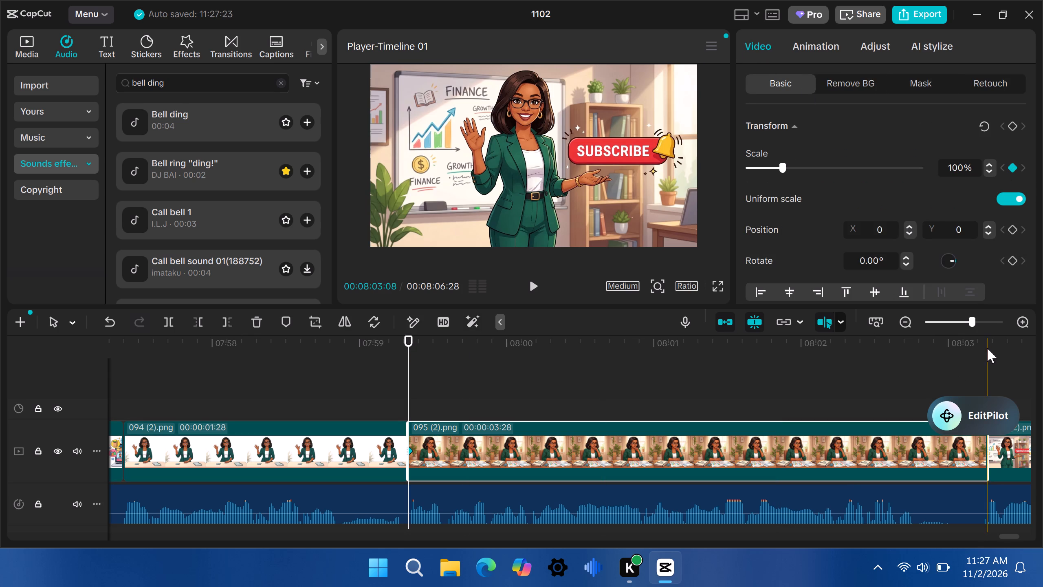
left_click(986, 349)
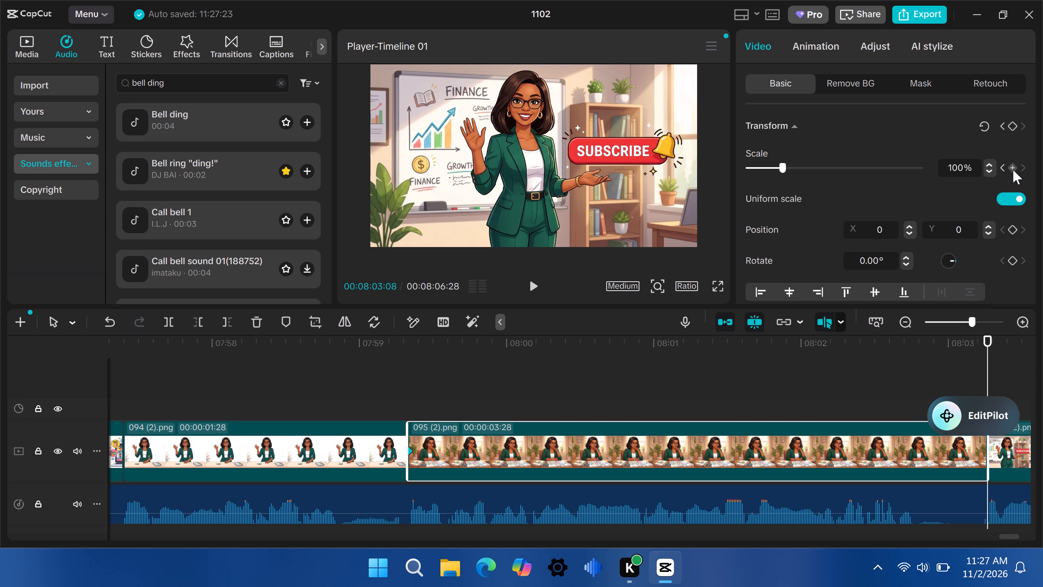
left_click(1013, 169)
left_click(988, 166)
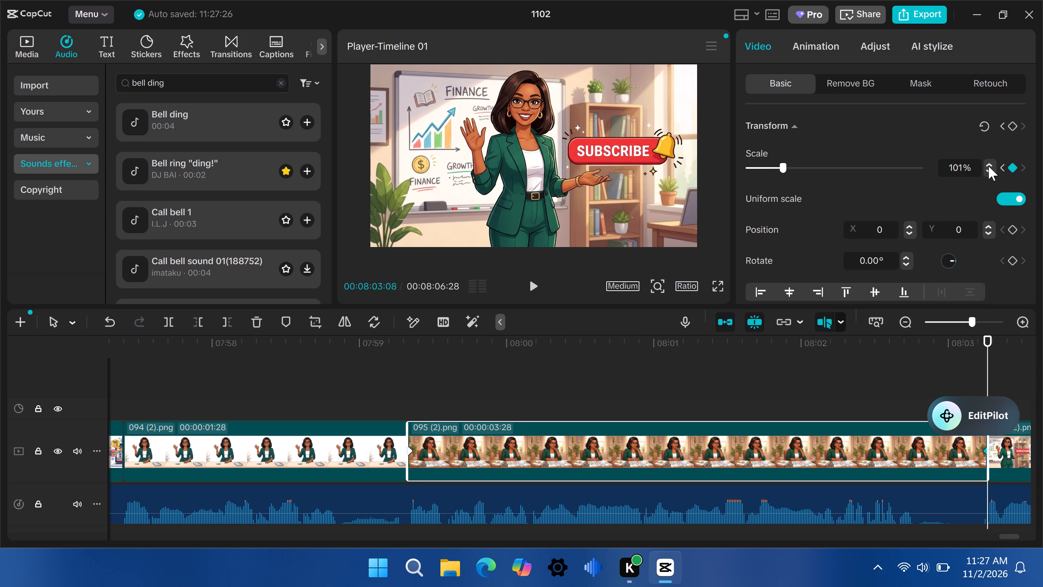
double_click(988, 166)
Copy the attributes of the scale-keyframed image clip 095 (2).png.
left_click(953, 318)
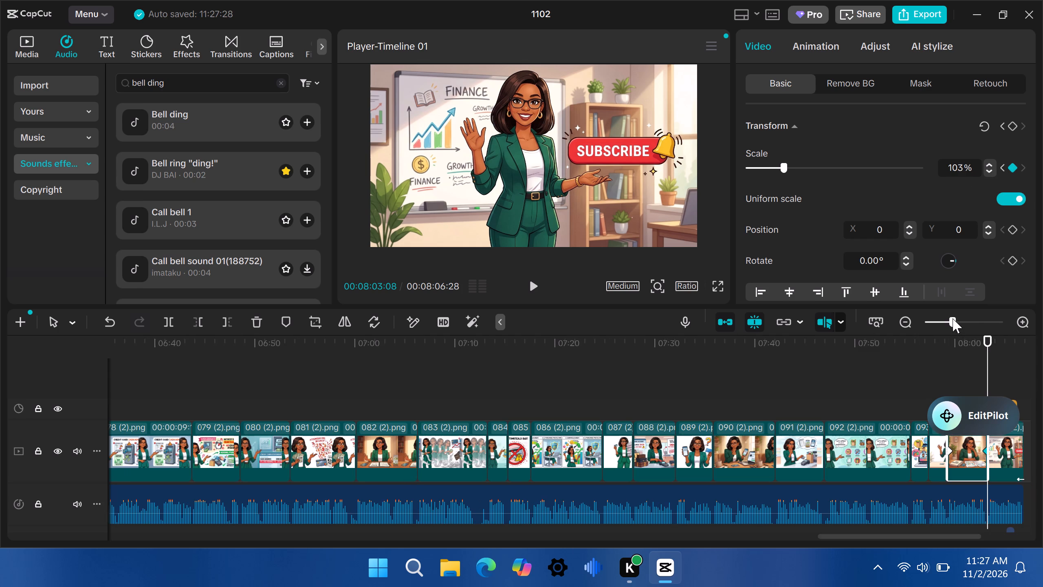
left_click(961, 505)
left_click(963, 458)
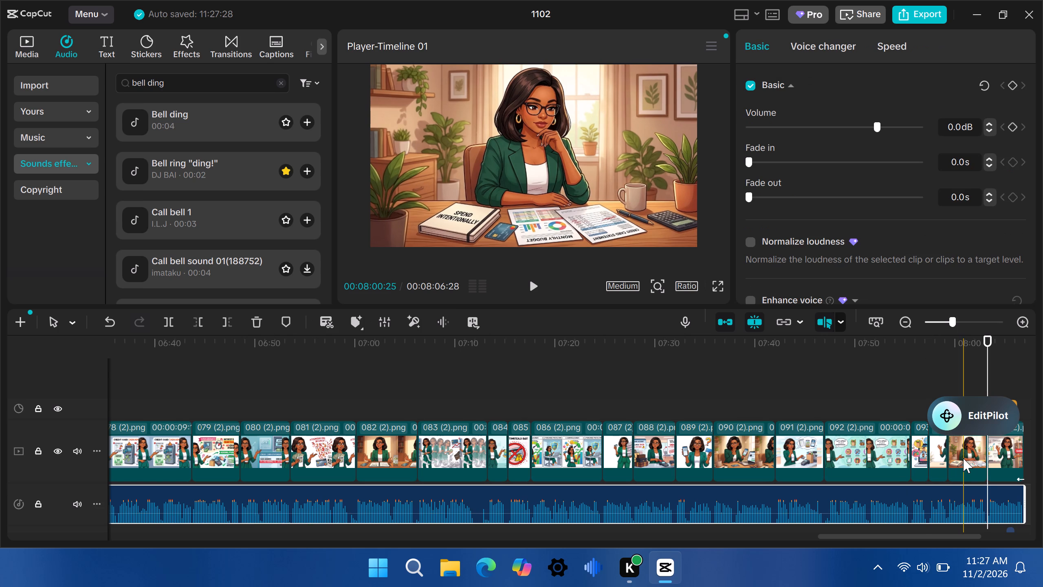
right_click(963, 458)
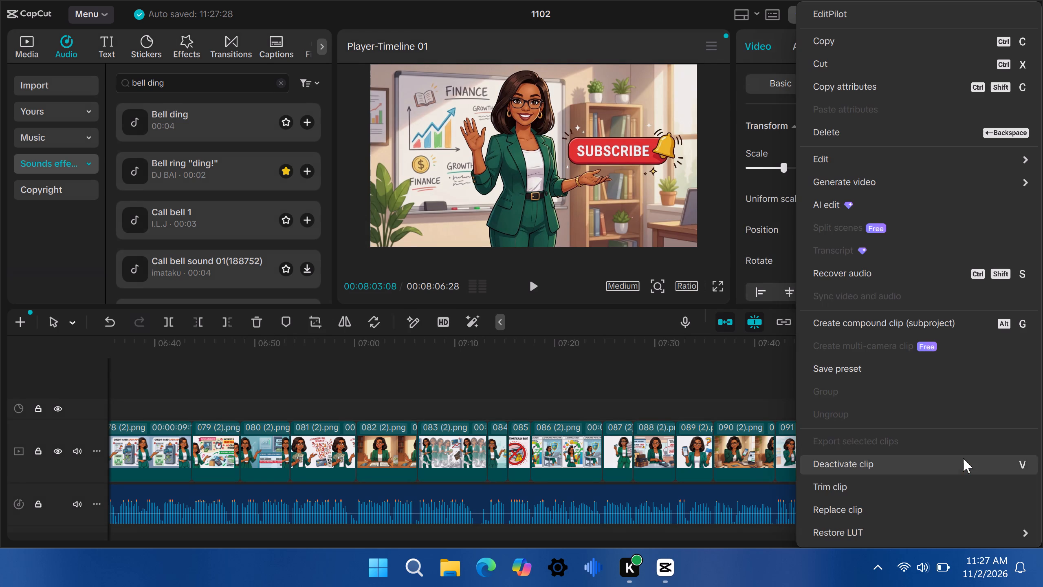
left_click(879, 89)
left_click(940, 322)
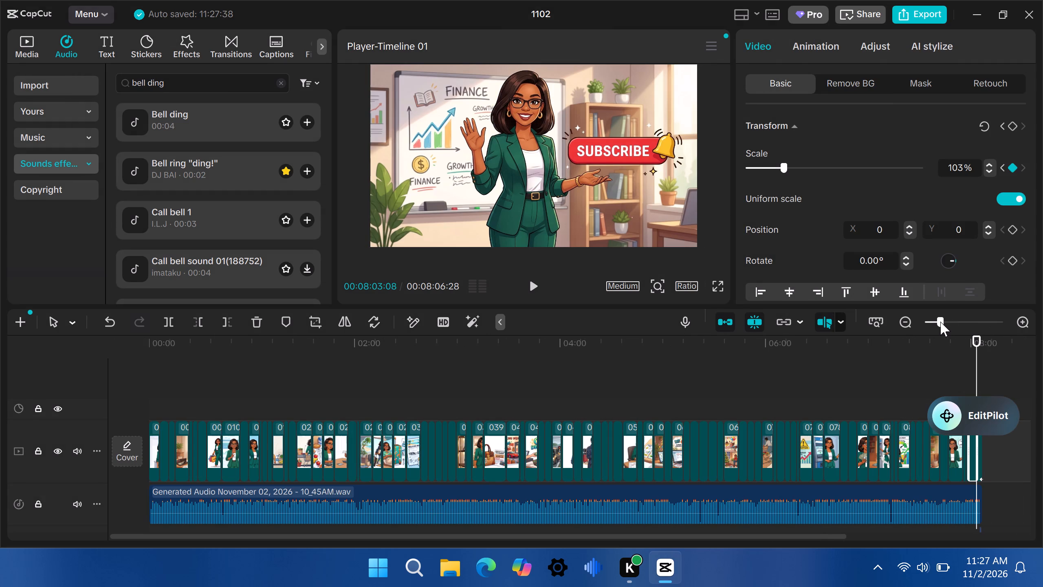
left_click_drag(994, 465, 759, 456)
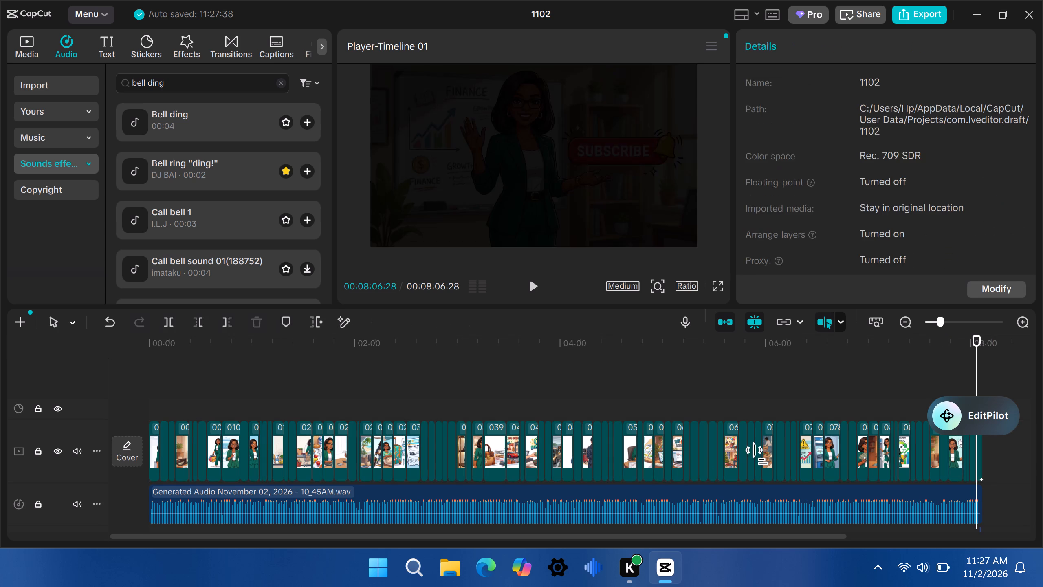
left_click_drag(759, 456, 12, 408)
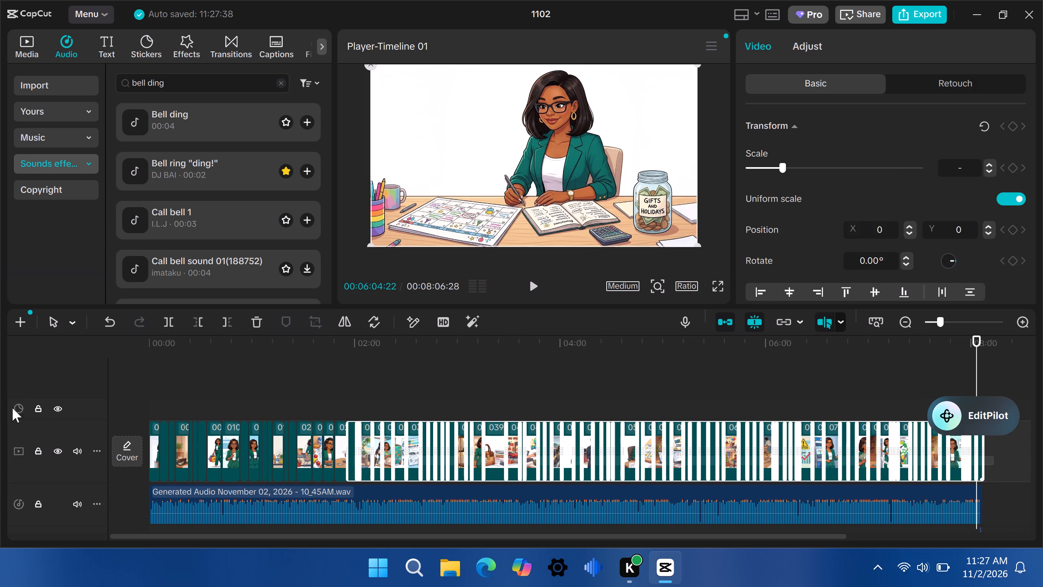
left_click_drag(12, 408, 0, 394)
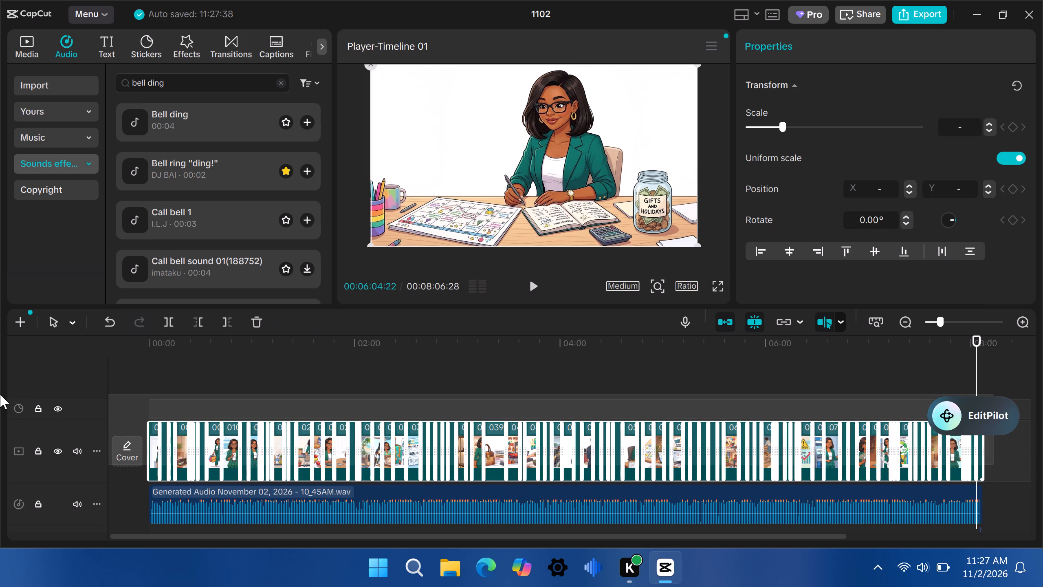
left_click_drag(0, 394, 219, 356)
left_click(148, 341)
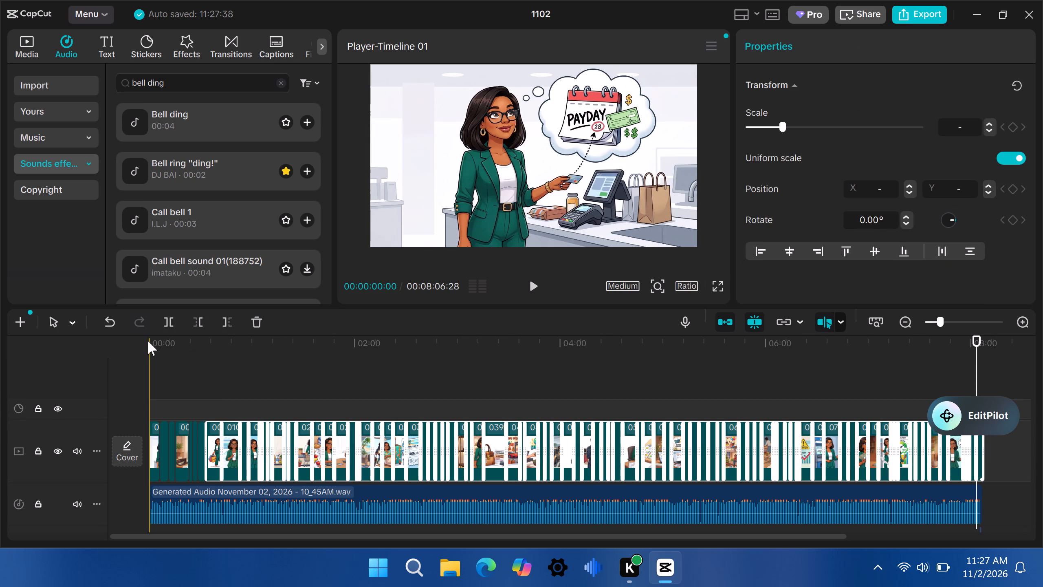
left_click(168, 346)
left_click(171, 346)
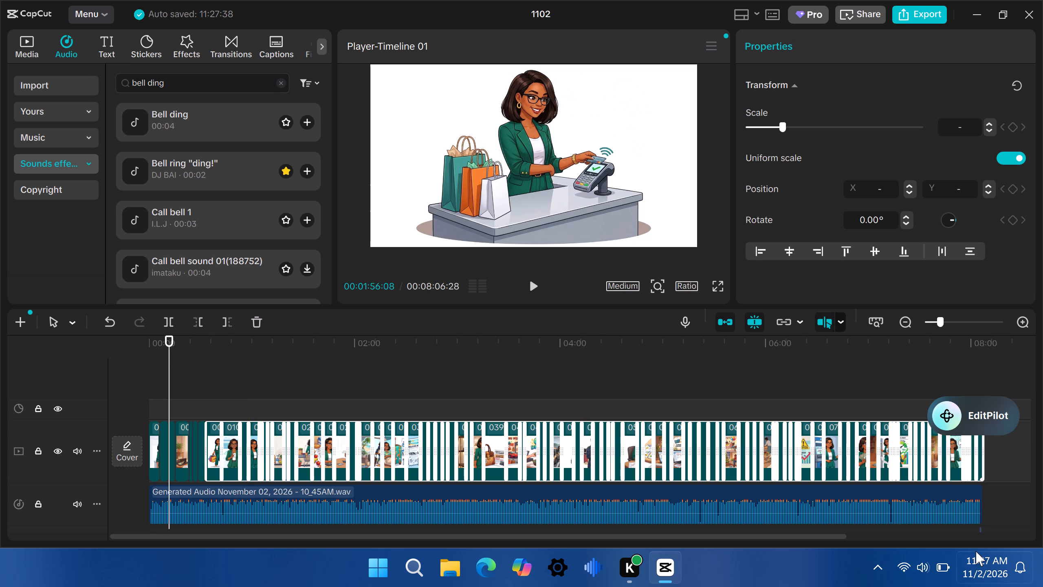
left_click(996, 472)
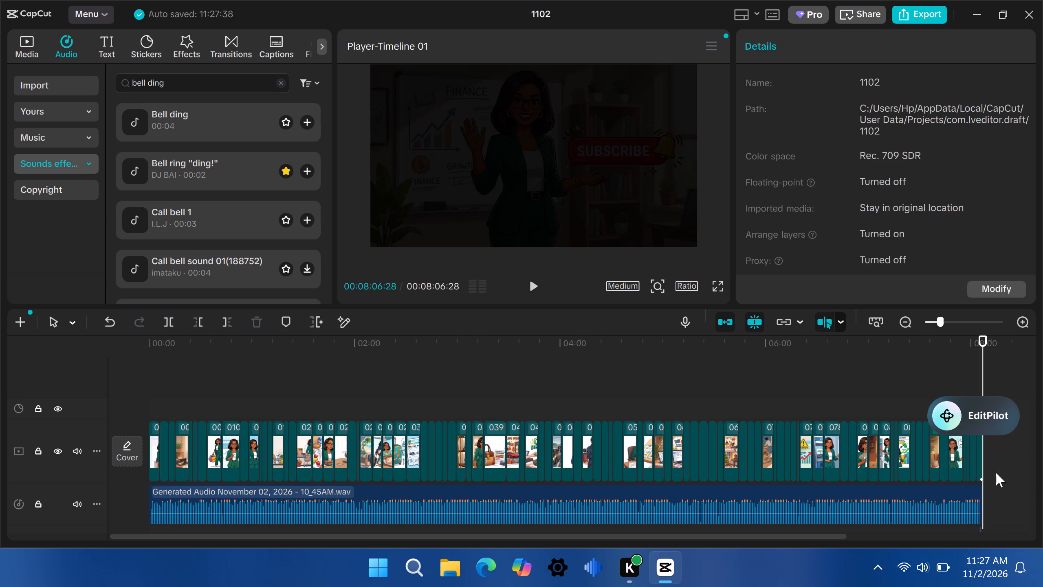
Paste the copied location size, blend and canvas attributes onto all image clips in the timeline, with keyframe timing set to Stretch to fit.
left_click_drag(996, 472, 21, 433)
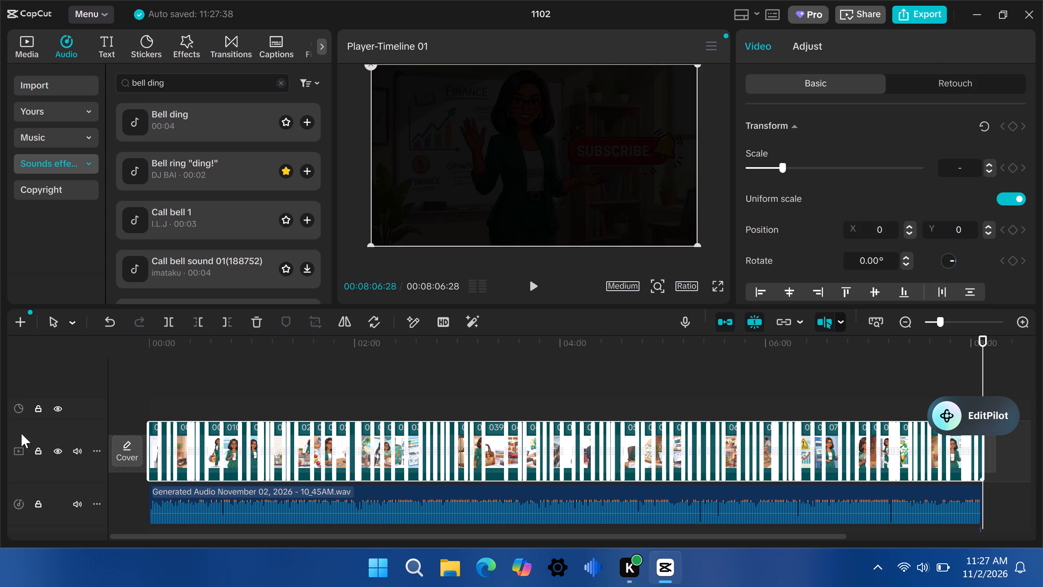
left_click_drag(21, 433, 0, 437)
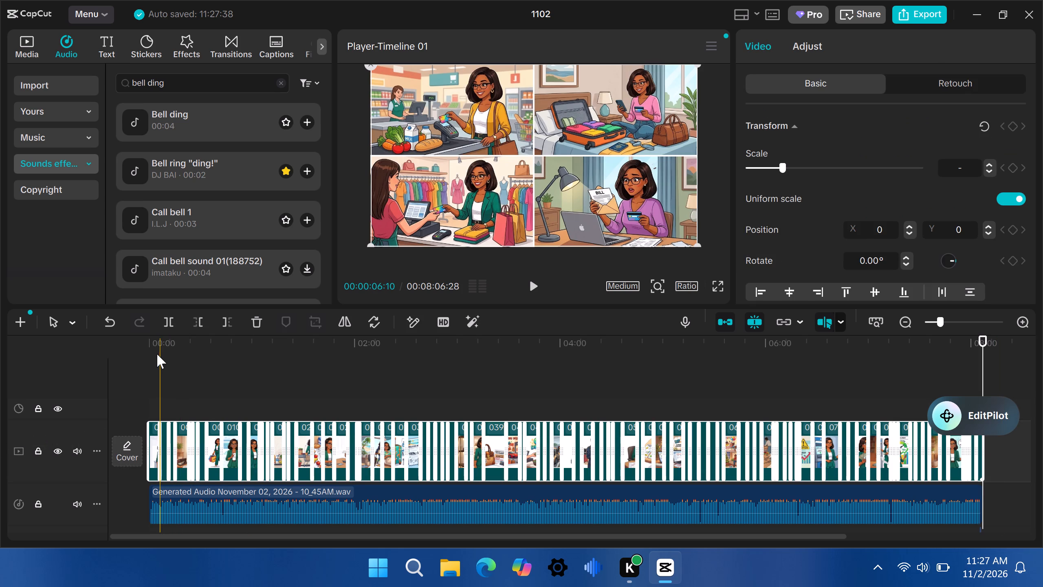
right_click(166, 448)
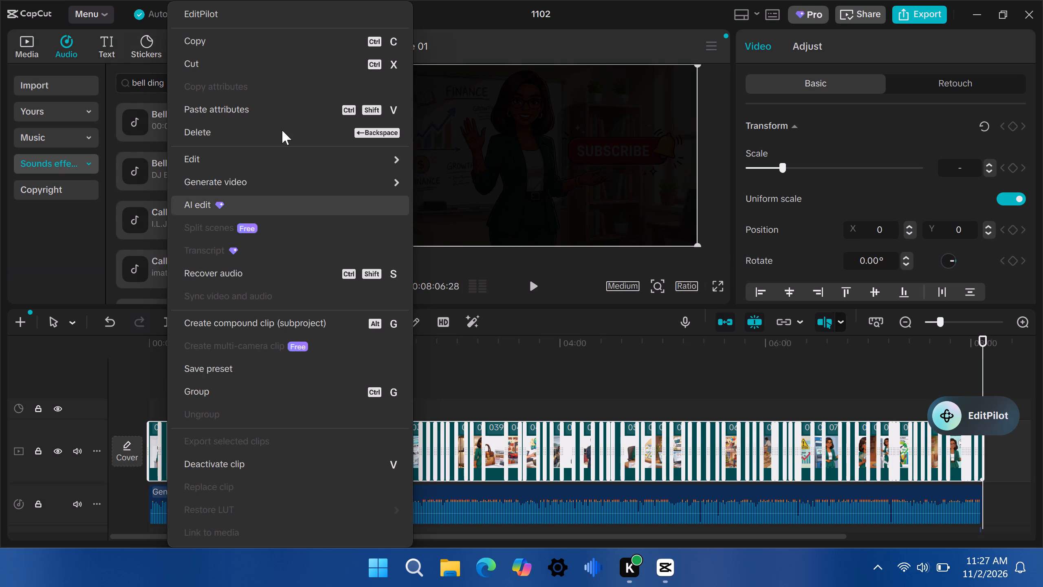
left_click(284, 106)
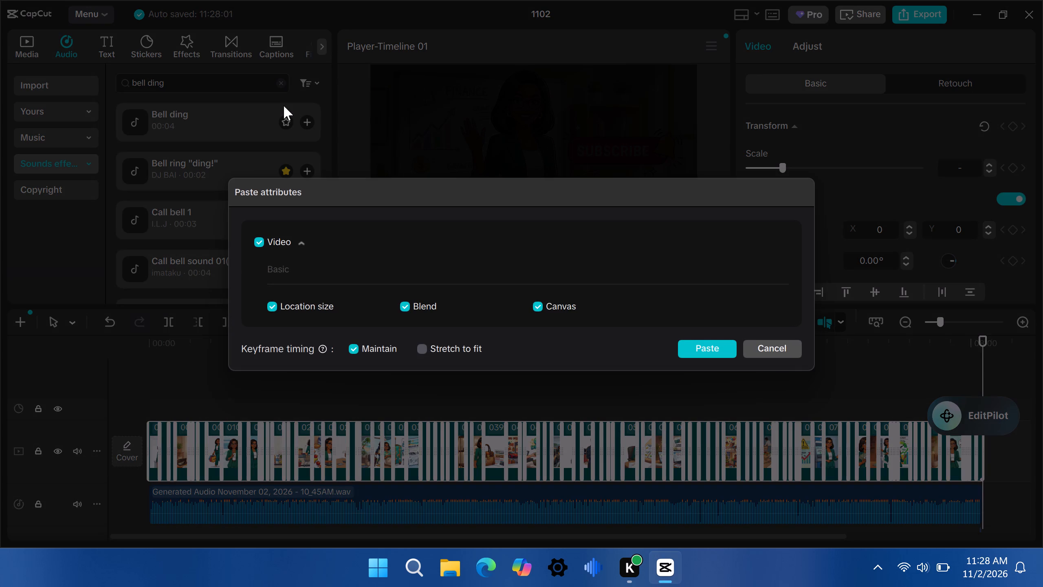
left_click(423, 349)
left_click(706, 344)
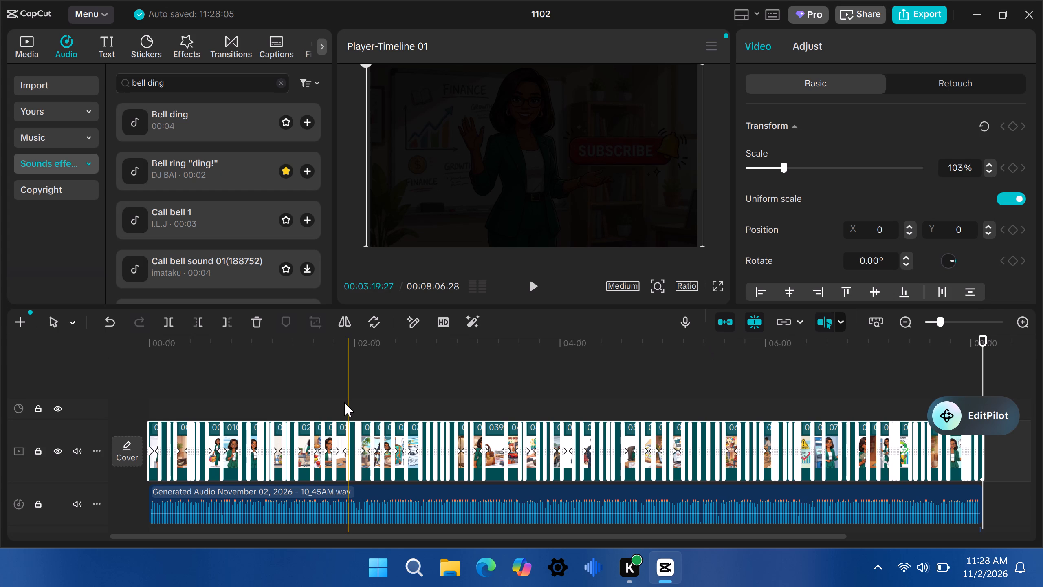
Play the video full screen from 00:00:00:00 to check the slow zoom on the image clips.
left_click(332, 354)
left_click_drag(332, 354, 124, 343)
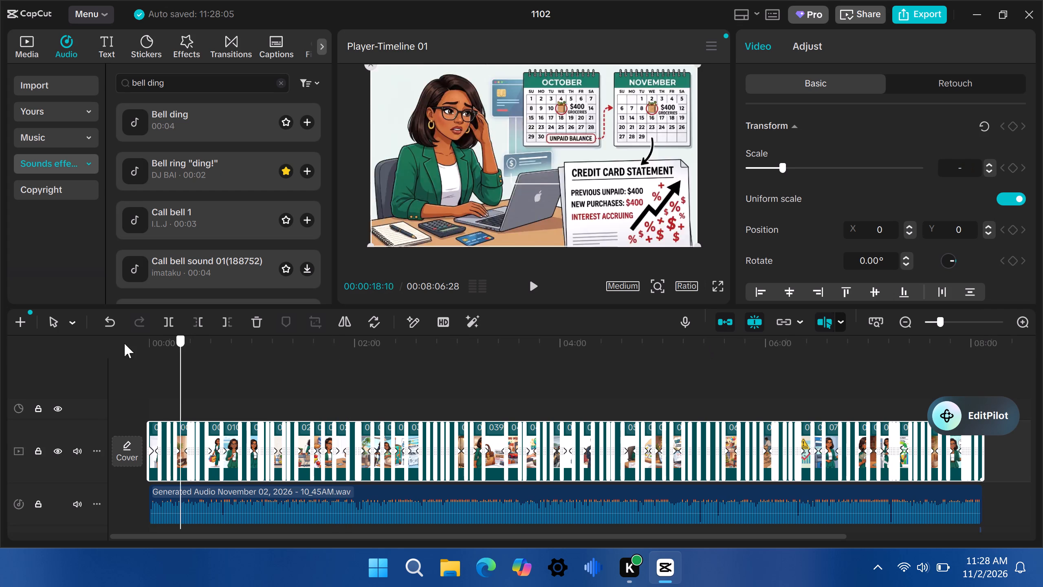
left_click_drag(124, 343, 114, 343)
left_click(722, 282)
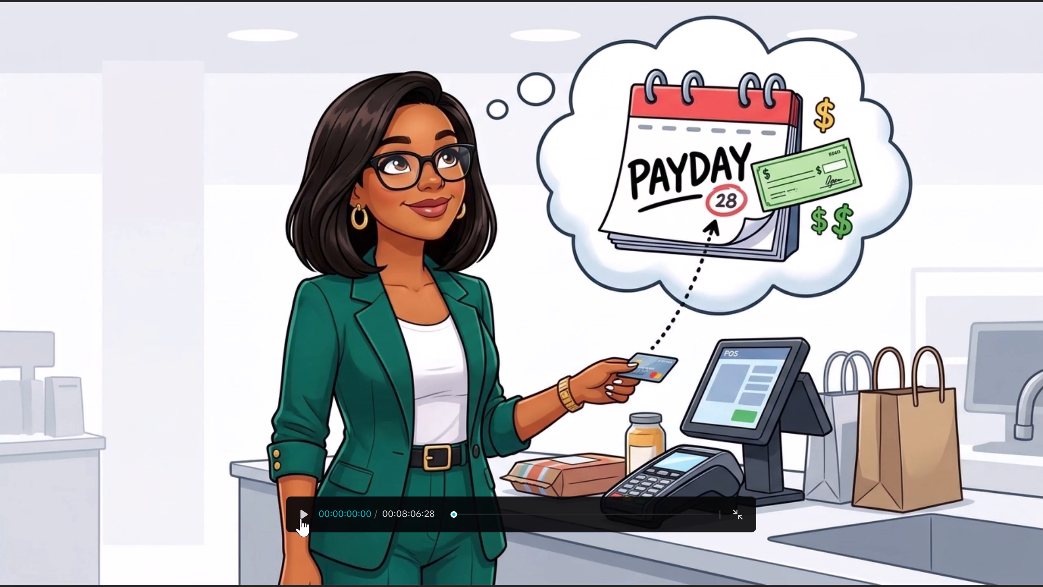
left_click(302, 513)
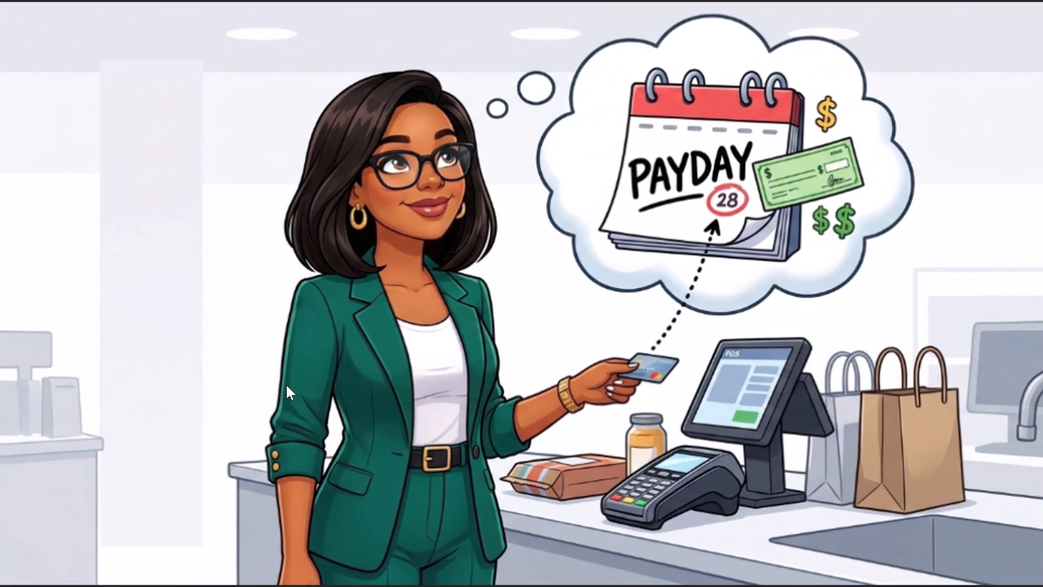
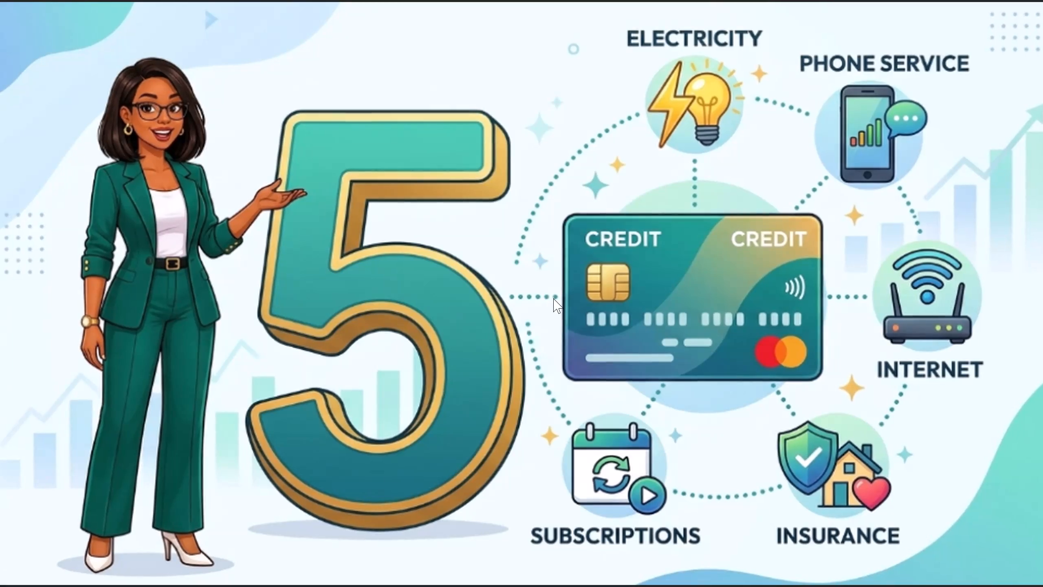
Bring up the playback controls on the full-screen preview of the bills video.
left_click(553, 298)
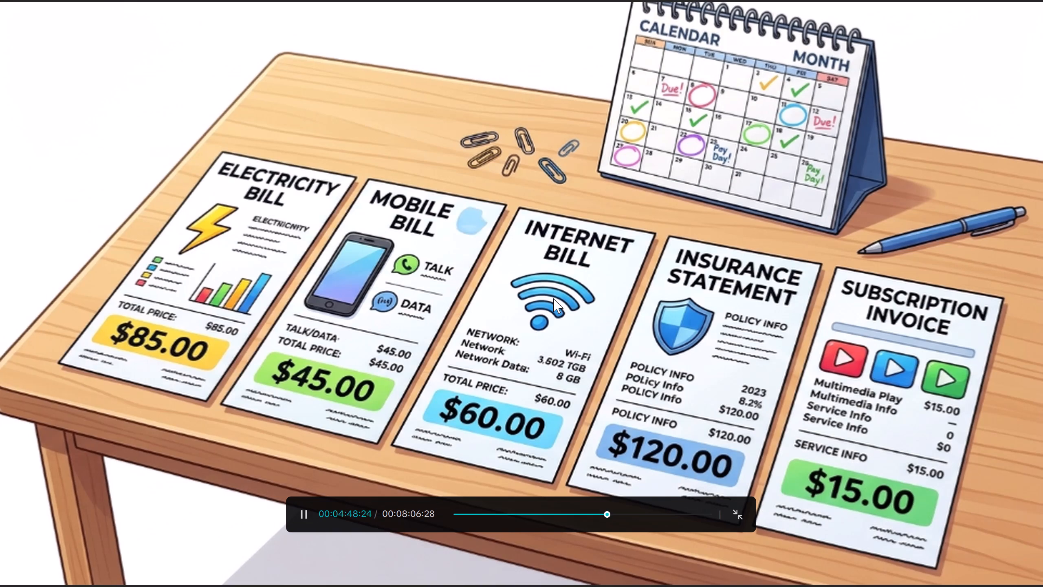
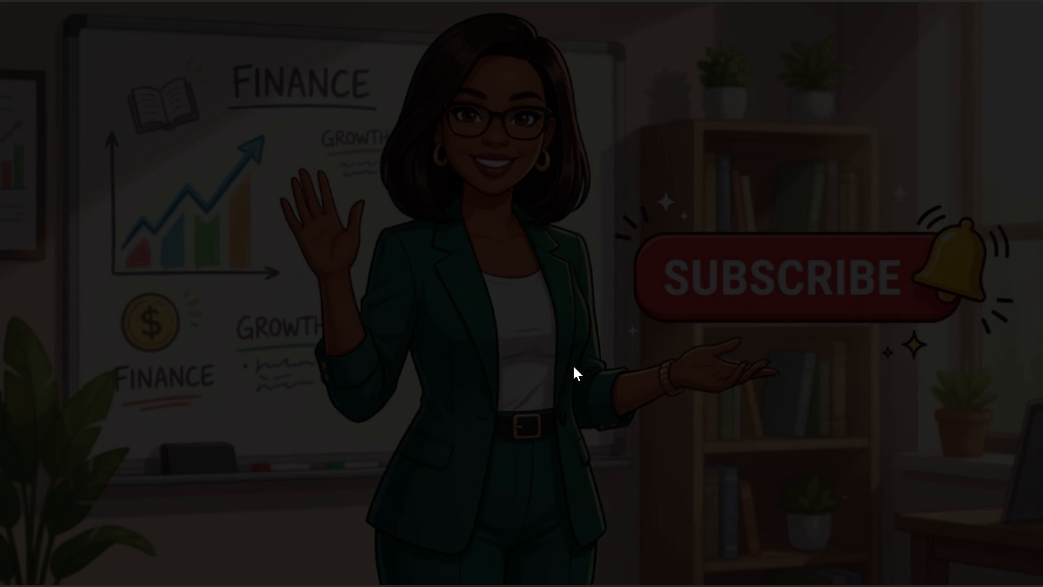
Exit the full-screen preview and return to the editing timeline.
left_click(530, 408)
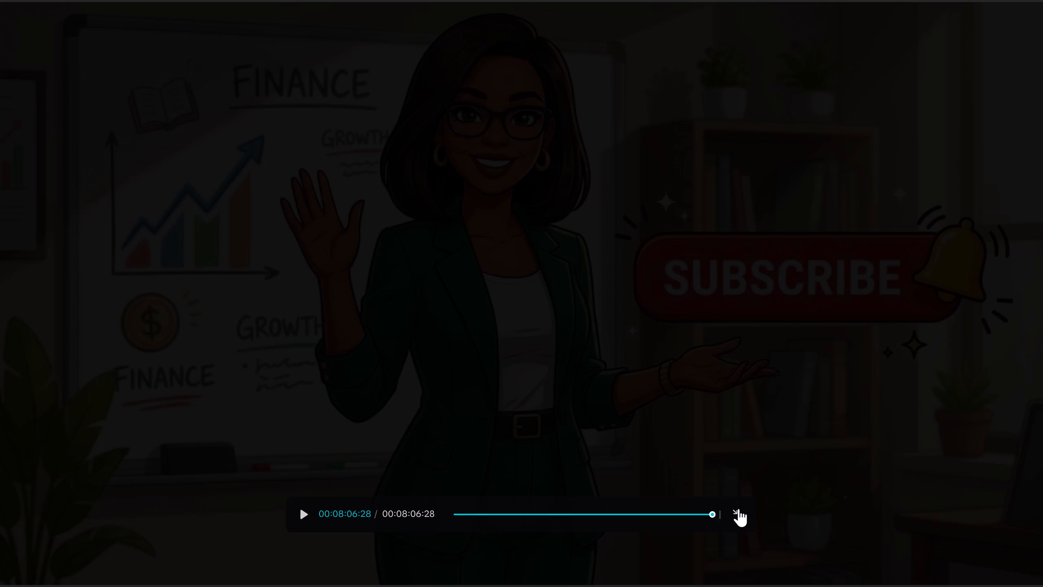
left_click(739, 513)
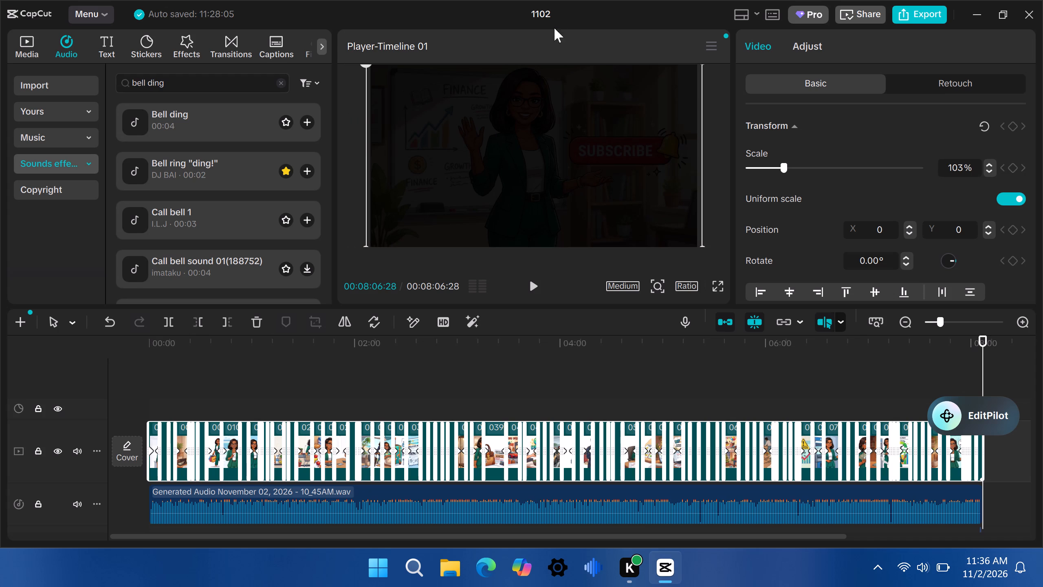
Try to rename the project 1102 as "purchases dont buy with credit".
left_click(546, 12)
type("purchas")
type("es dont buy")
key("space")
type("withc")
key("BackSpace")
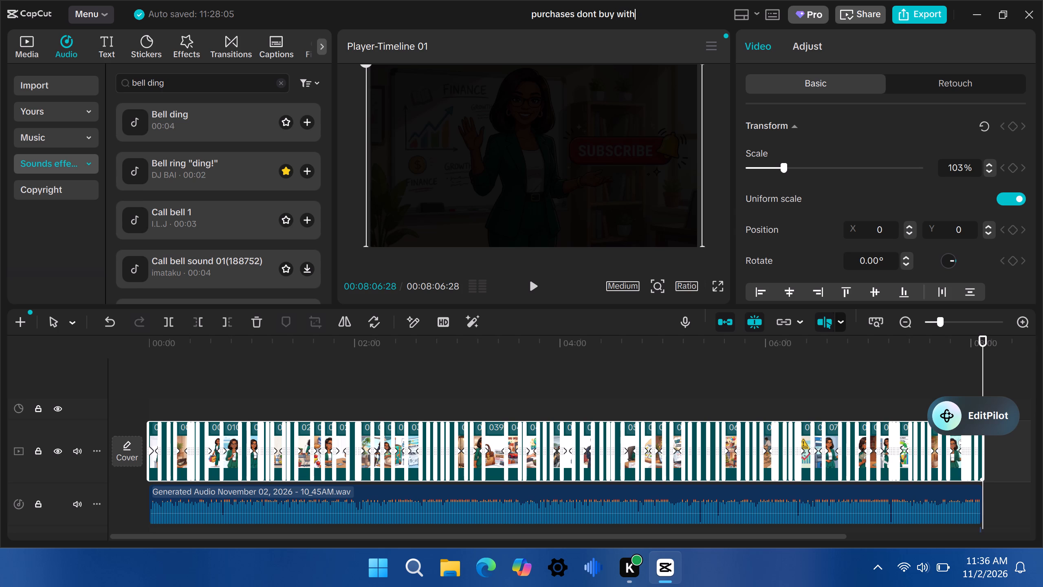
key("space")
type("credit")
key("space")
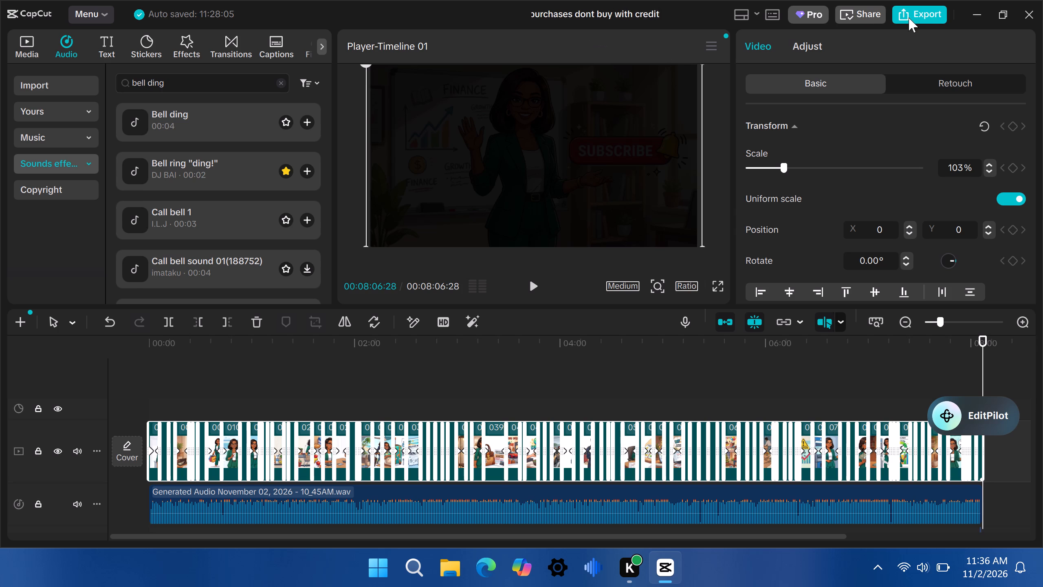
Export the finished video under the name "dont buy with credit card".
left_click(911, 16)
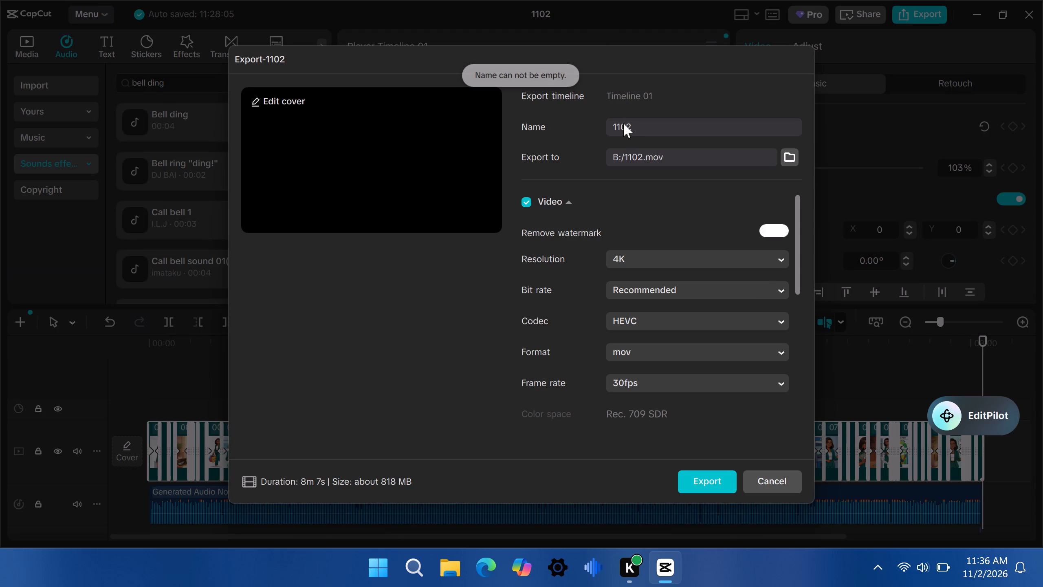
left_click(623, 123)
double_click(623, 123)
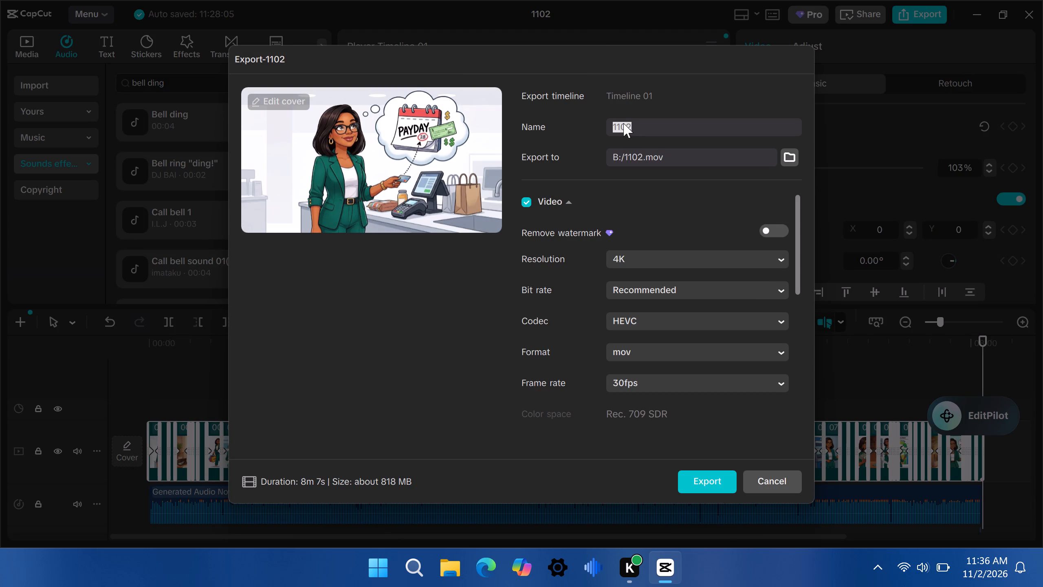
type("dont buy with credit card")
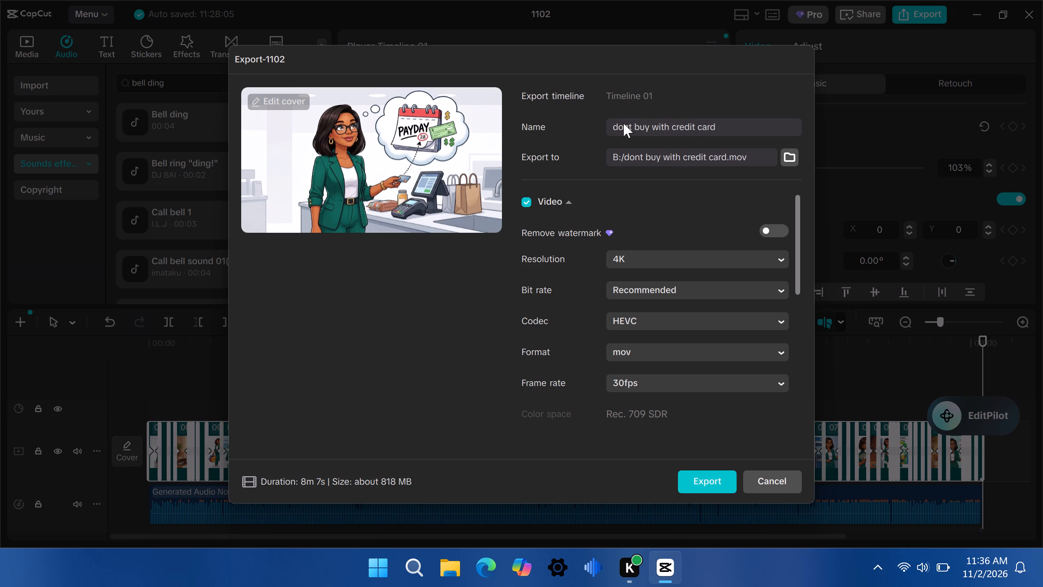
left_click(704, 479)
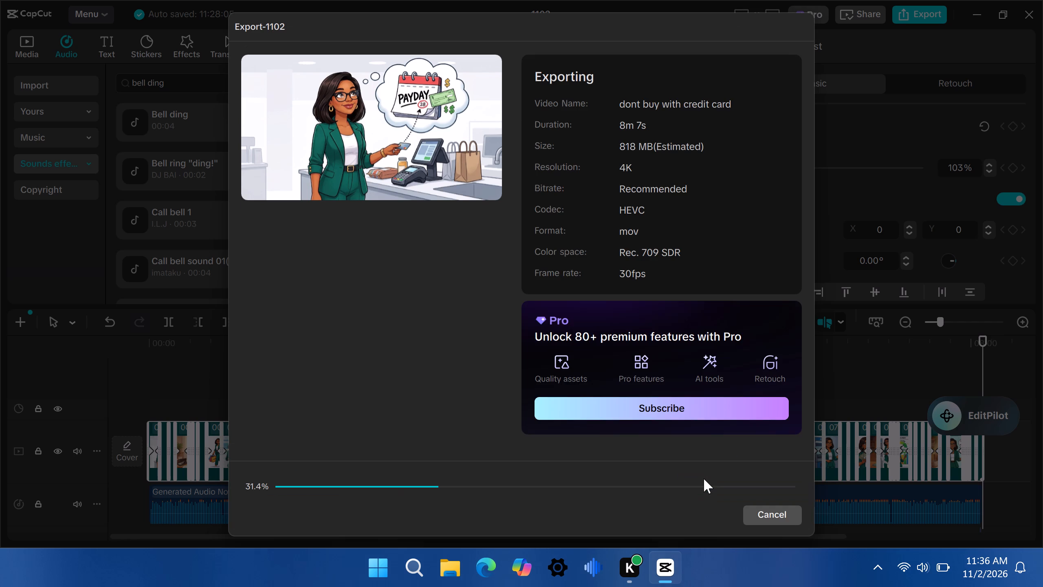